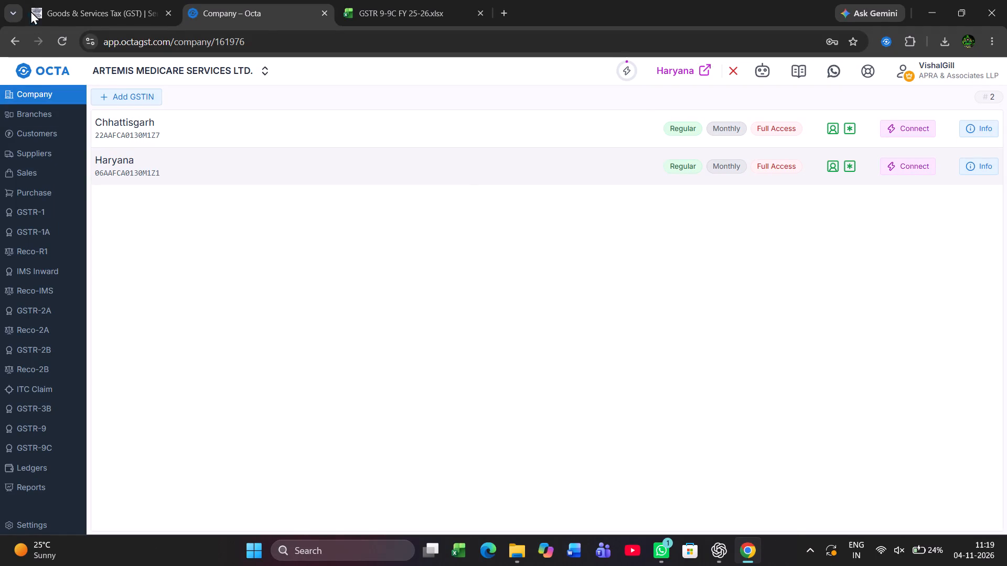
Return to the full companies list and search it for ASCENT in place of the existing search term.
left_click(42, 70)
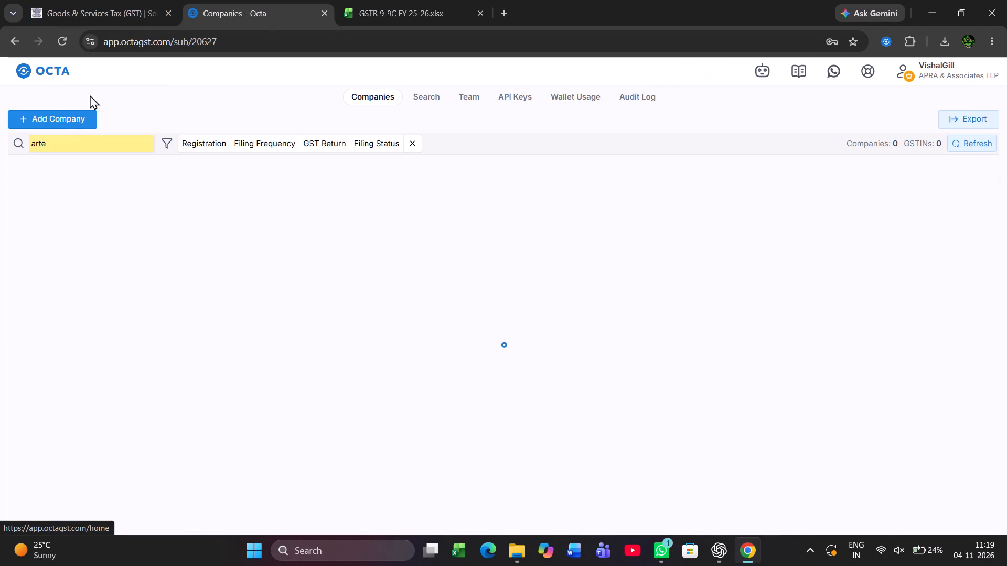
left_click(73, 143)
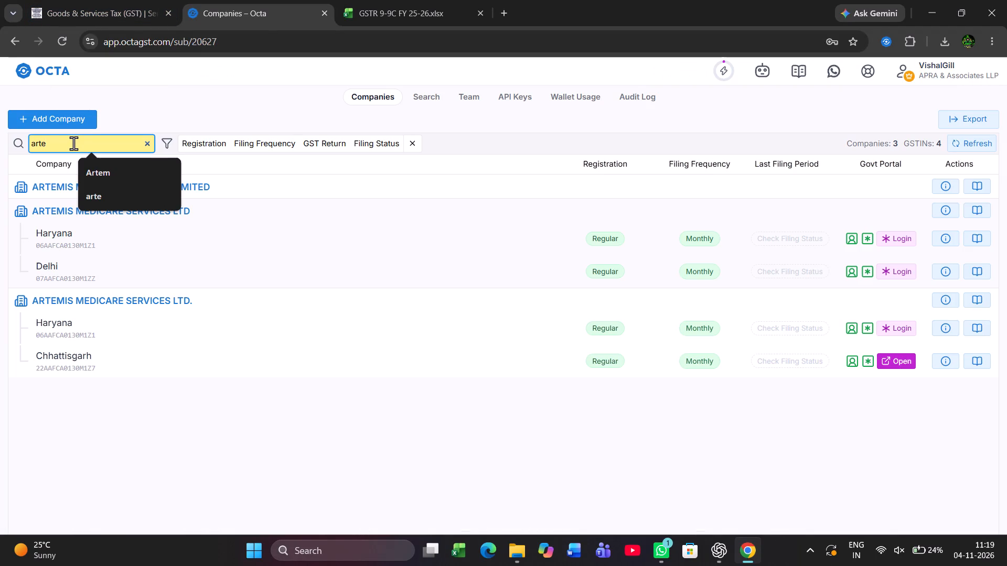
key("BackSpace")
key("BackSpace")
key("BackSpace")
key("BackSpace")
key("BackSpace")
key("BackSpace")
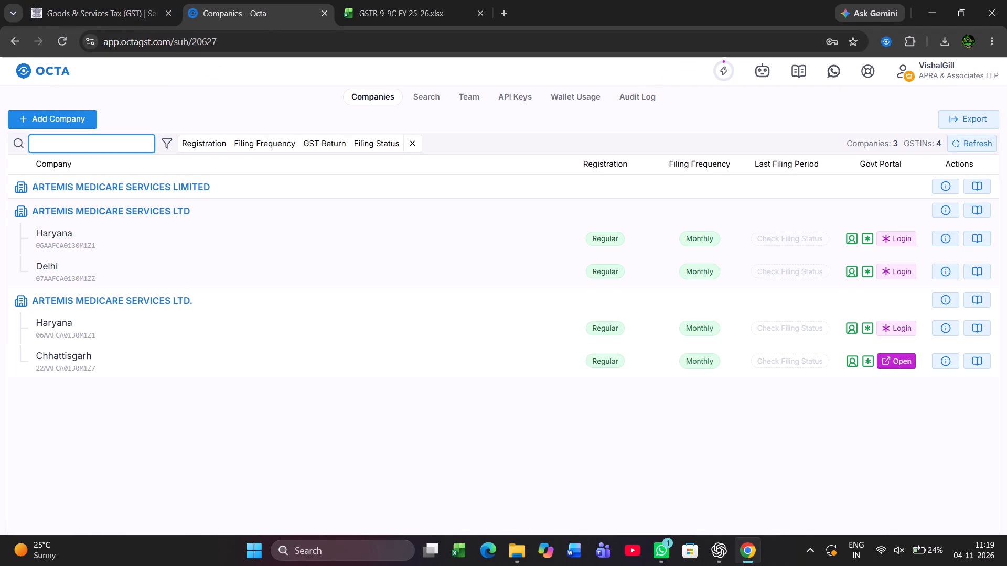
type("ASCENT")
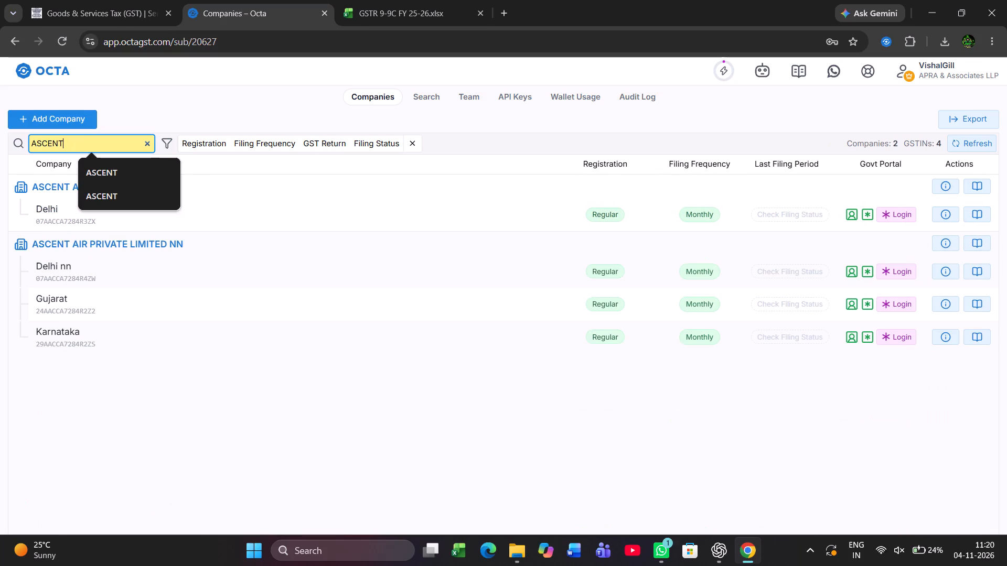
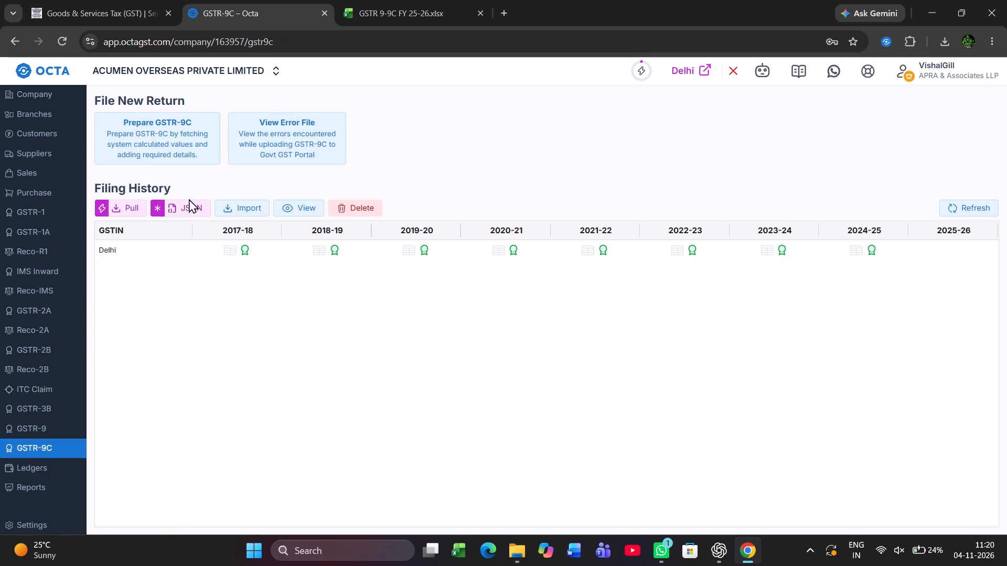
Open the GSTR-9C JSON download page for ACUMEN OVERSEAS PRIVATE LIMITED.
left_click(188, 202)
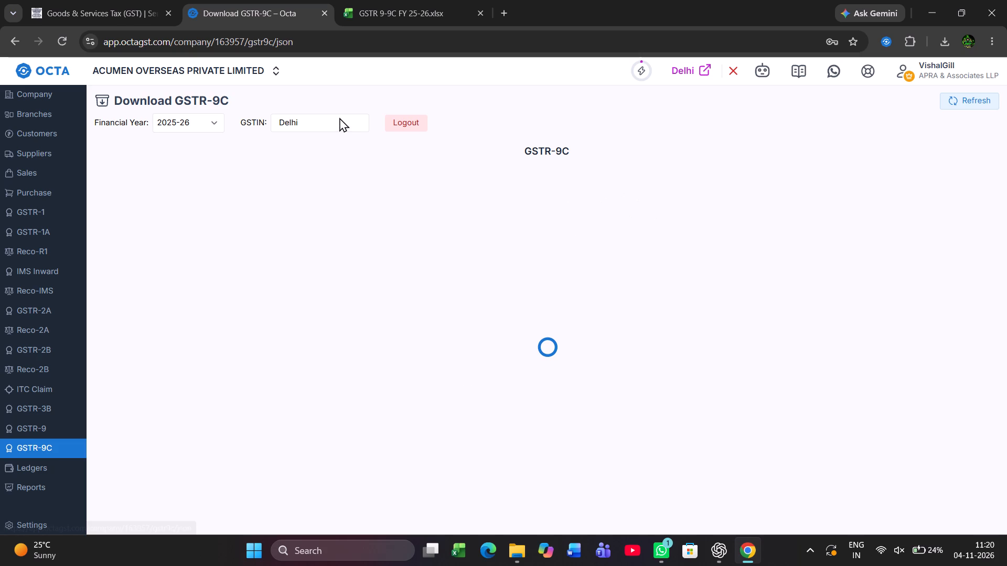
Open the GSTR-1 page with the filing history for ACUMEN OVERSEAS PRIVATE LIMITED.
left_click(37, 216)
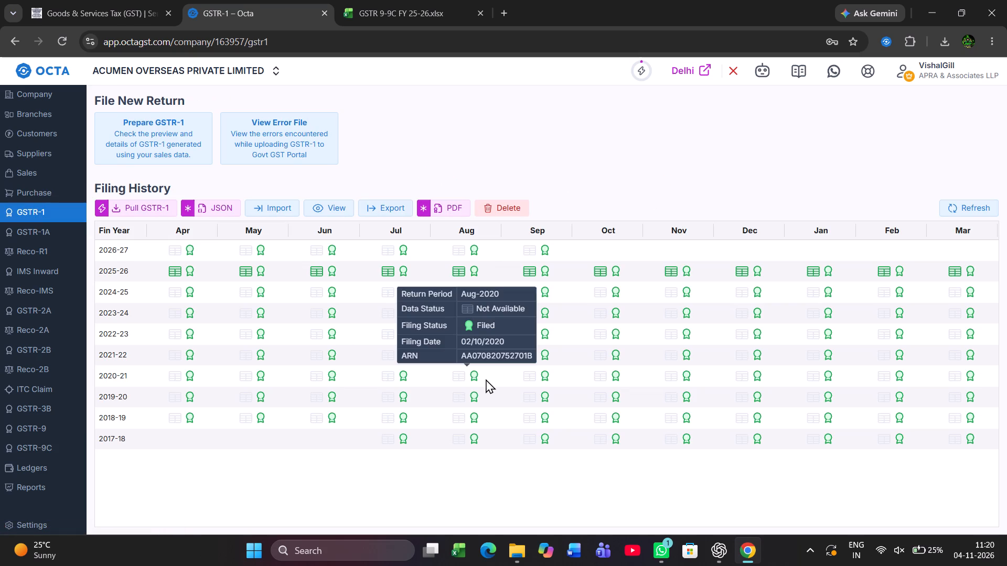
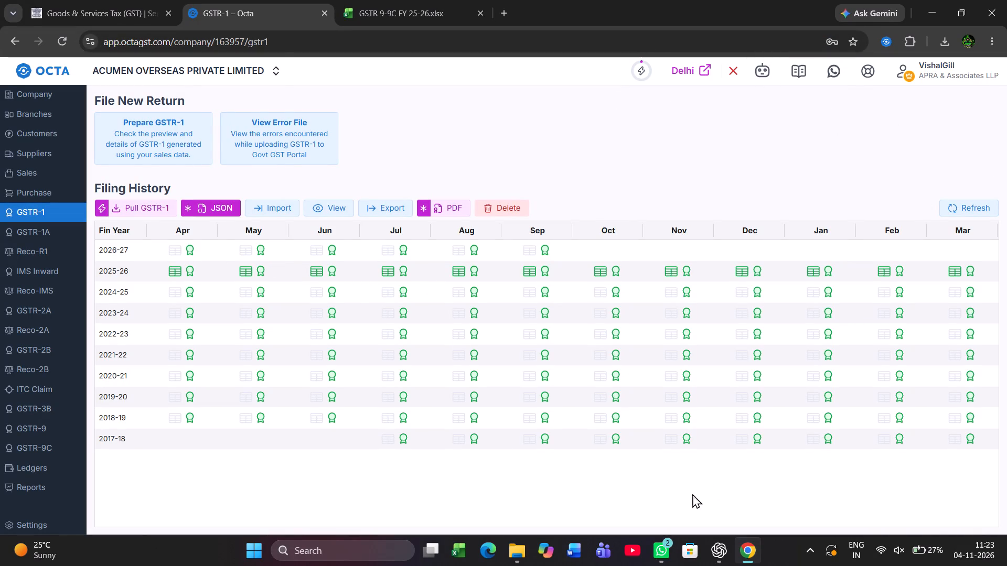
Open the company overview page of ACUMEN OVERSEAS PRIVATE LIMITED with its GSTIN registrations.
left_click(48, 97)
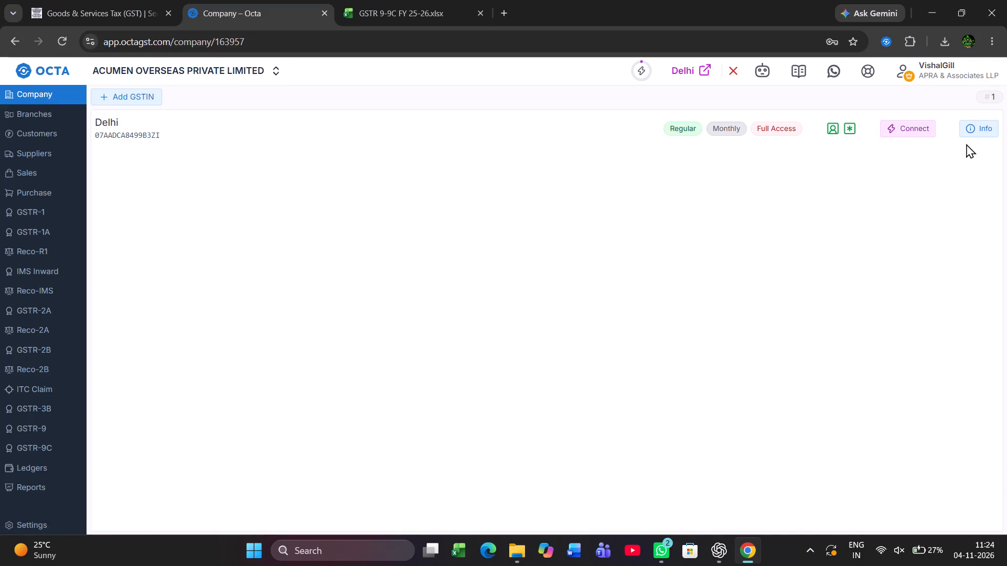
Open the Delhi GSTIN's information for ACUMEN OVERSEAS PRIVATE LIMITED and copy its username.
left_click(976, 134)
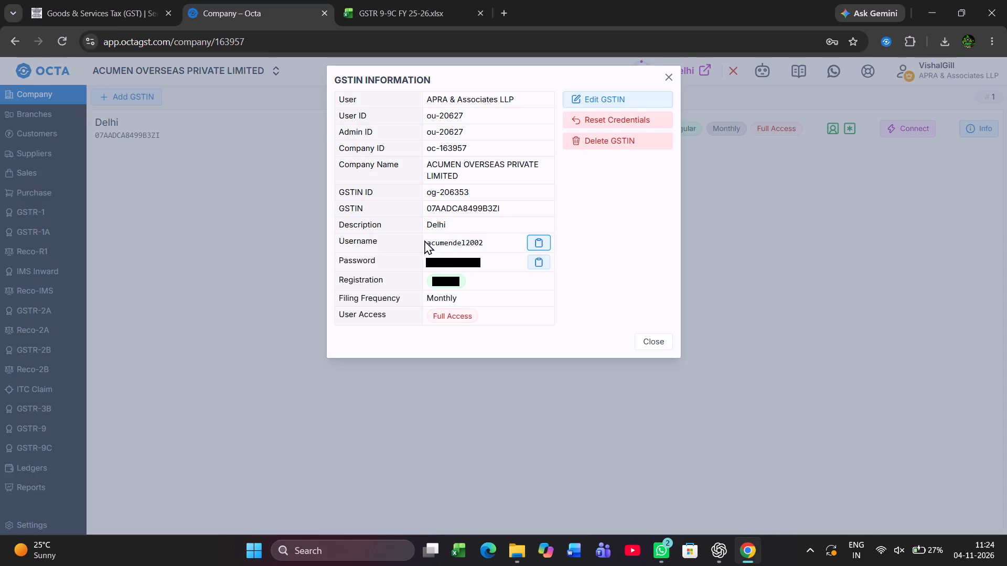
left_click_drag(425, 238, 545, 245)
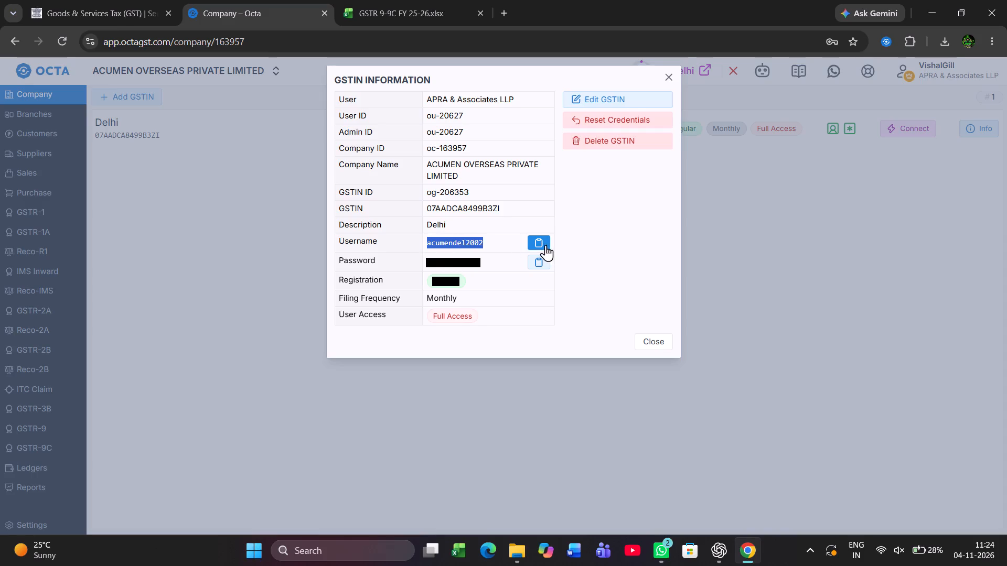
left_click_drag(545, 245, 544, 245)
left_click(544, 245)
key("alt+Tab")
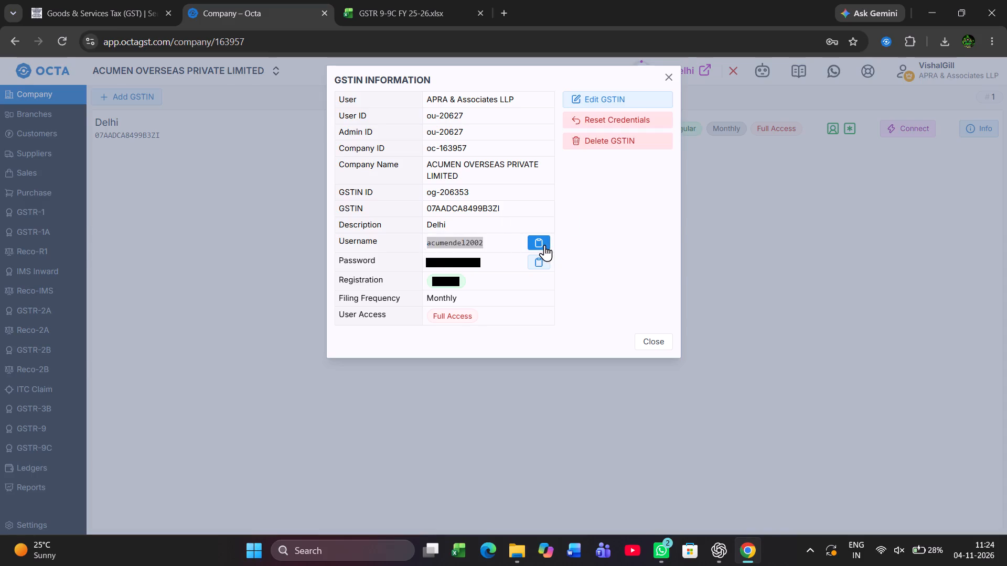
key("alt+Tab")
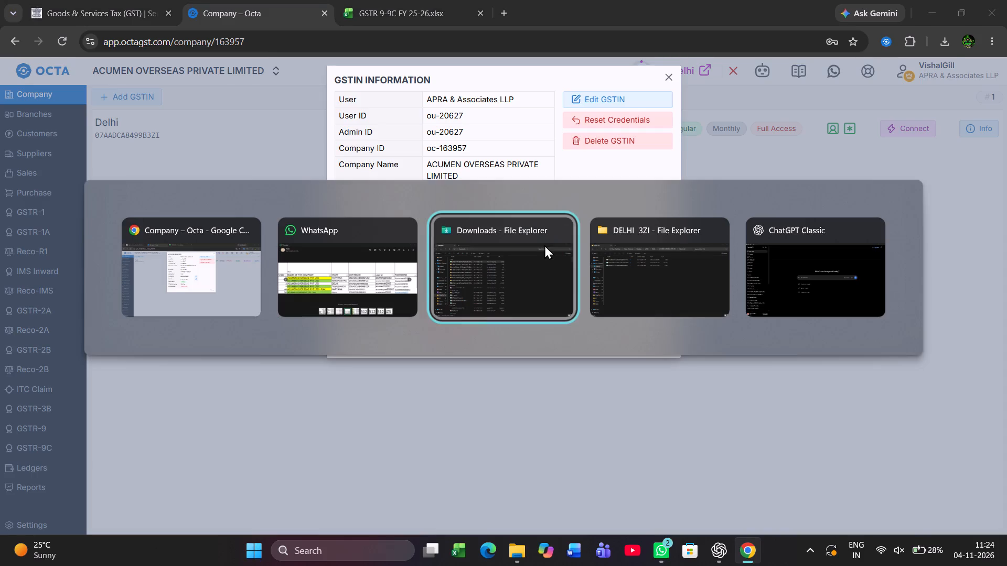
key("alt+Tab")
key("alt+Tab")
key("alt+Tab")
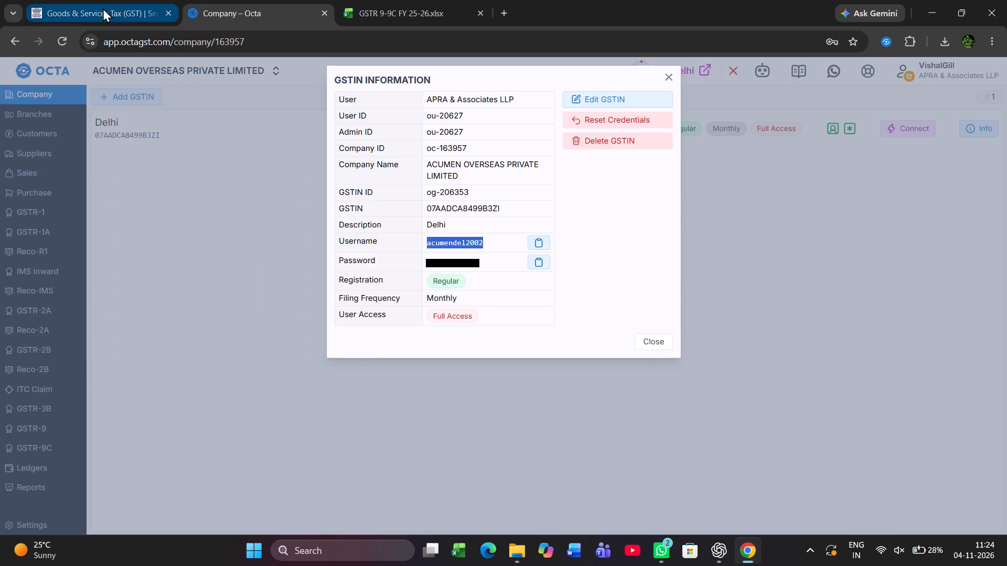
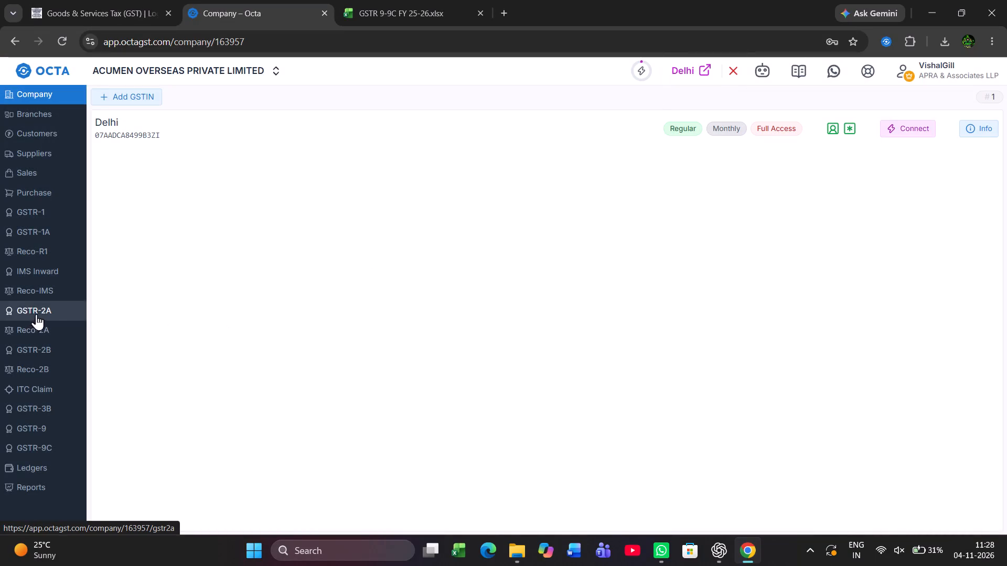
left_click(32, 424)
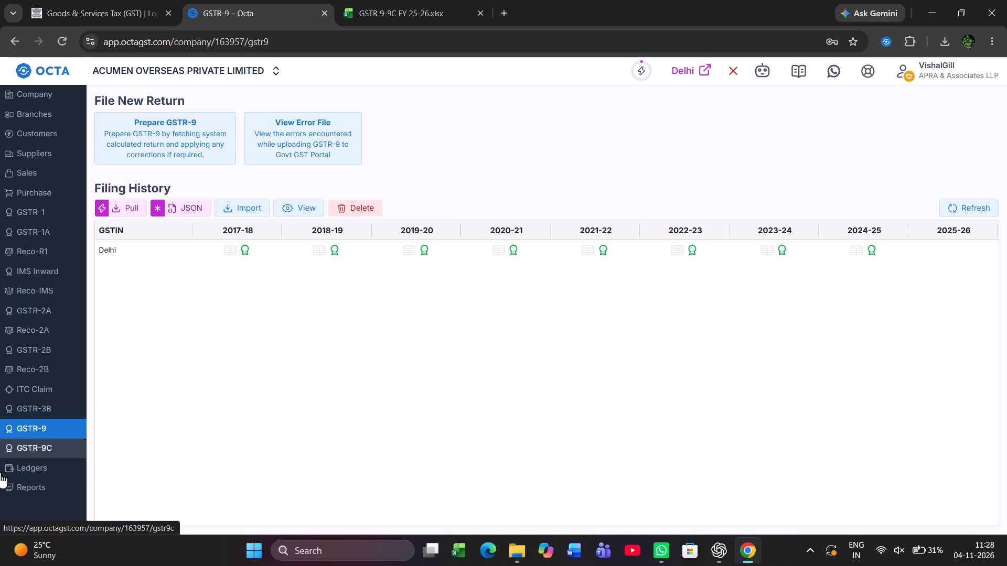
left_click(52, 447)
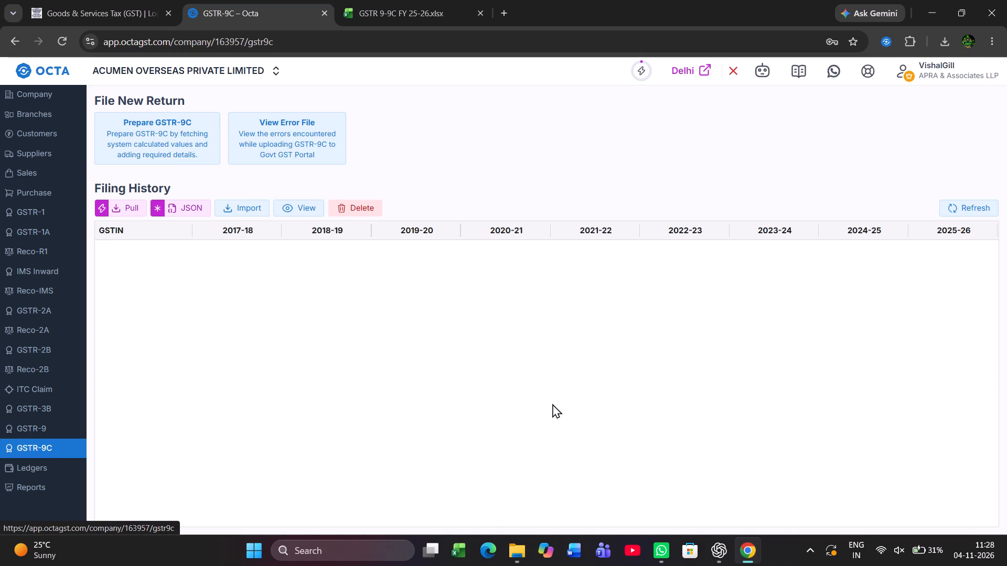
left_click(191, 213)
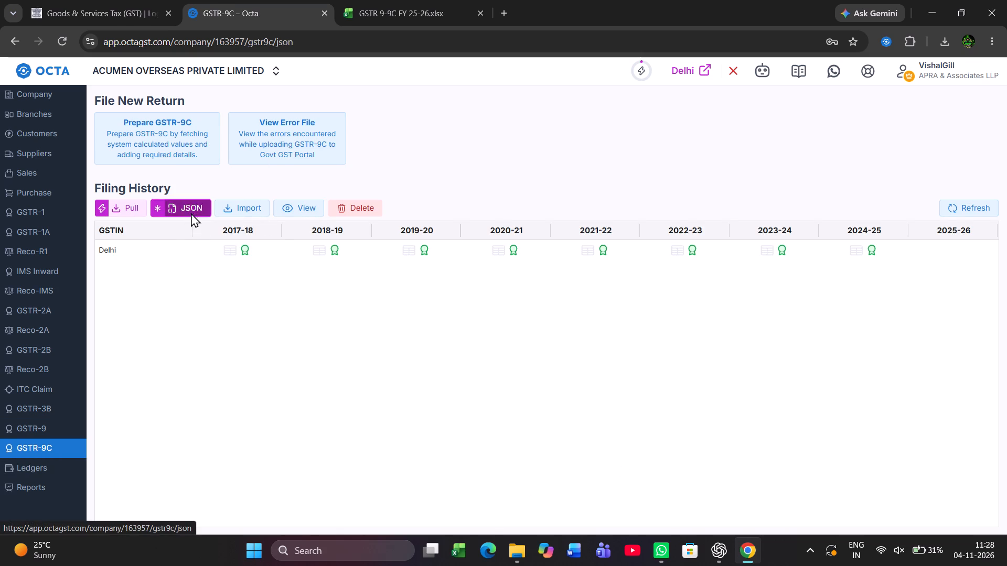
Open the GSTR-9 JSON download page and start the government portal login for the Delhi GSTIN.
left_click(51, 429)
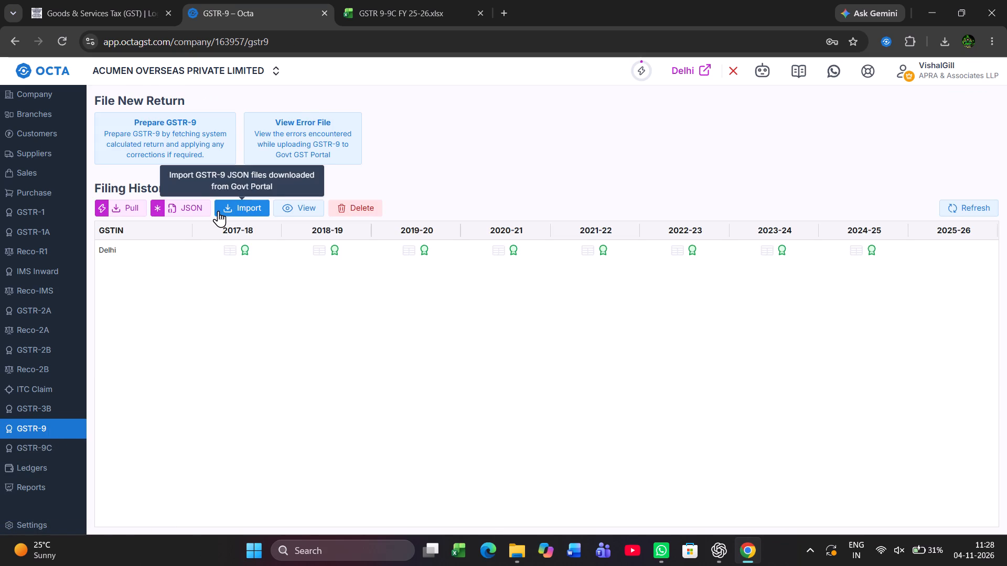
left_click(192, 208)
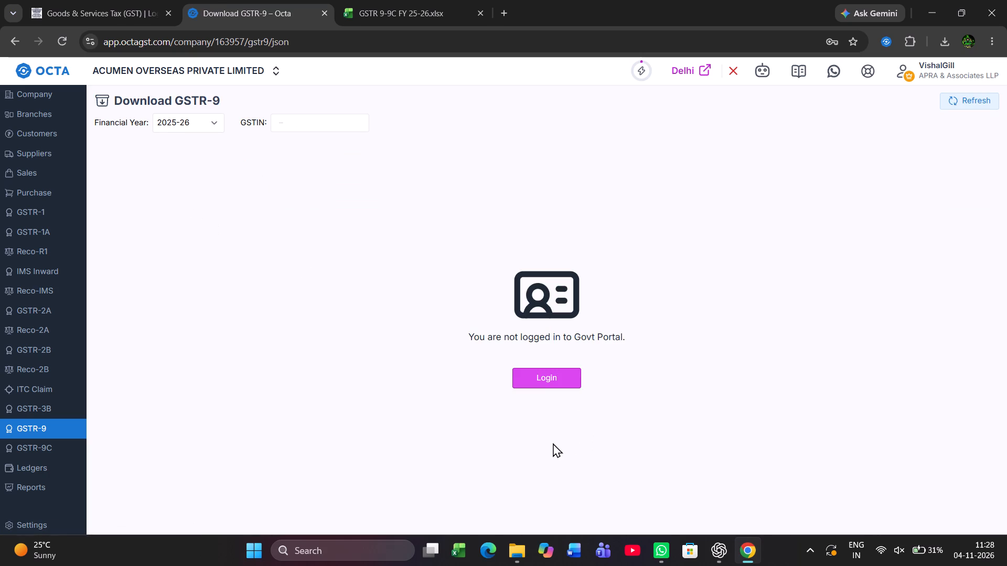
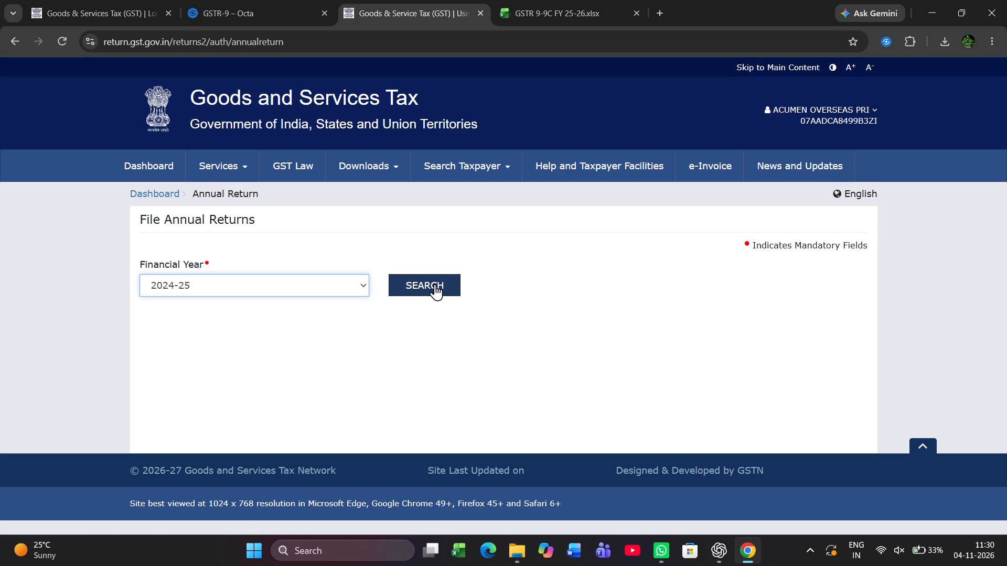
Search the annual returns for financial year 2024-25 and download the filed GSTR-9 details as PDF.
left_click(435, 284)
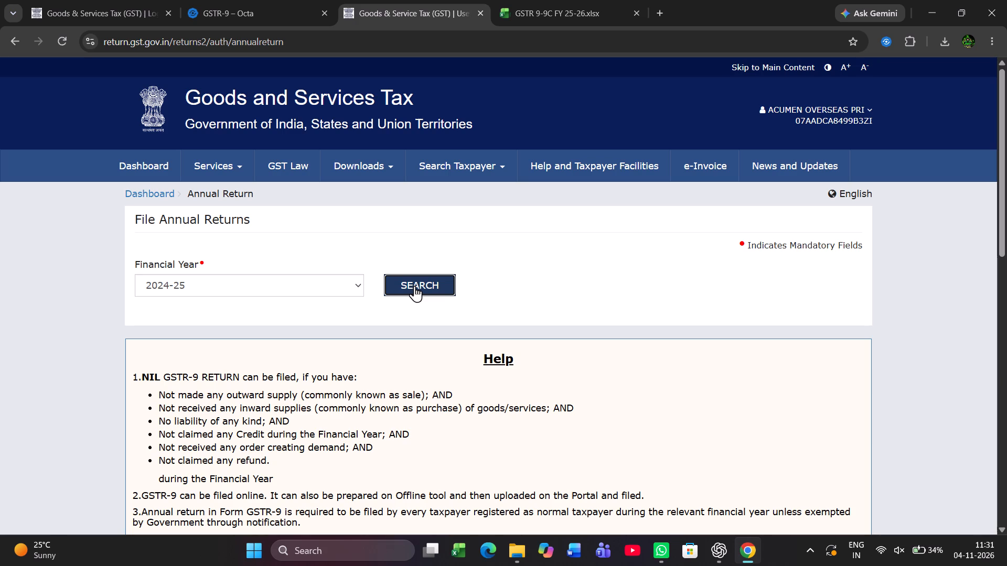
left_click(414, 286)
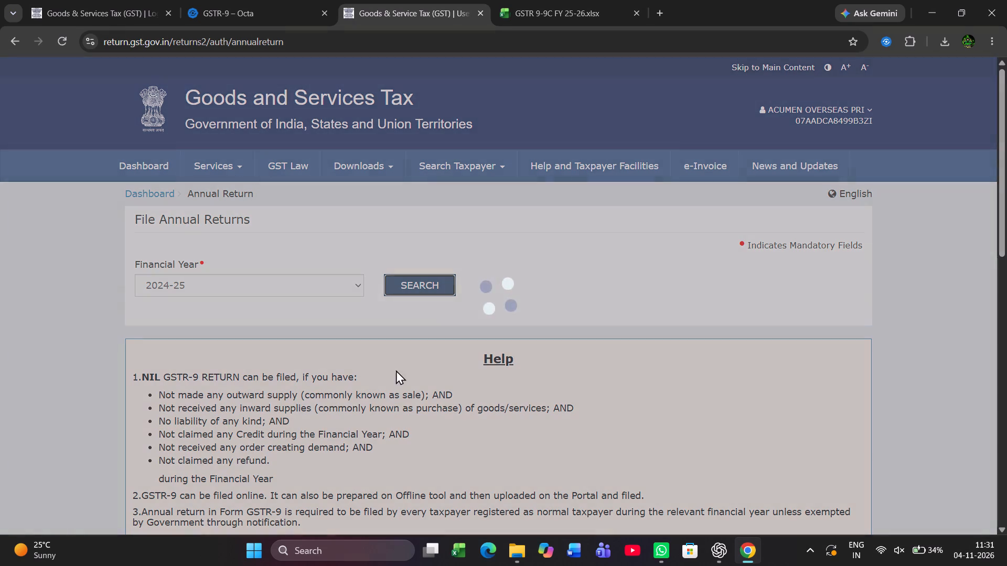
scroll(396, 370, "down", 5)
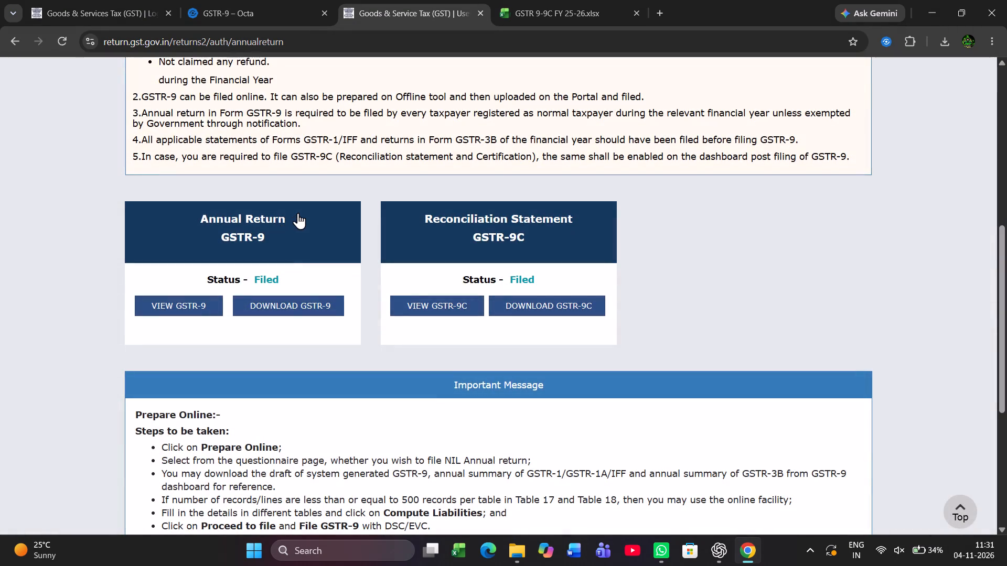
left_click(310, 308)
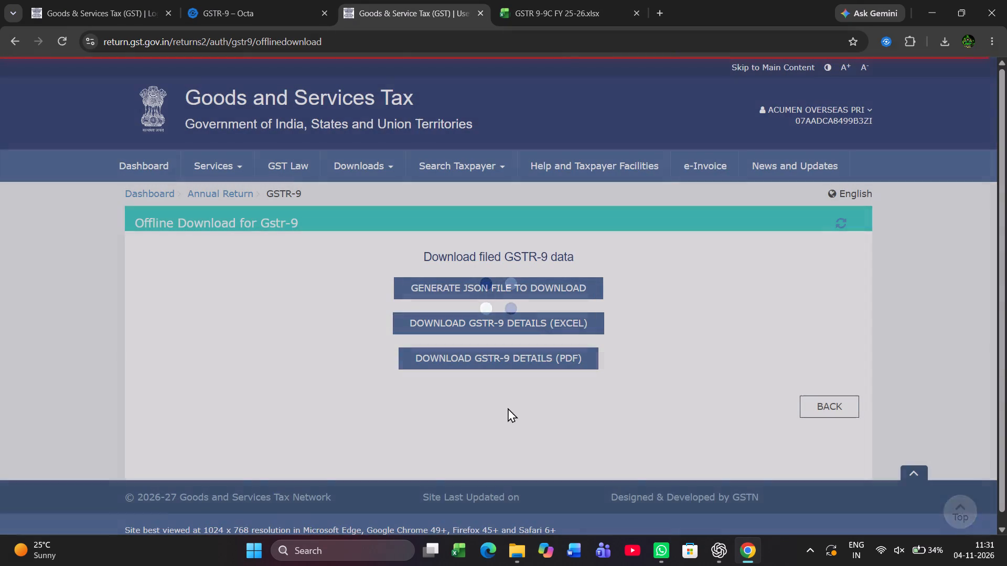
left_click(523, 364)
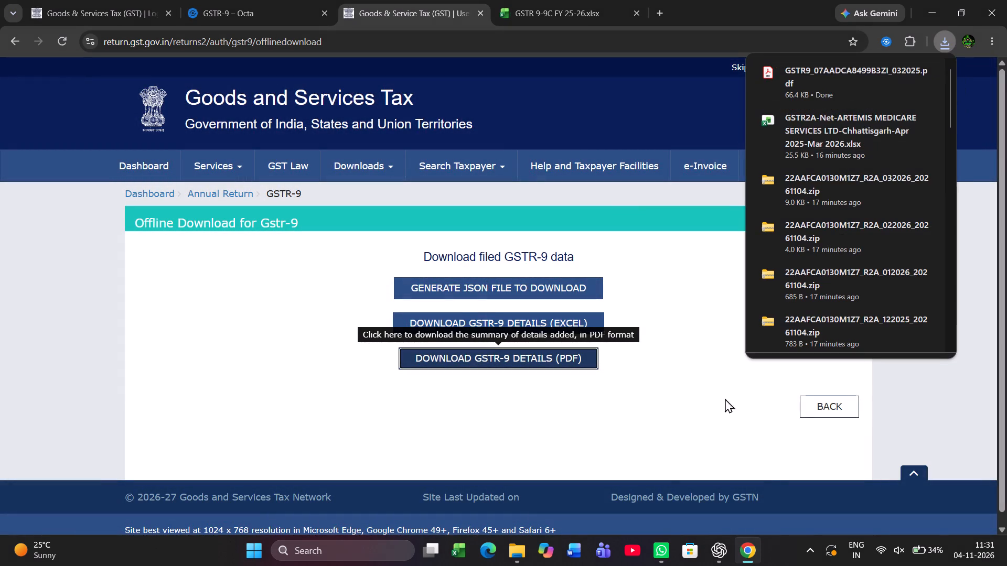
Return to the 2024-25 annual returns and download the filed GSTR-9C as PDF, closing the PDF viewer.
left_click(833, 407)
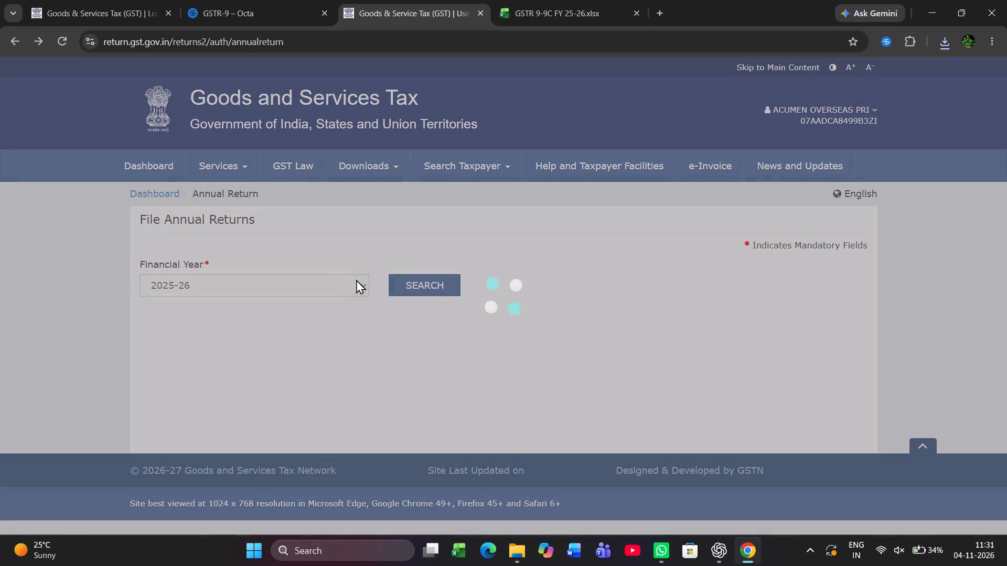
left_click(356, 279)
left_click(356, 279)
left_click(286, 329)
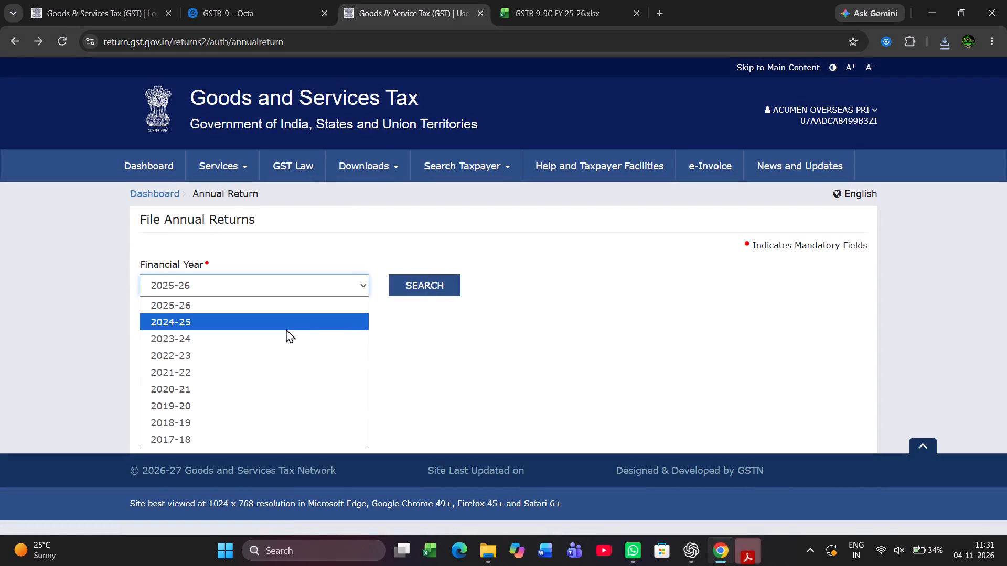
left_click(415, 284)
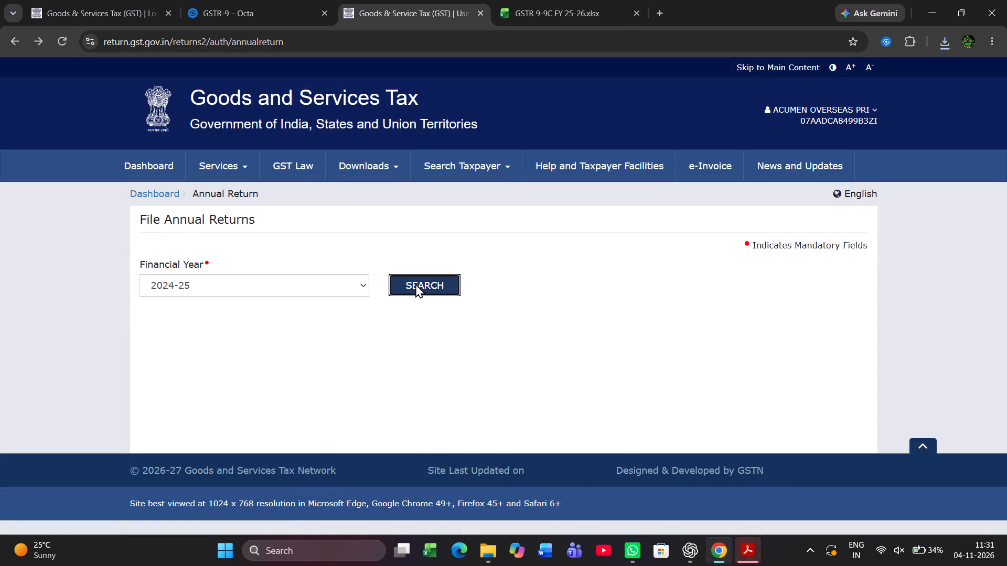
scroll(440, 401, "down", 3)
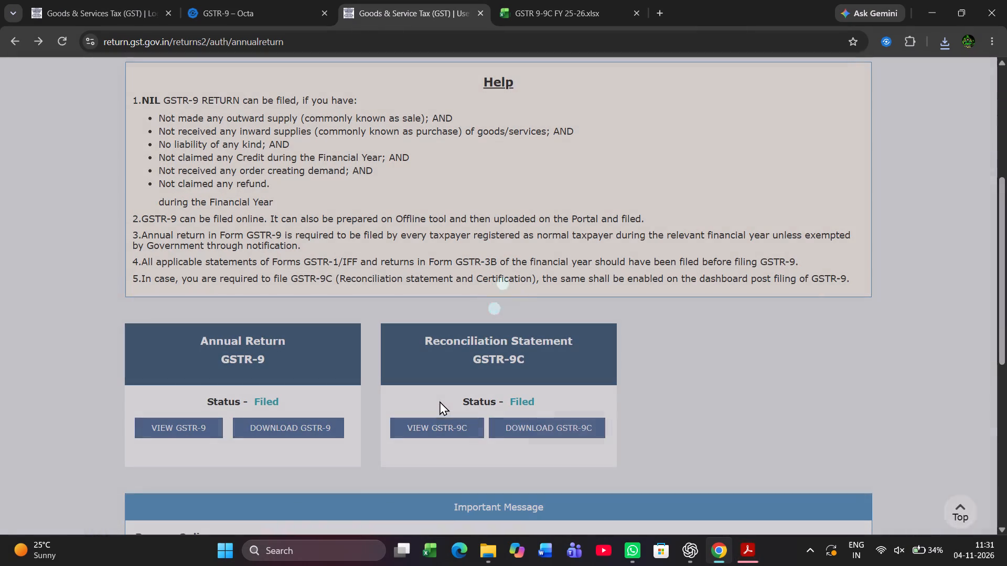
left_click(550, 418)
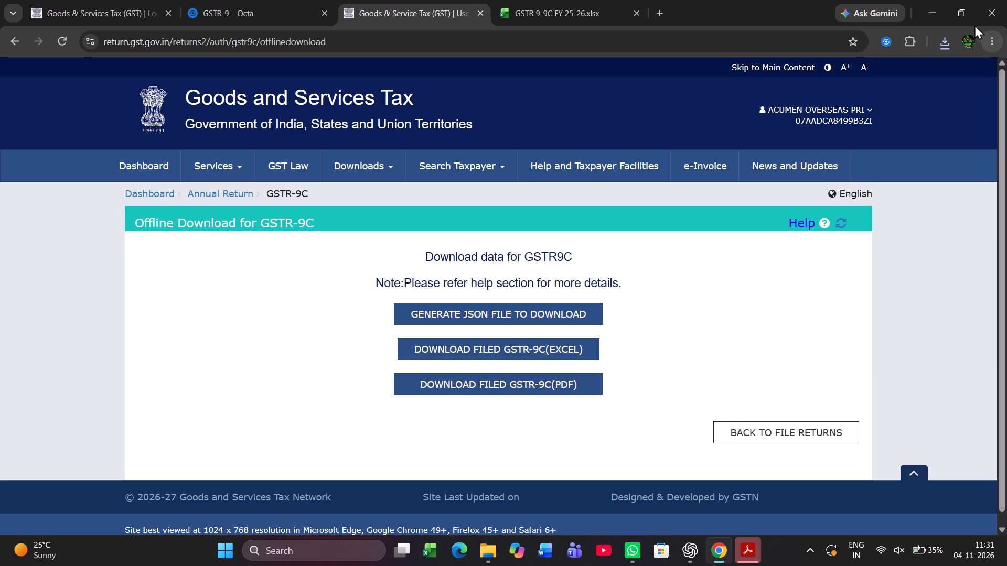
left_click(947, 45)
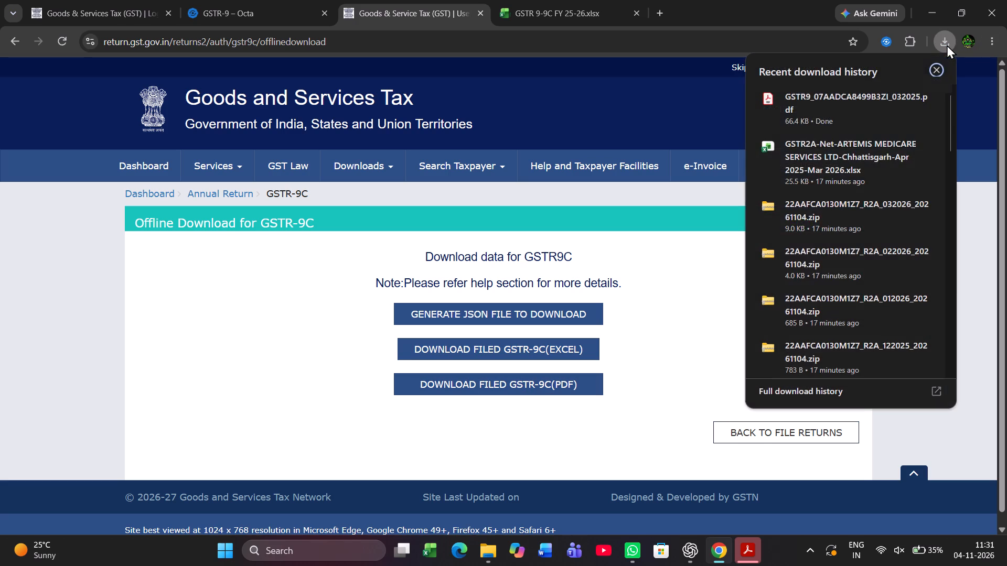
left_click(947, 45)
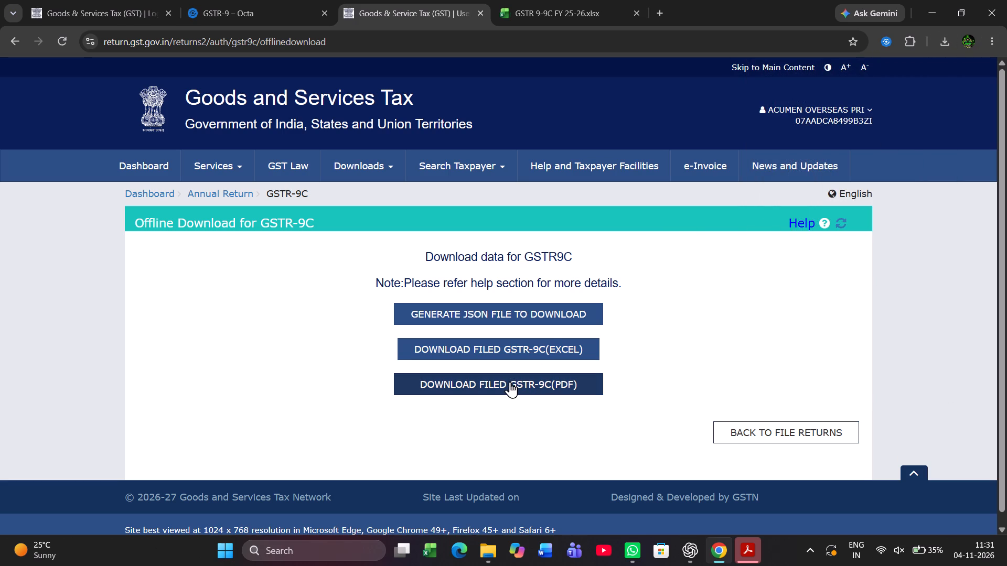
left_click(510, 382)
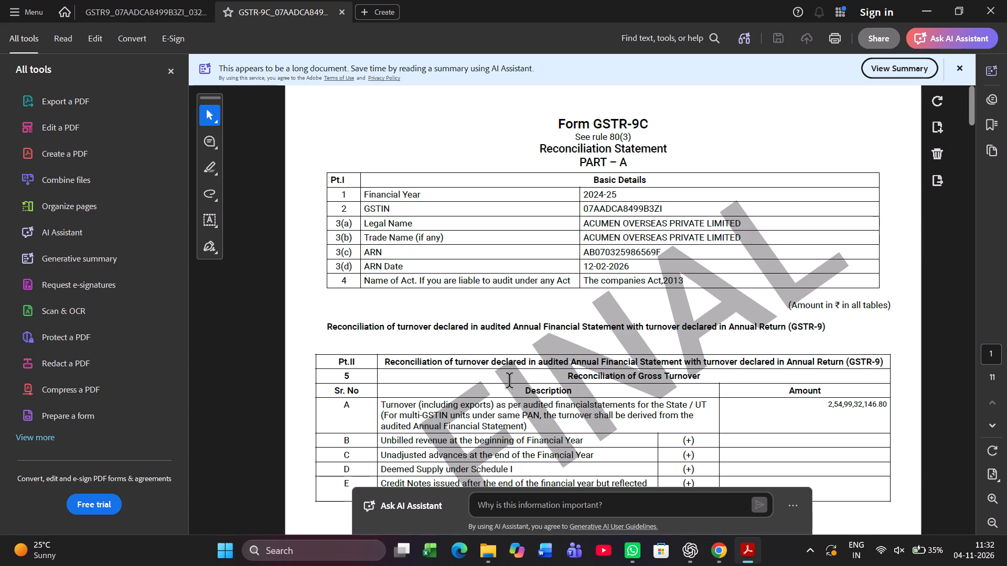
left_click(1002, 15)
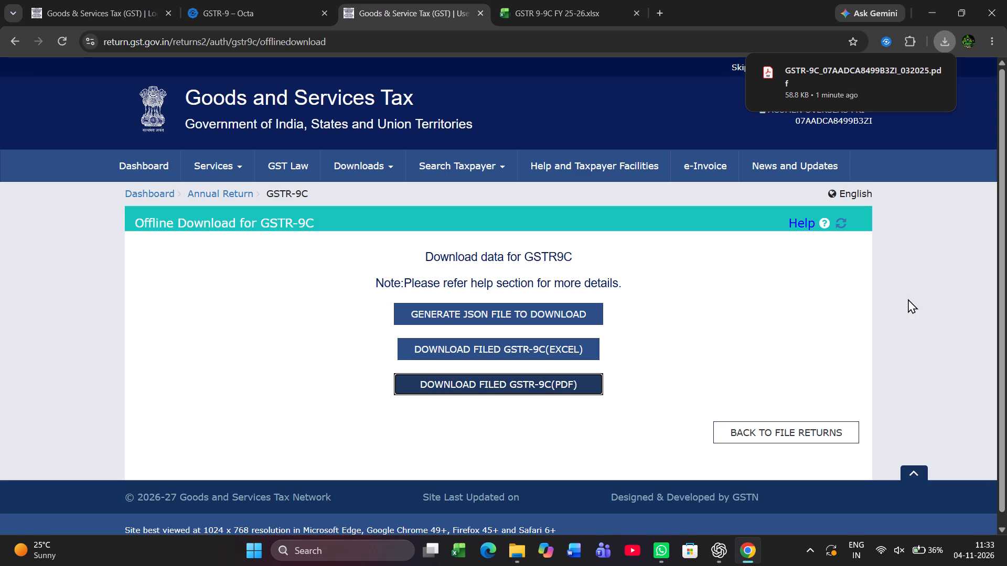
Open the GSTR-9 annual return for 2025-26 for online preparation, proceeding with No for the Nil return question.
left_click(791, 432)
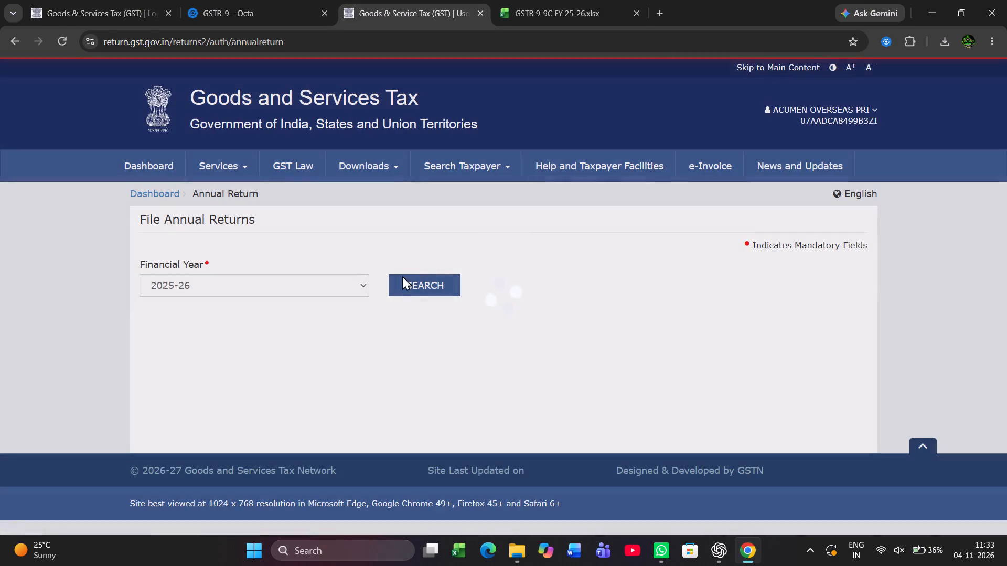
left_click(434, 275)
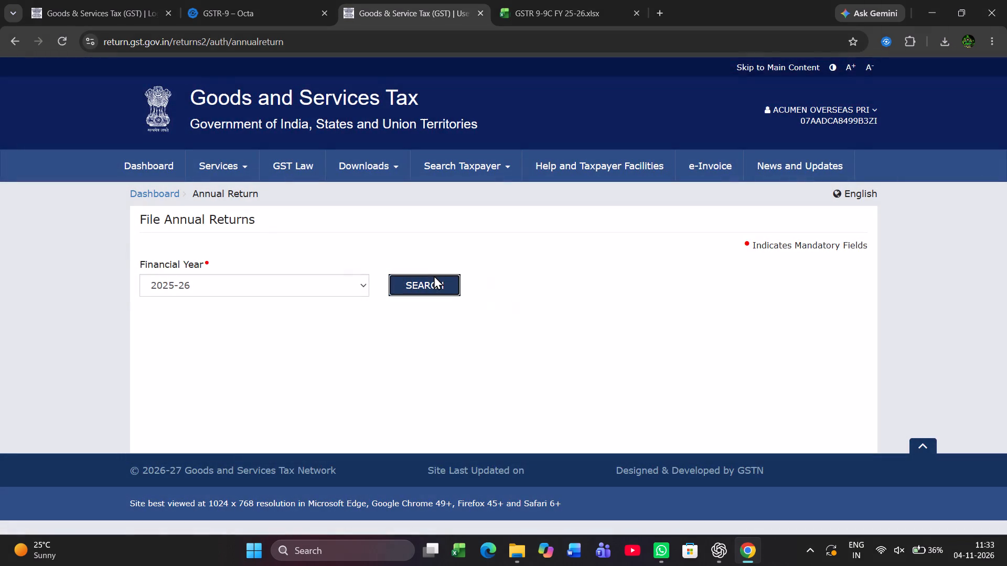
scroll(434, 275, "down", 4)
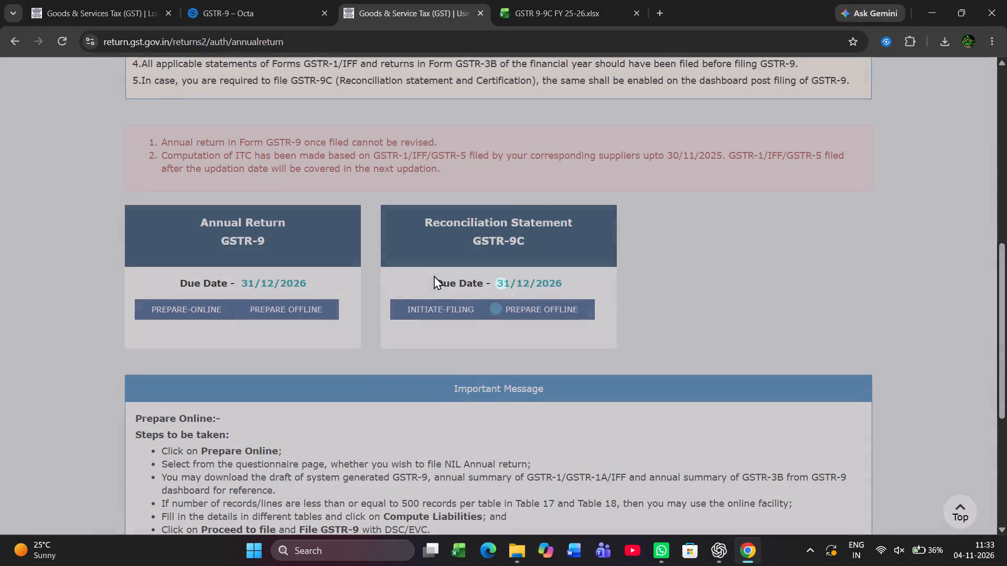
left_click(248, 231)
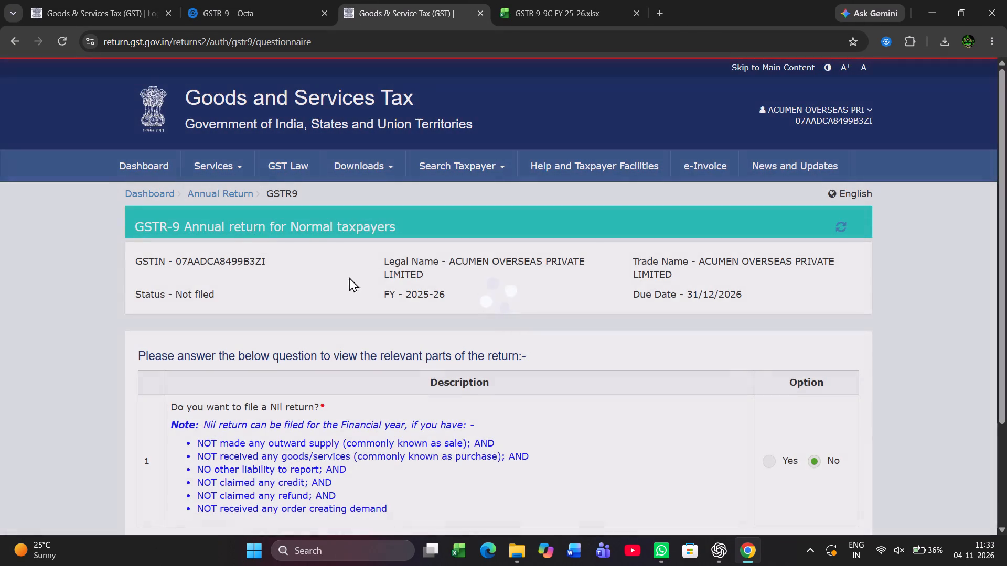
scroll(545, 389, "down", 2)
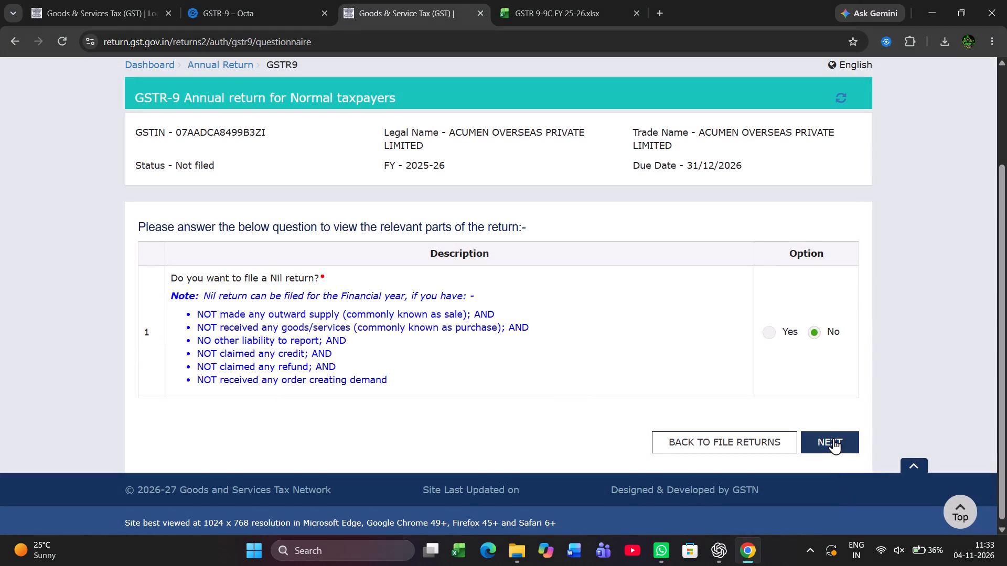
left_click(833, 438)
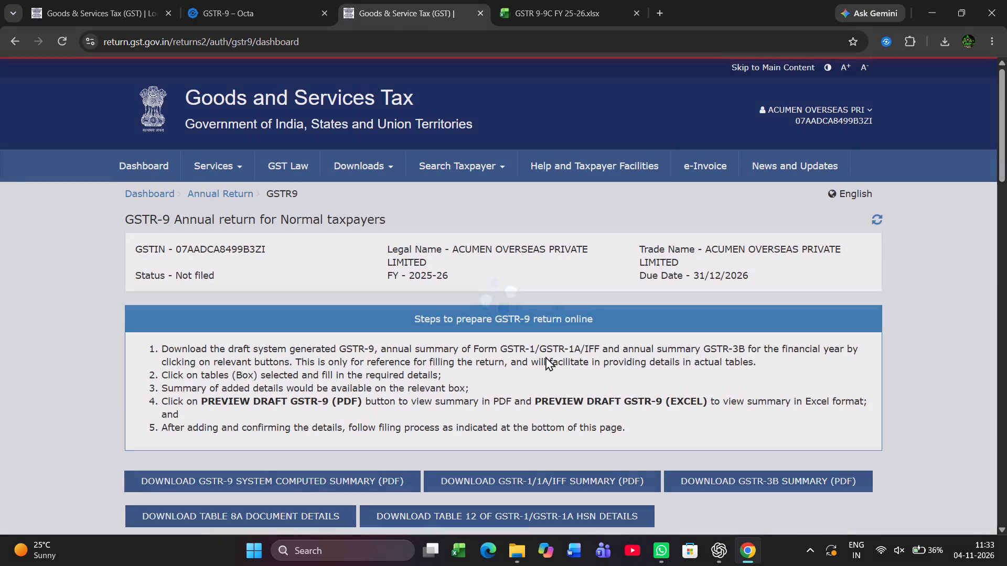
Download the 2025-26 GSTR-9 system computed, GSTR-1/1A/IFF and GSTR-3B summaries as PDFs, closing the PDF viewer.
scroll(545, 356, "down", 1)
left_click(266, 399)
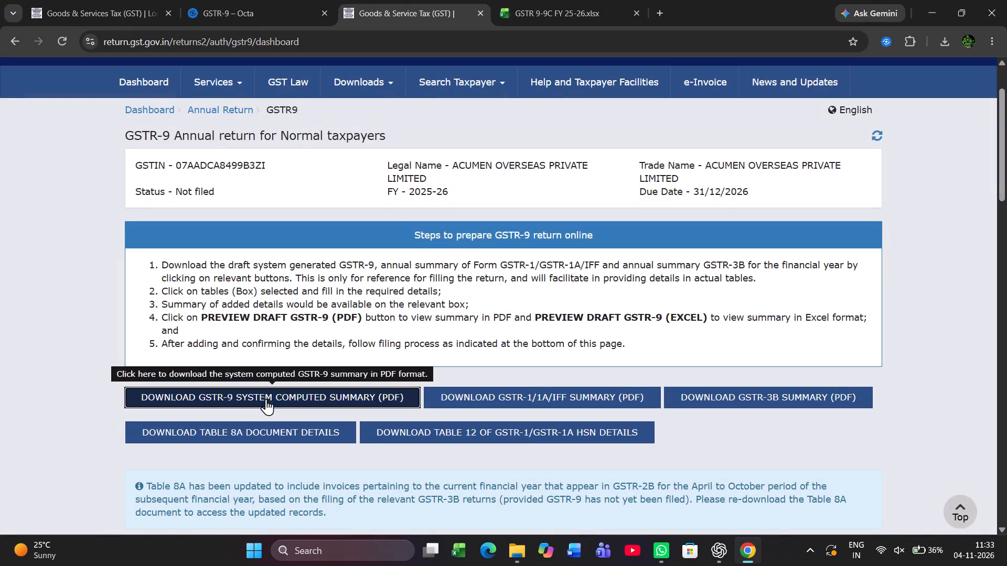
left_click(515, 388)
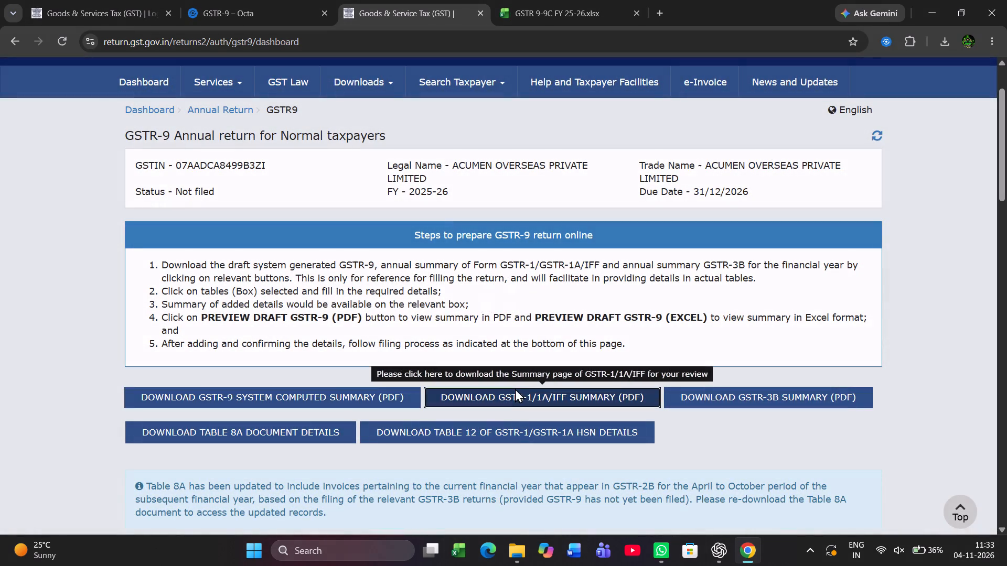
left_click(732, 397)
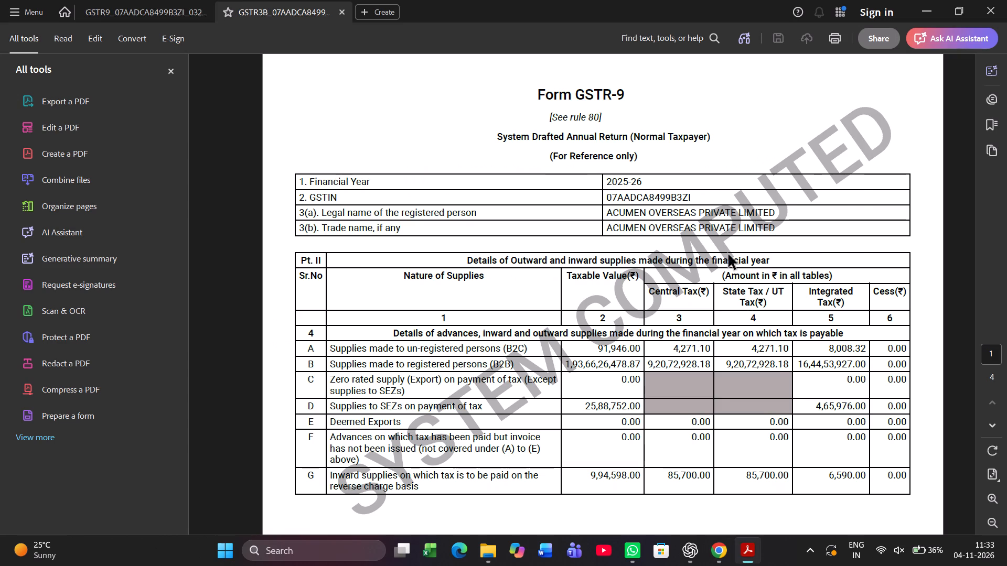
left_click(980, 16)
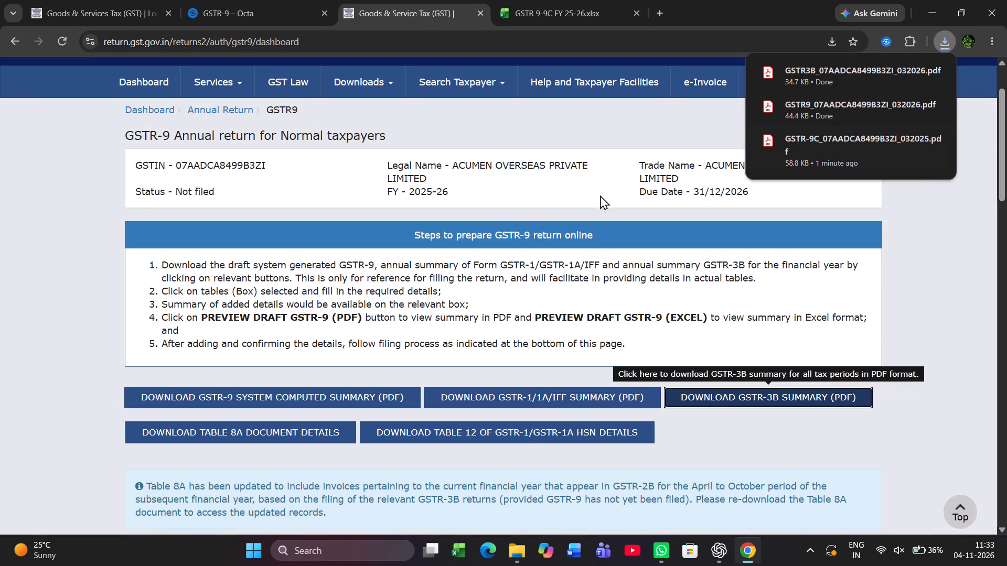
left_click(517, 212)
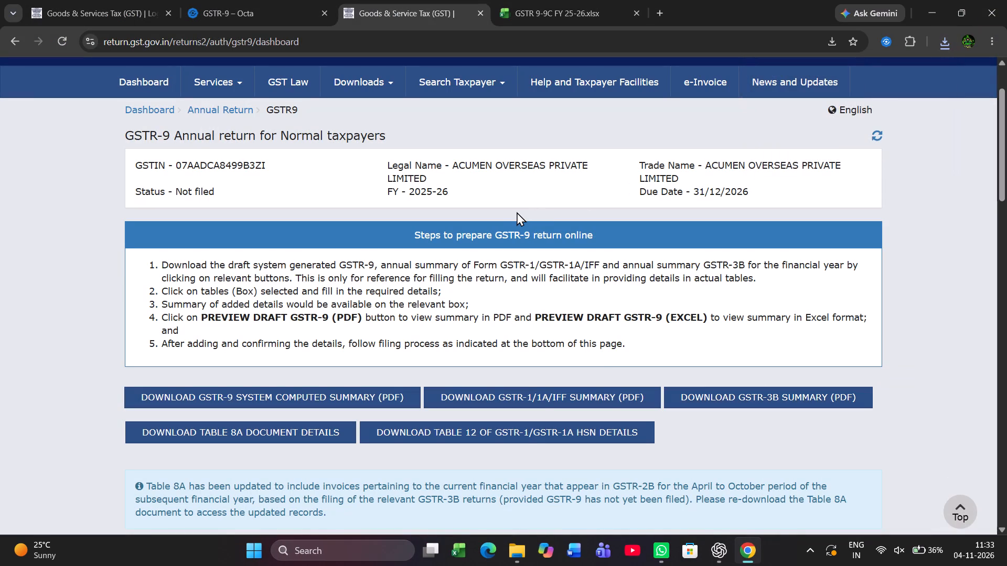
Switch to the Downloads folder in File Explorer and sort its files by date modified, newest first.
key("alt+Tab")
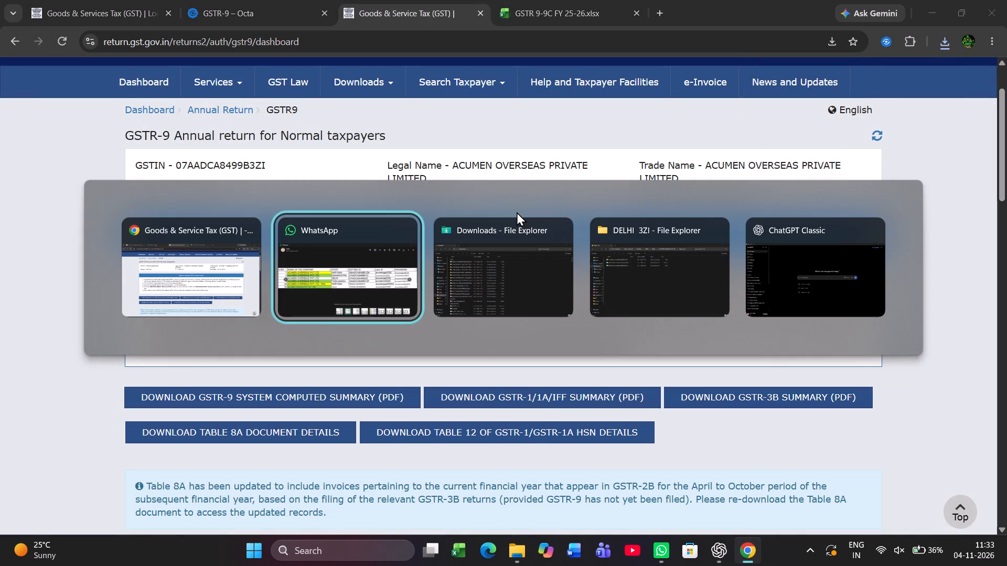
key("alt+Tab")
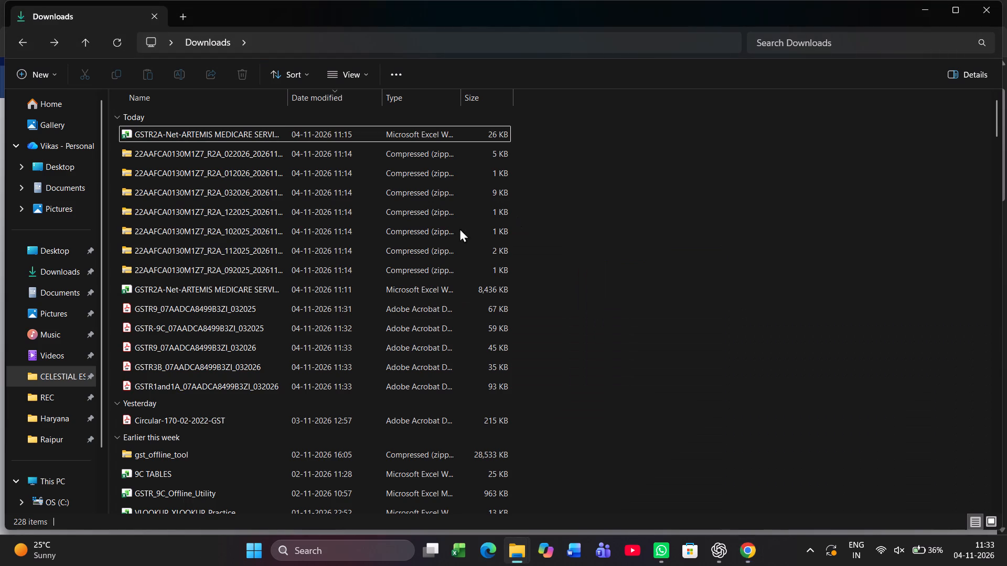
left_click(358, 91)
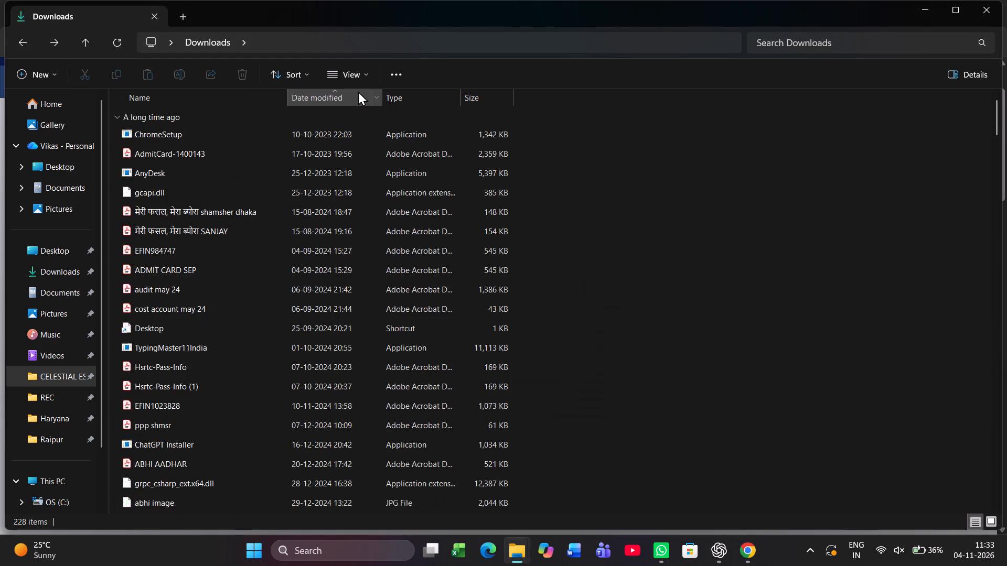
left_click(358, 91)
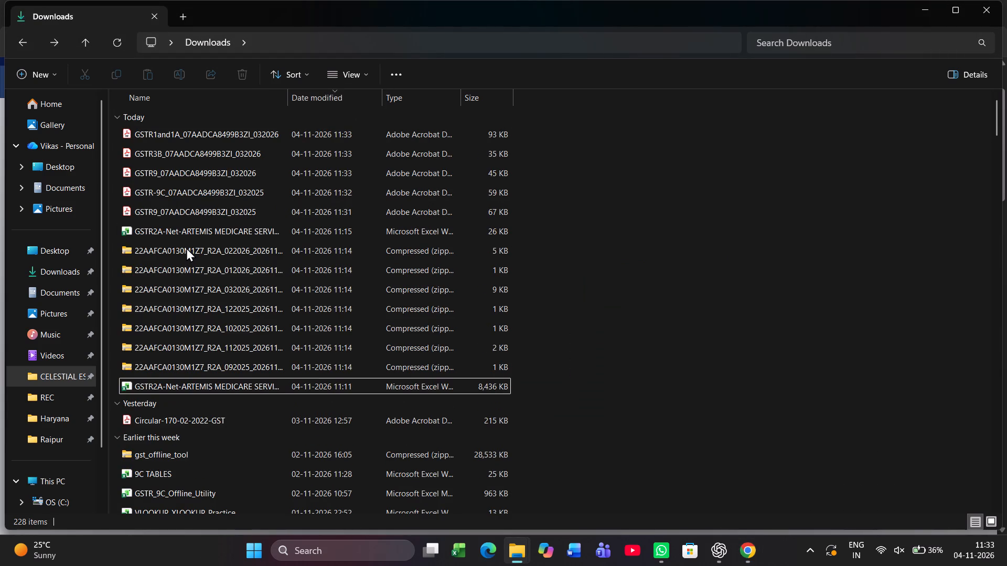
Delete the seven R2A ZIP archives dated 04-11-2026 from the Downloads folder.
left_click(223, 243)
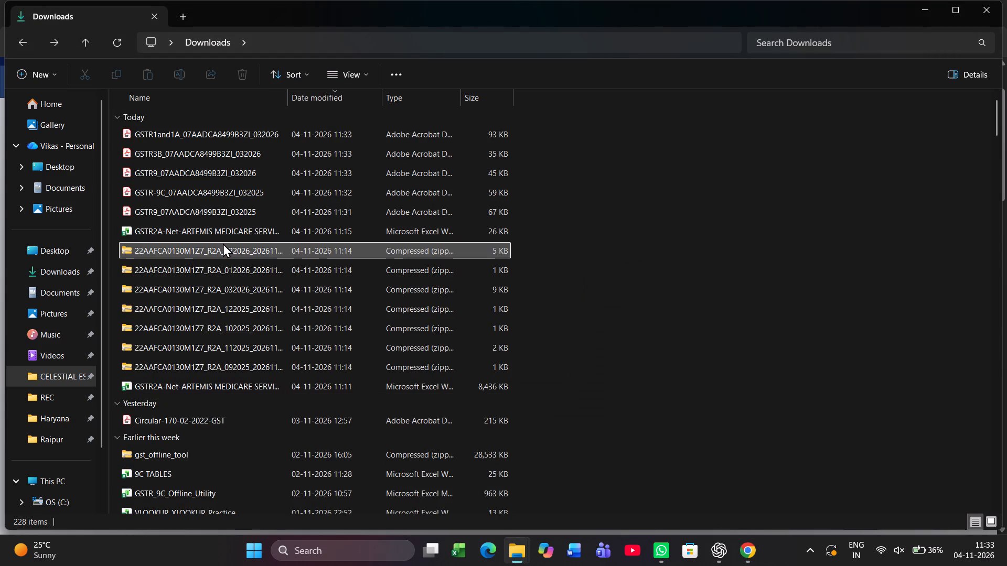
key("shift+Down")
key("shift+Down")
key("shift+Down")
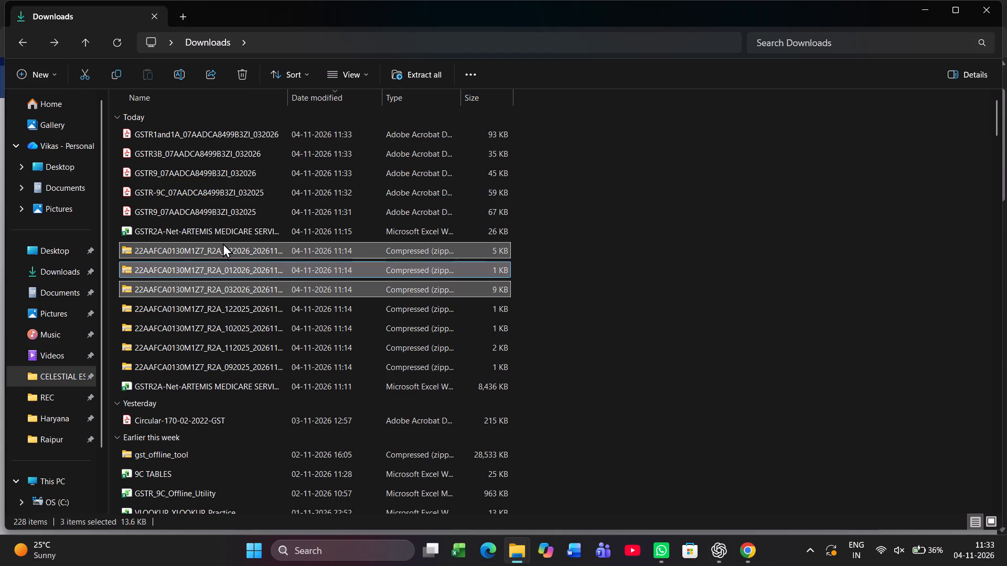
key("shift+Down")
key("shift+Down")
key("shift+Down")
key("Delete")
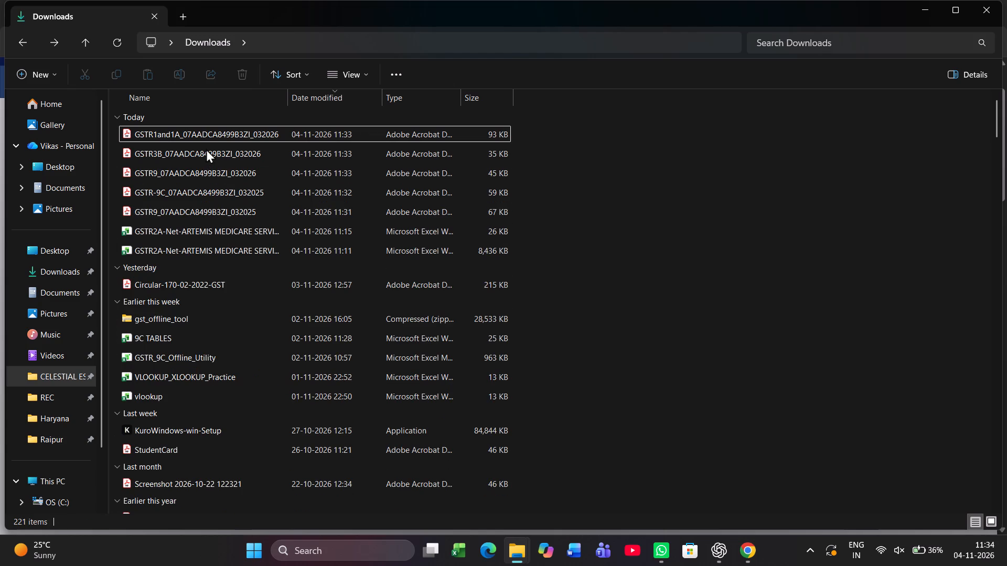
Move the five Acumen GSTR-1/1A, GSTR-3B, GSTR-9 and GSTR-9C PDFs dated 04-11-2026 from Downloads into the ACUMEN OVERSEAS PVT LTD > DELHI 3ZI folder.
left_click(221, 137)
key("shift+Down")
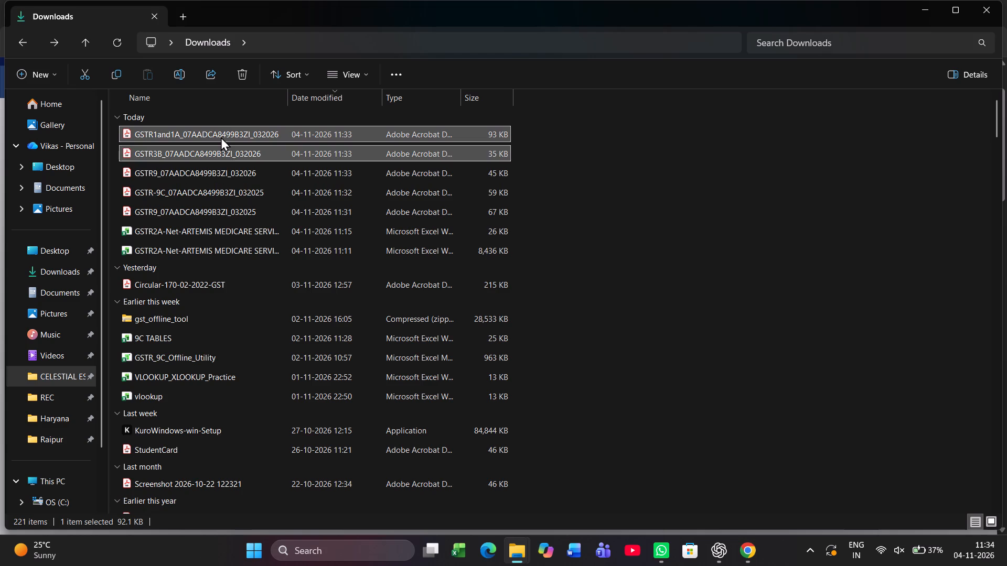
key("shift+Down")
key("shift+Down")
key("shift+Down")
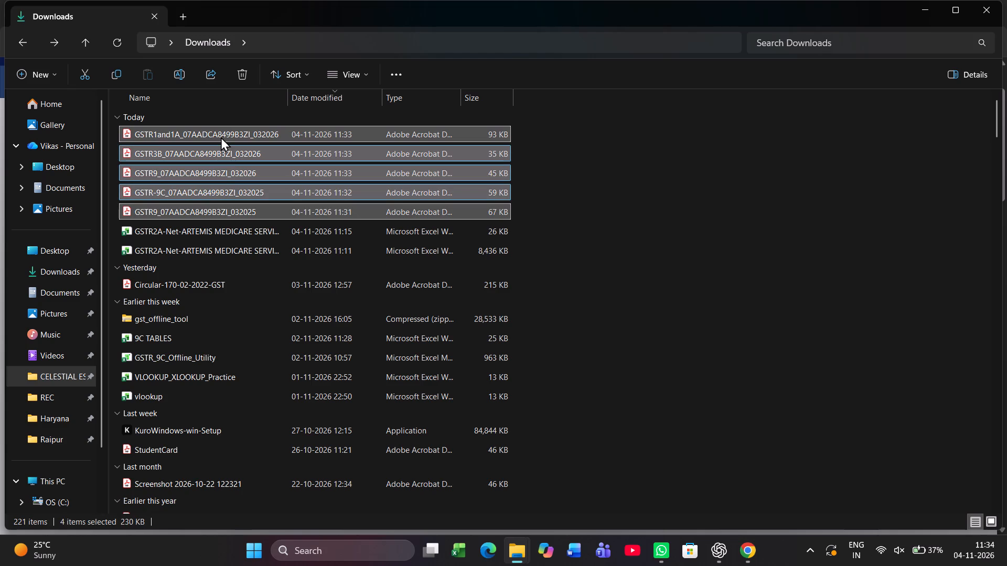
key("ctrl+c")
key("alt+Tab")
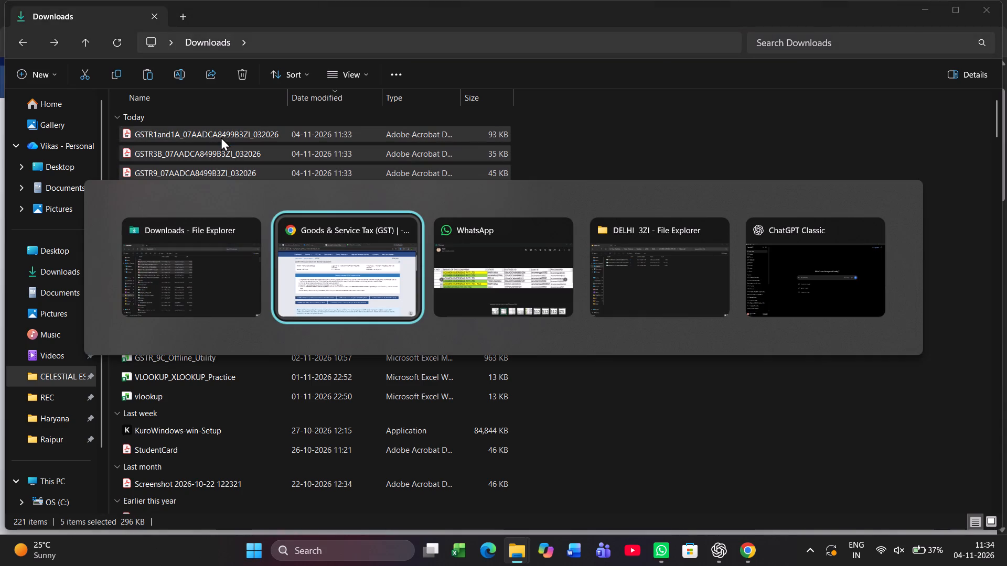
key("alt+Tab")
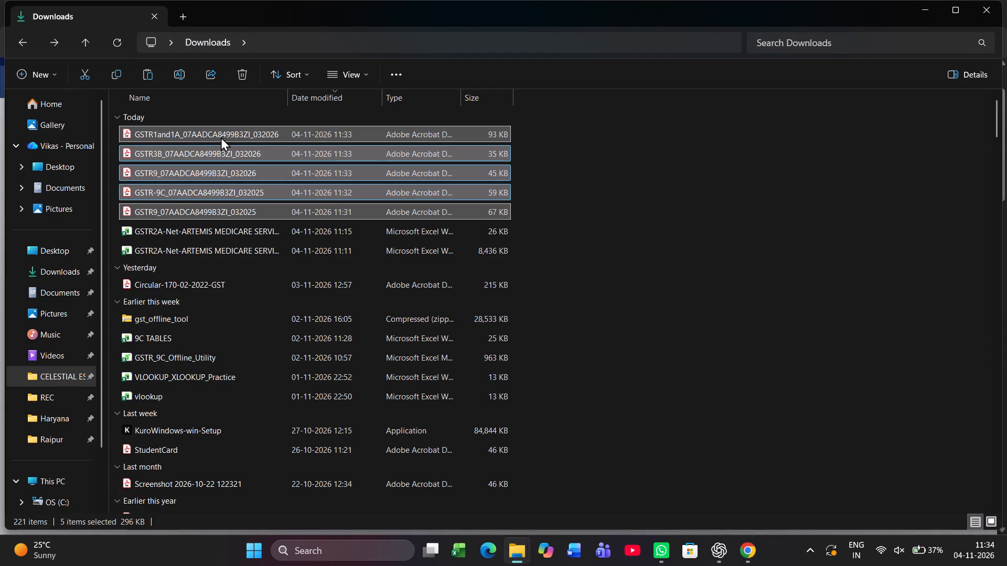
key("ctrl+x")
key("alt+Tab")
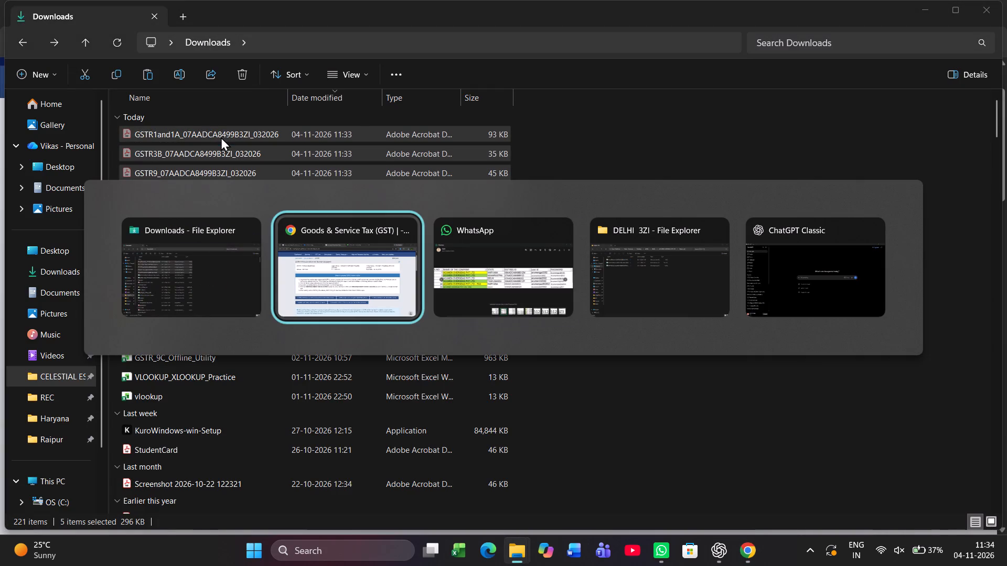
key("alt+Tab")
key("alt+Tab")
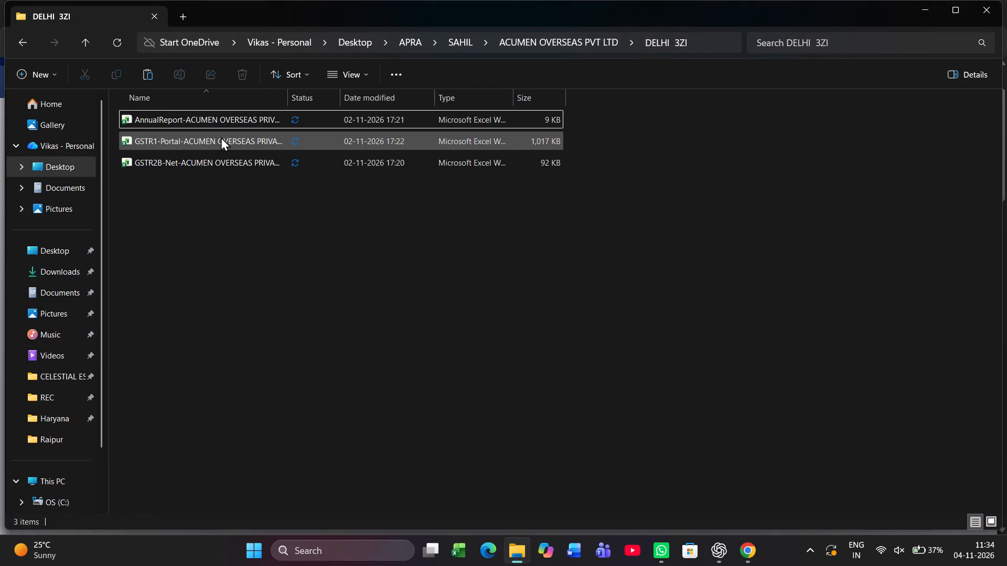
key("Down")
key("Down")
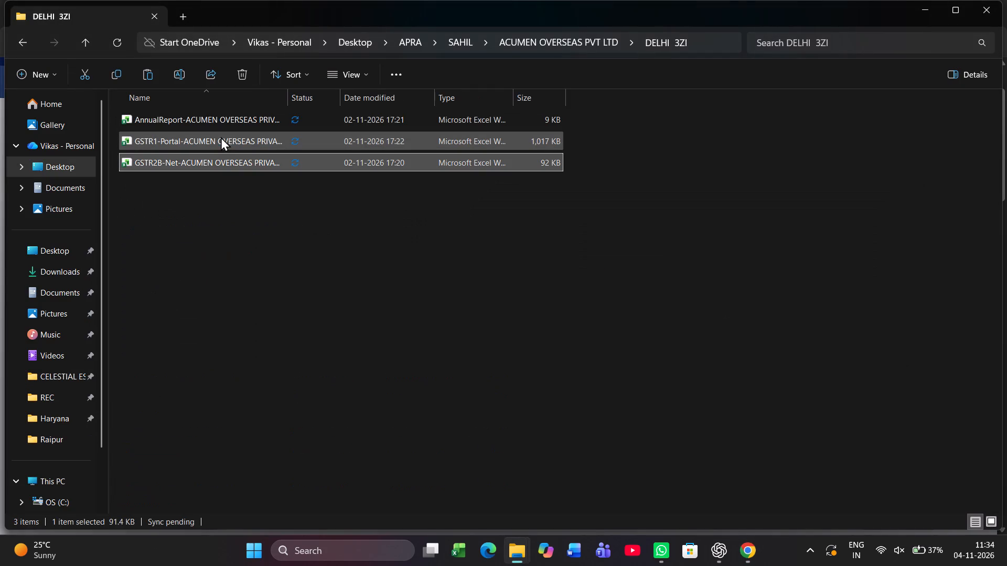
key("ctrl+v")
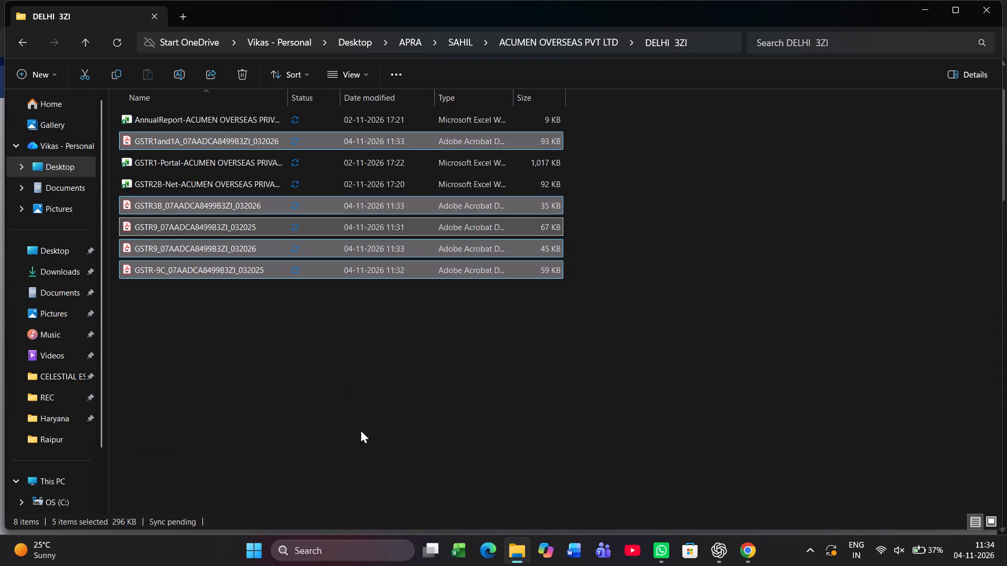
left_click(302, 377)
right_click(441, 362)
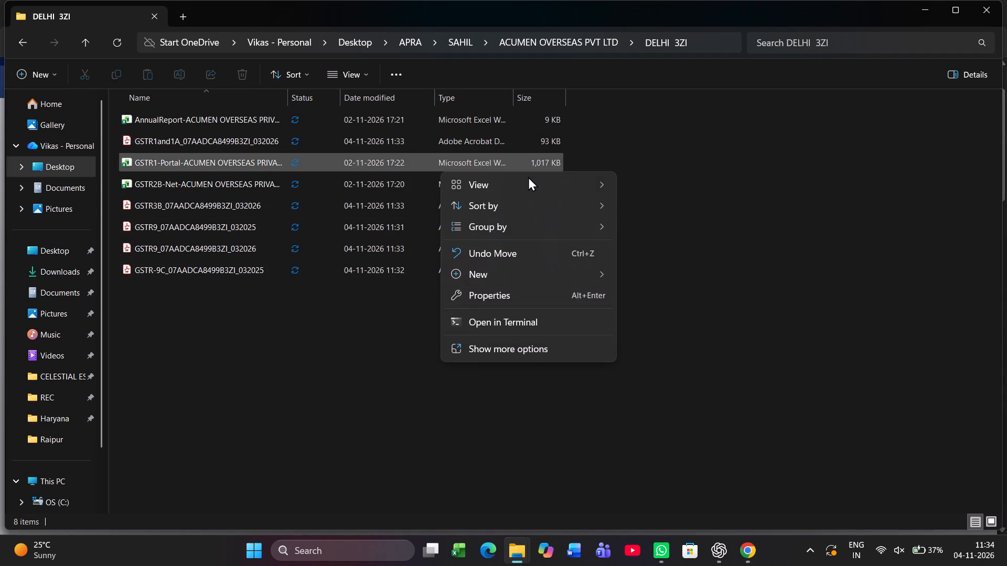
left_click(420, 417)
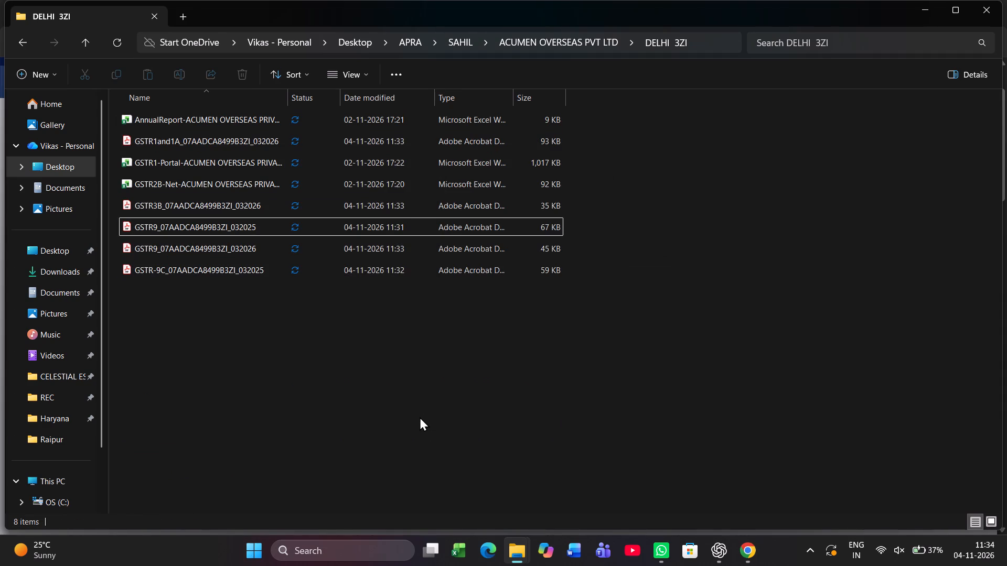
Move the Haryana GSTR2A-Net ARTEMIS MEDICARE workbook for Apr 2025-Mar 2026 from Downloads into APRA > BHASKAR > Artemis > Haryana.
key("alt+Tab")
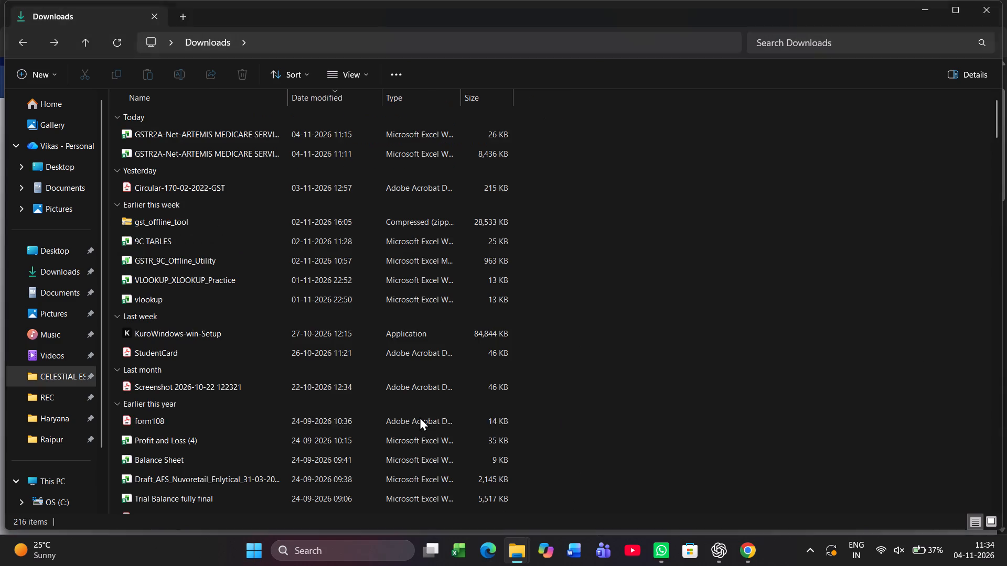
key("alt+Tab")
key("alt+Tab")
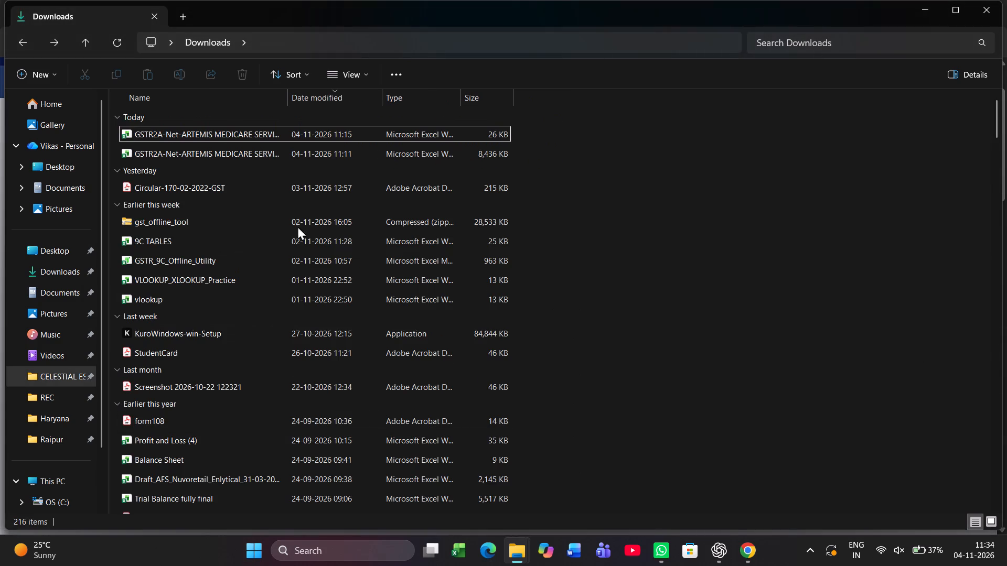
left_click(223, 129)
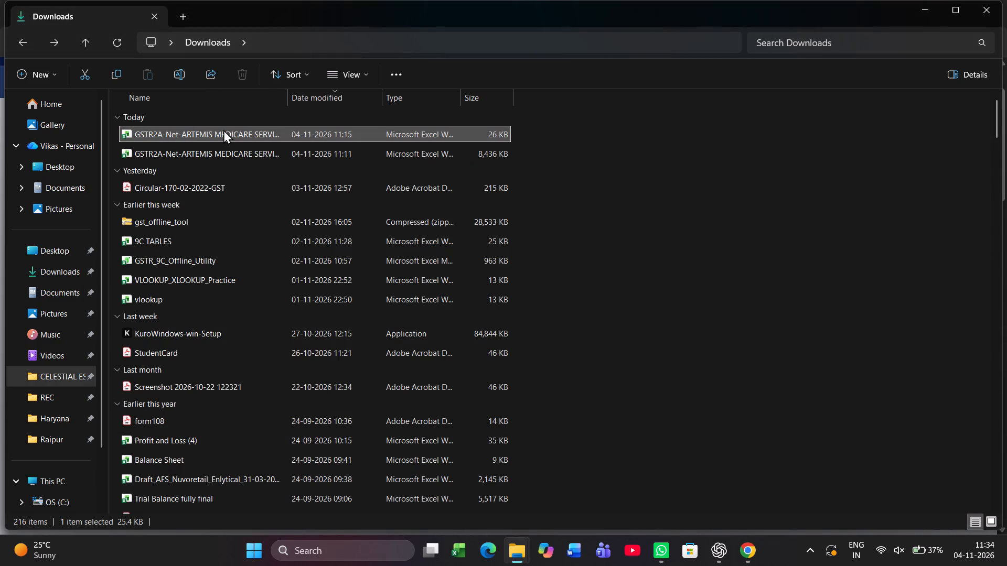
left_click(248, 161)
key("ctrl+x")
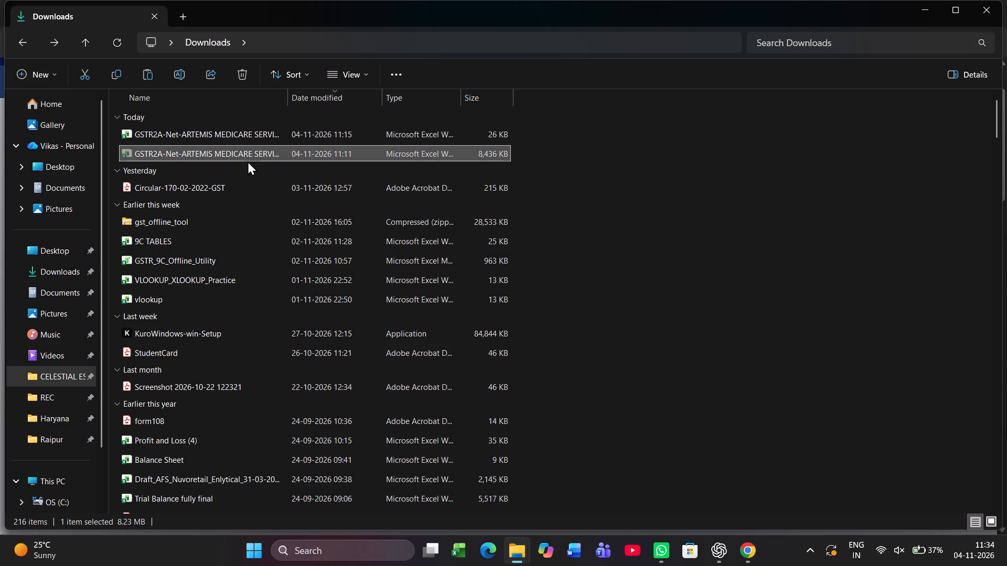
key("alt+Tab")
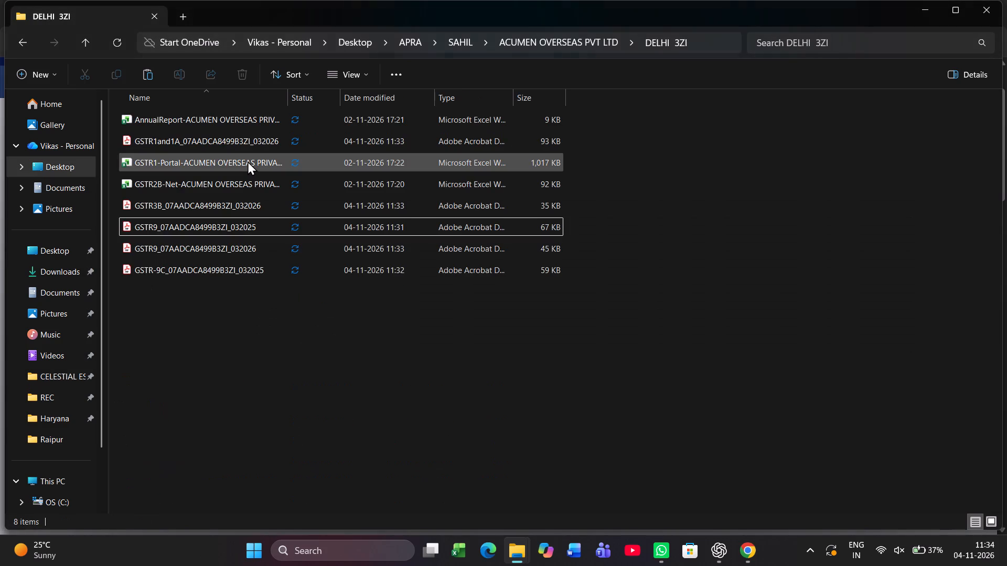
key("BackSpace")
key("BackSpace")
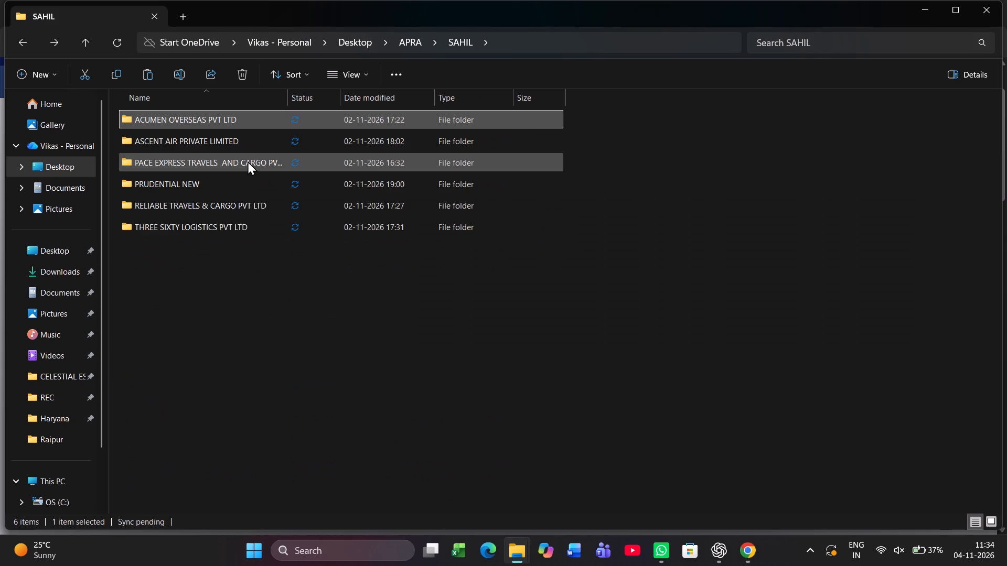
key("BackSpace")
key("Up")
key("Up")
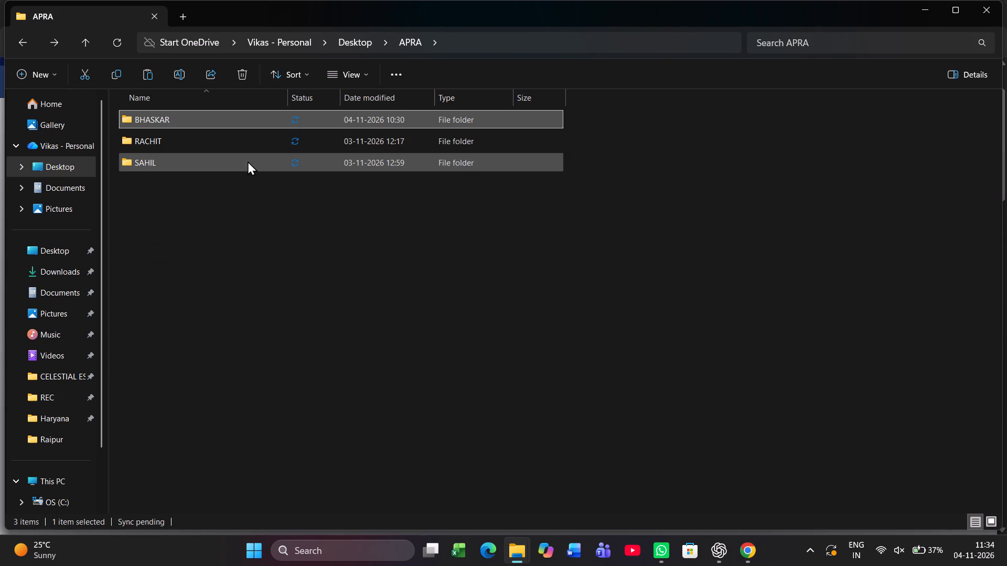
key("Return")
key("Down")
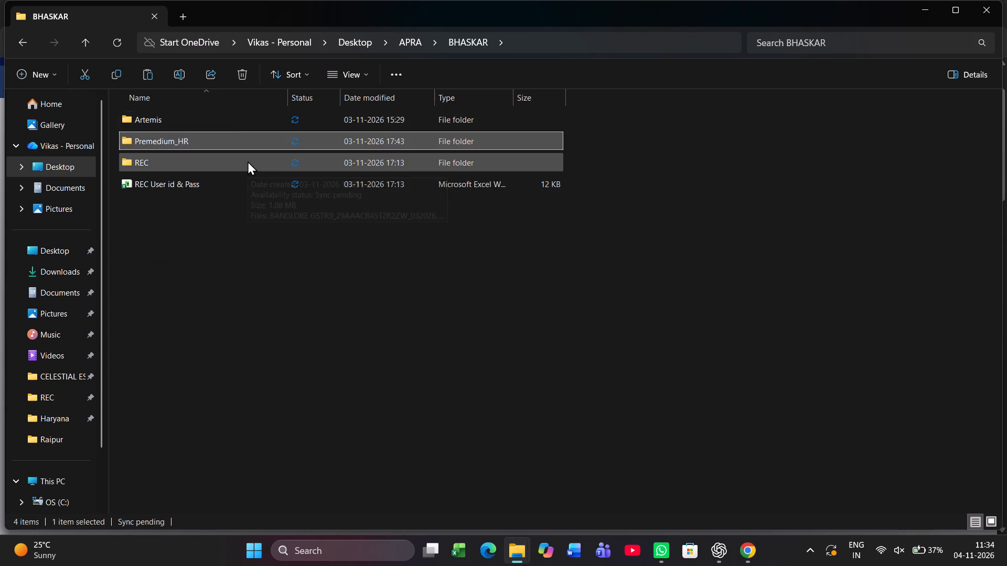
key("Up")
key("Return")
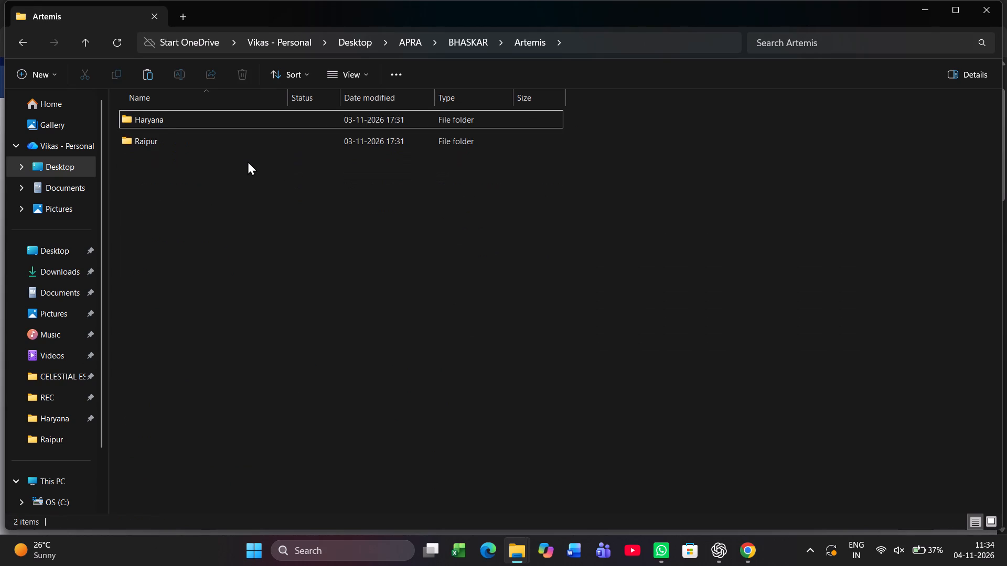
key("Down")
key("Up")
key("Return")
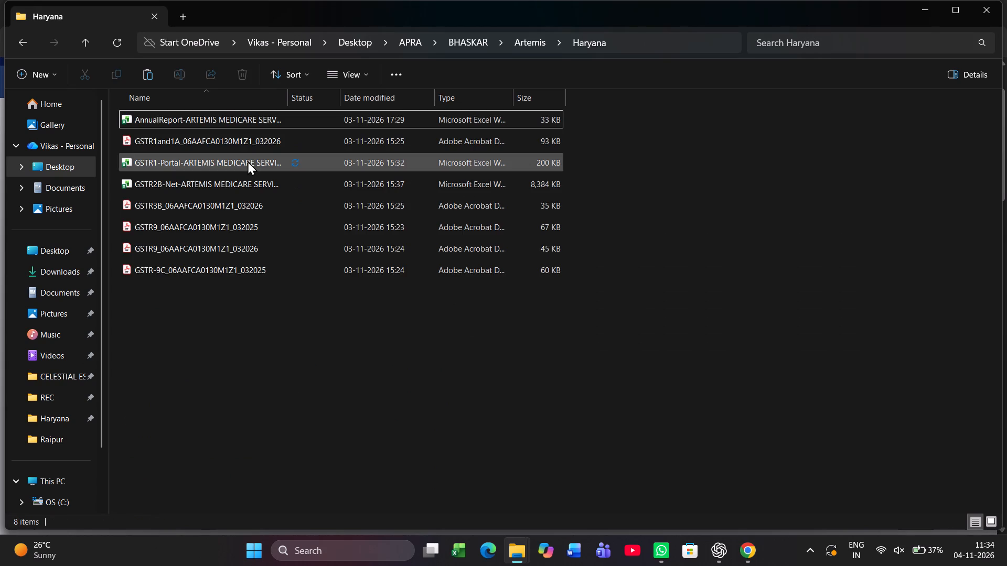
key("ctrl+v")
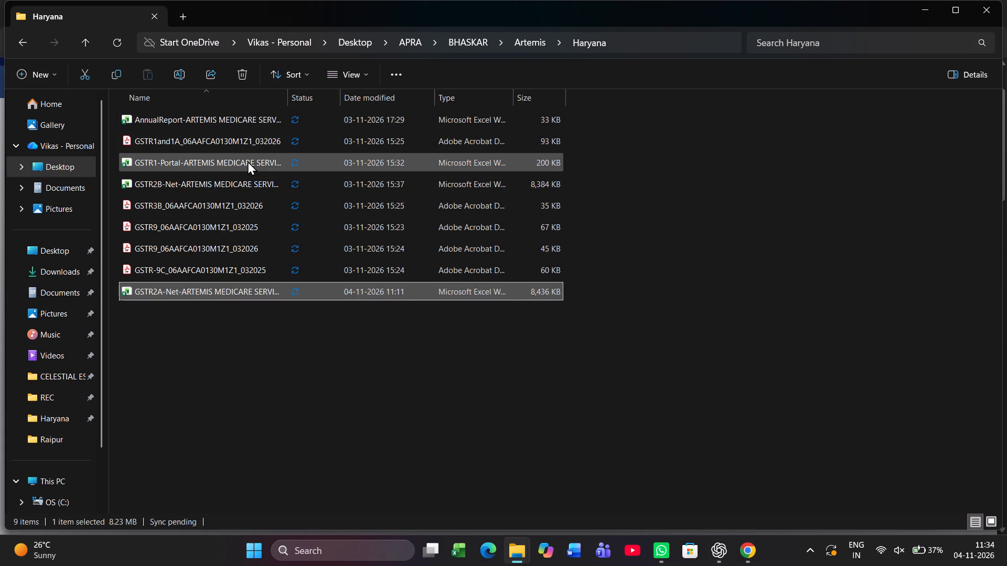
Move the remaining GSTR2A-Net ARTEMIS MEDICARE workbook from Downloads into the Artemis > Raipur folder.
key("alt+Tab")
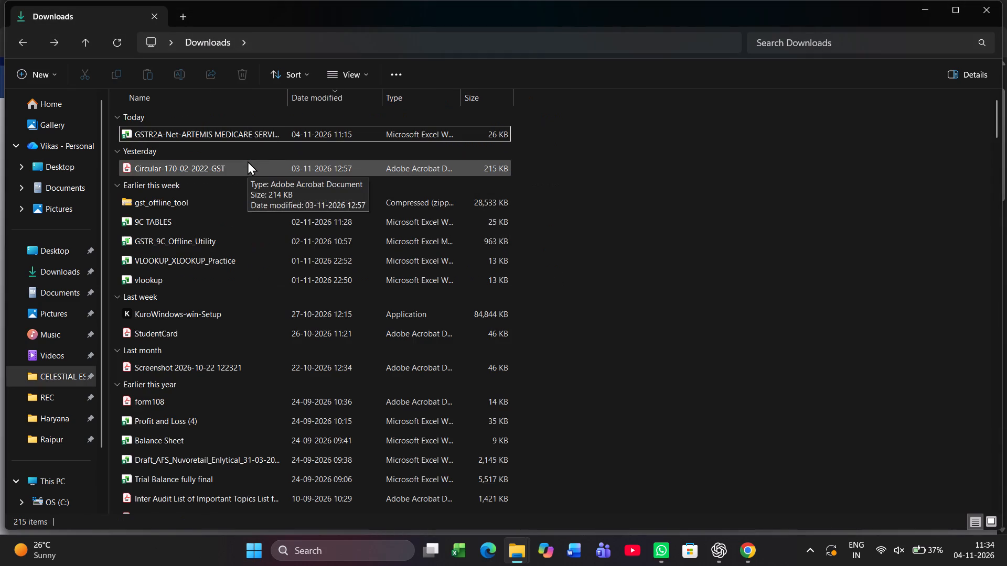
key("Down")
key("Up")
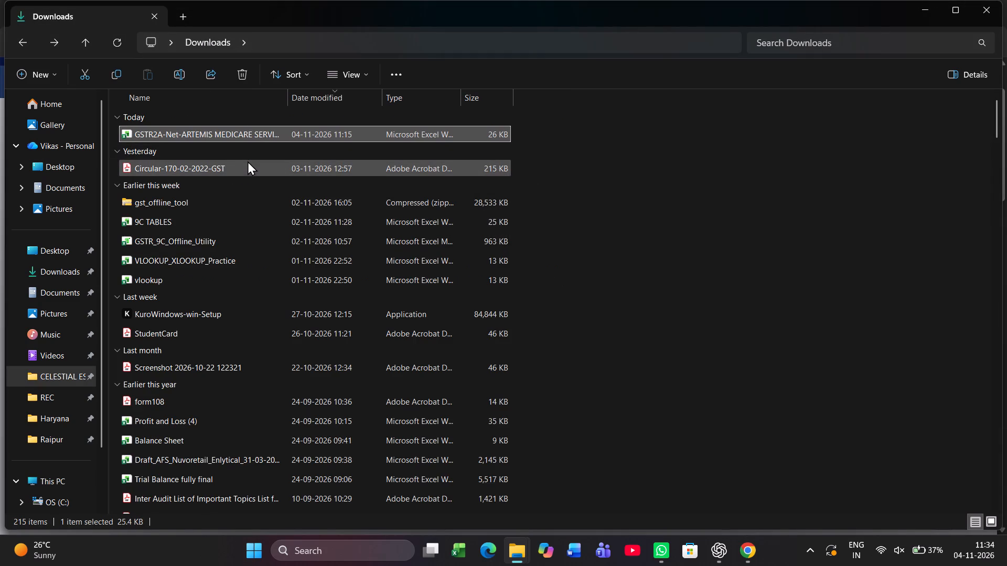
key("ctrl+x")
key("alt+Tab")
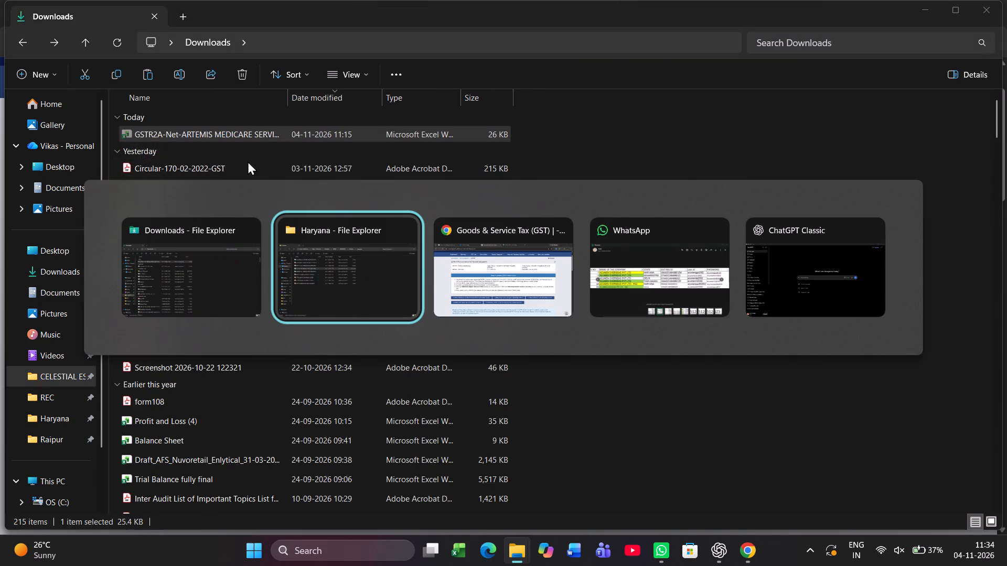
key("BackSpace")
key("Down")
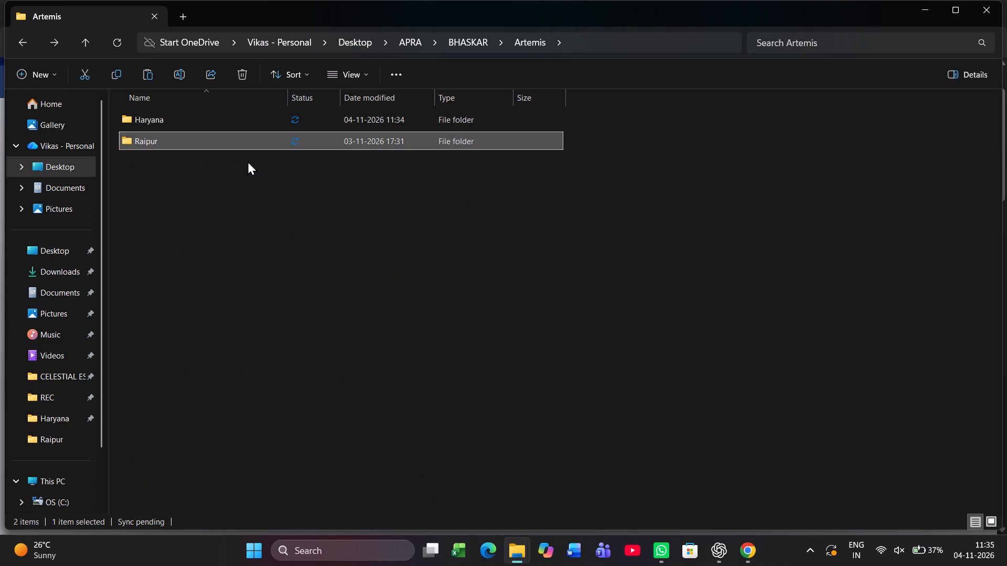
key("Return")
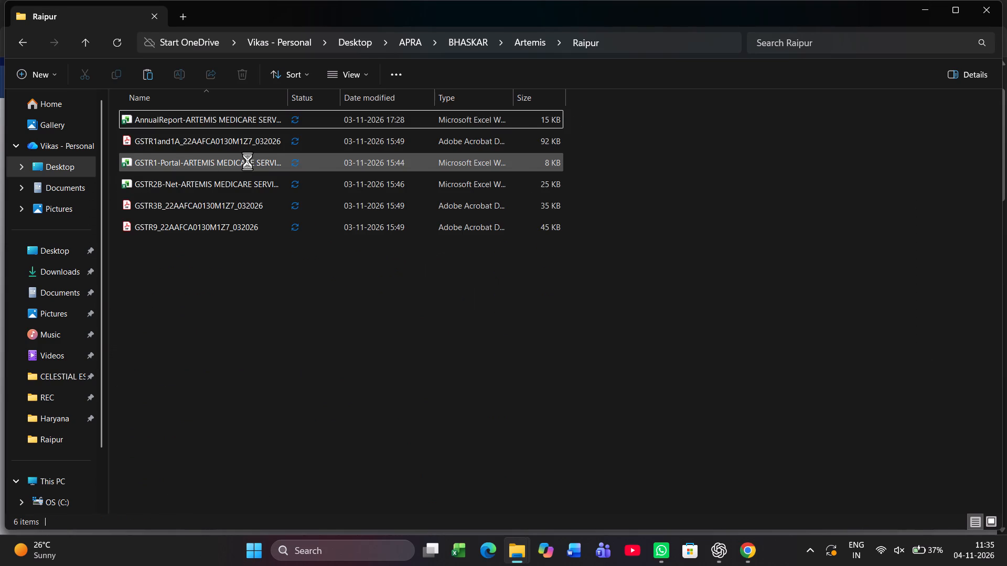
key("ctrl+v")
left_click(311, 372)
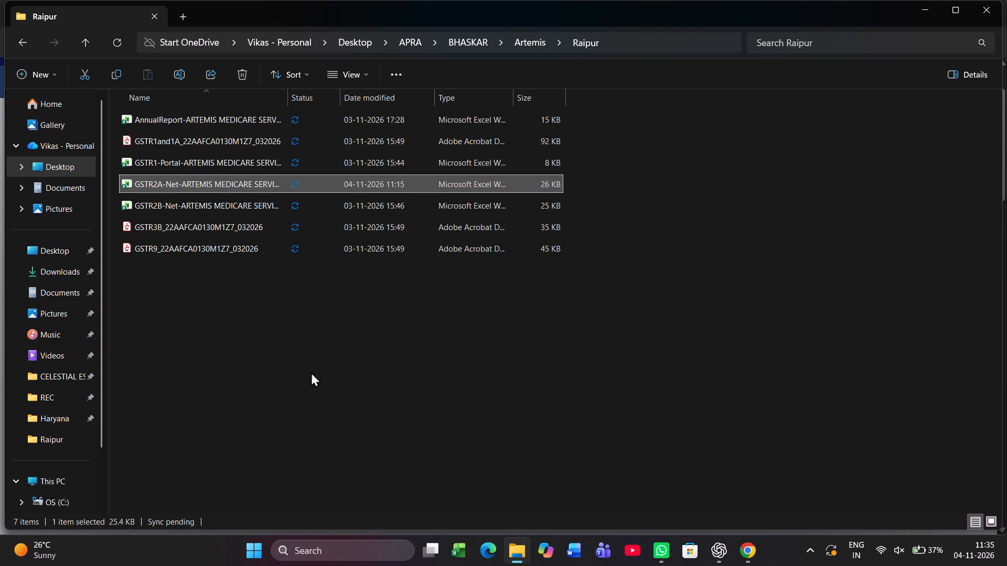
Switch to Octa in Chrome, return to the Companies list and clear the ACUMEN search.
key("alt+Tab")
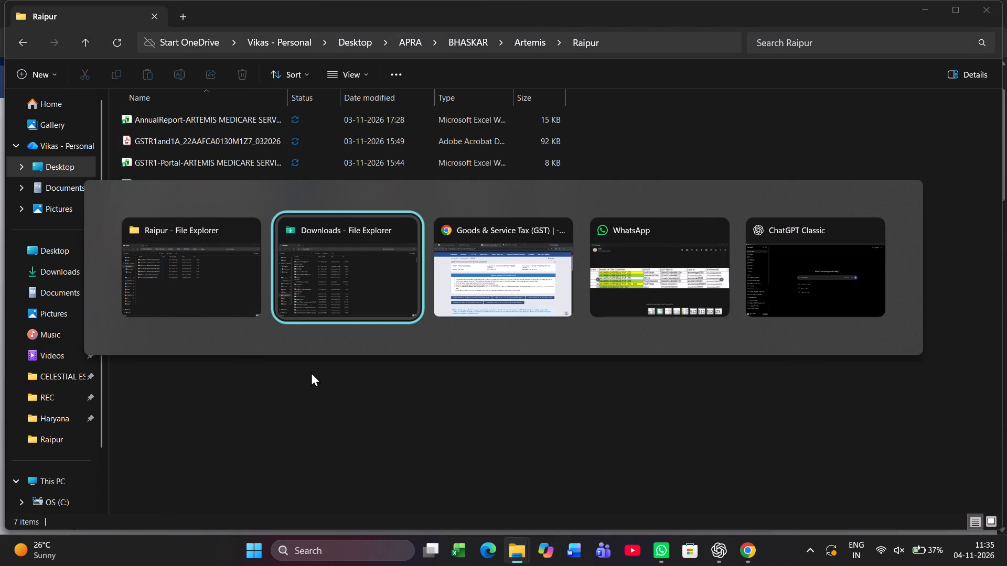
key("alt+Tab")
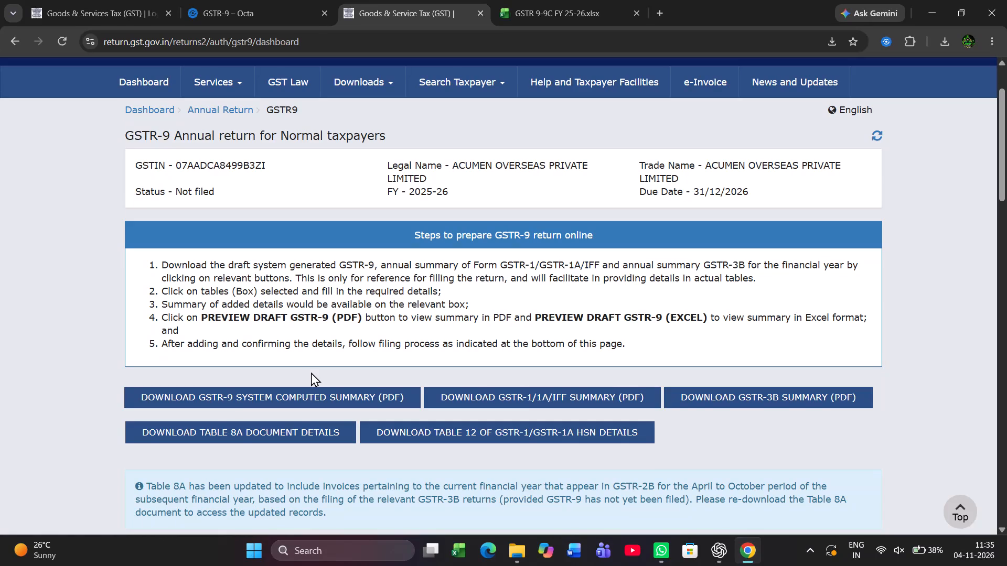
left_click(274, 16)
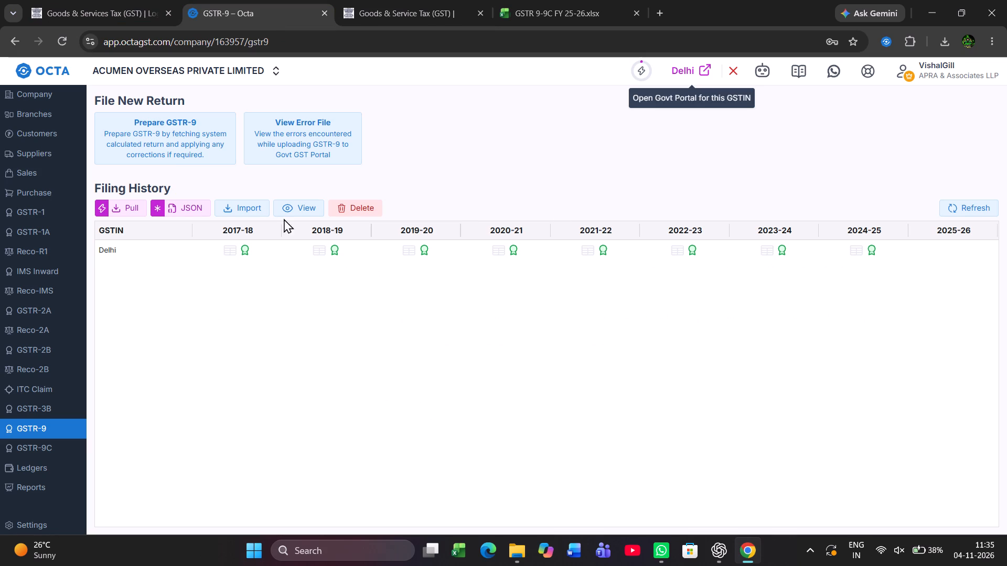
left_click(47, 73)
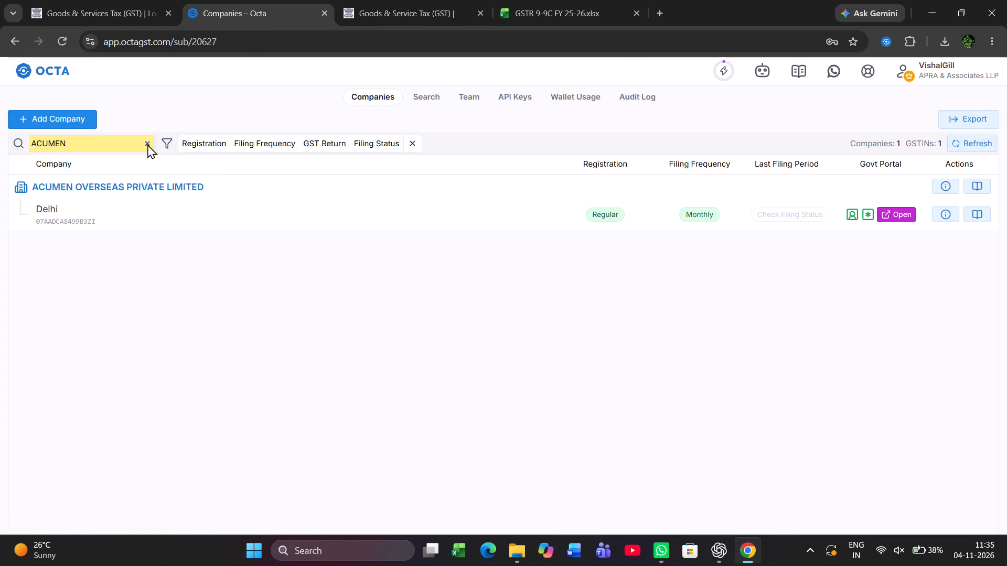
left_click(147, 144)
Switch to File Explorer and open APRA > SAHIL > ASCENT AIR PRIVATE LIMITED to check its state folders.
key("alt+Tab")
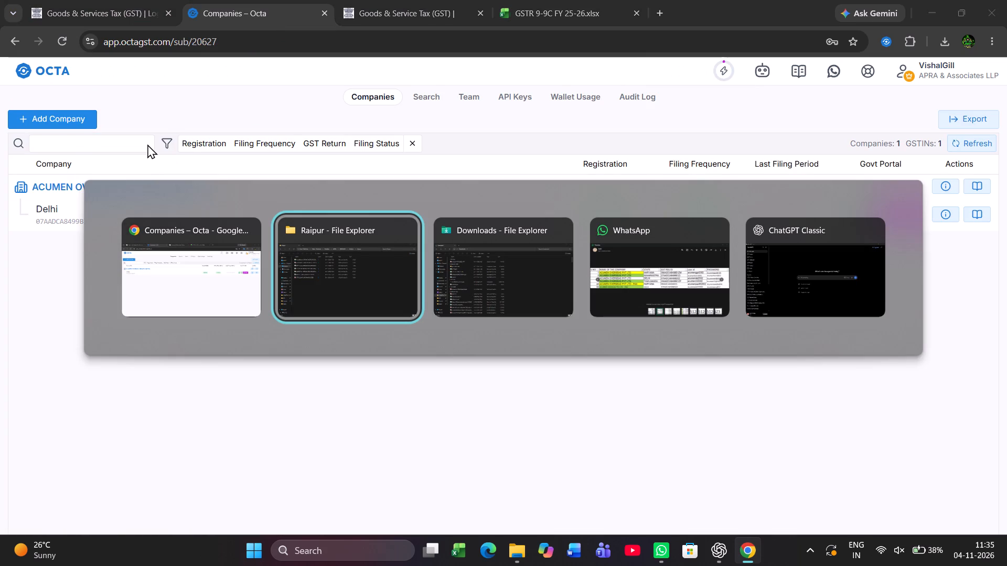
key("BackSpace")
key("BackSpace")
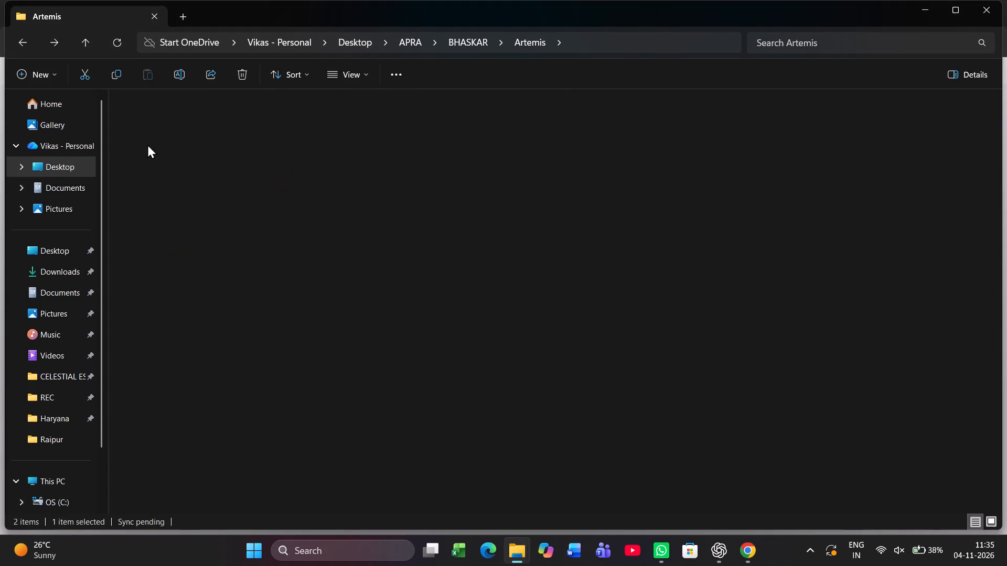
key("BackSpace")
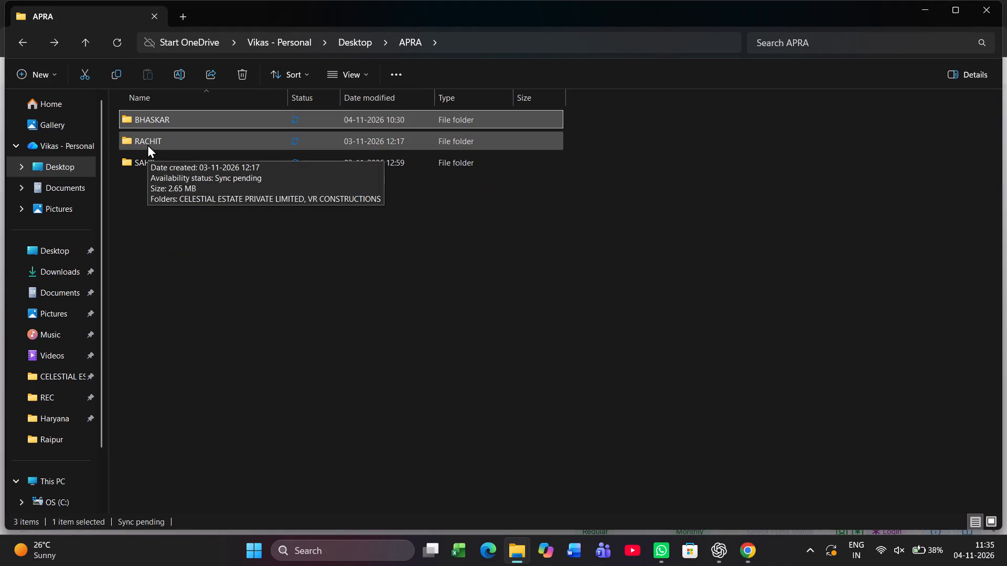
key("Down")
key("Down")
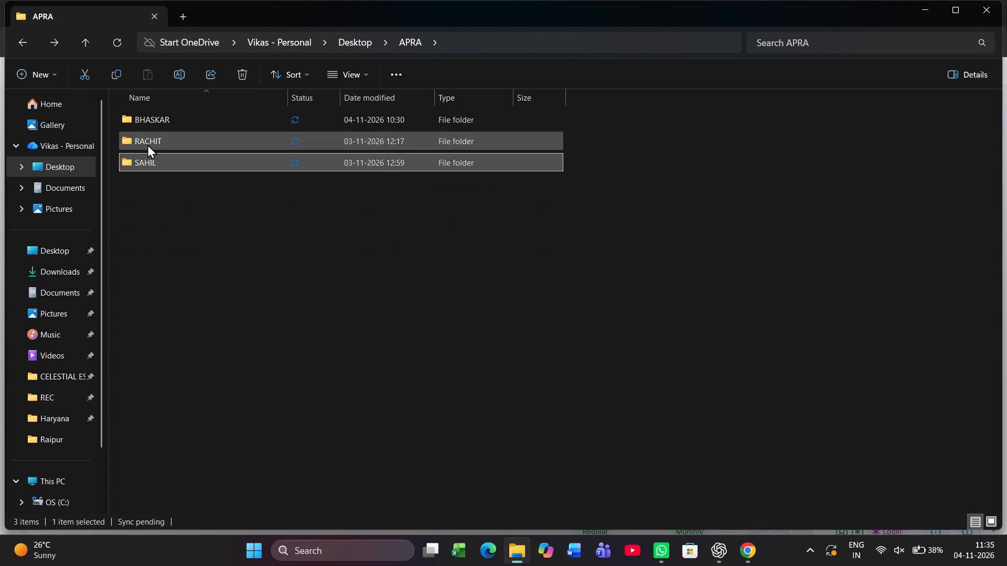
key("Return")
key("Down")
key("Up")
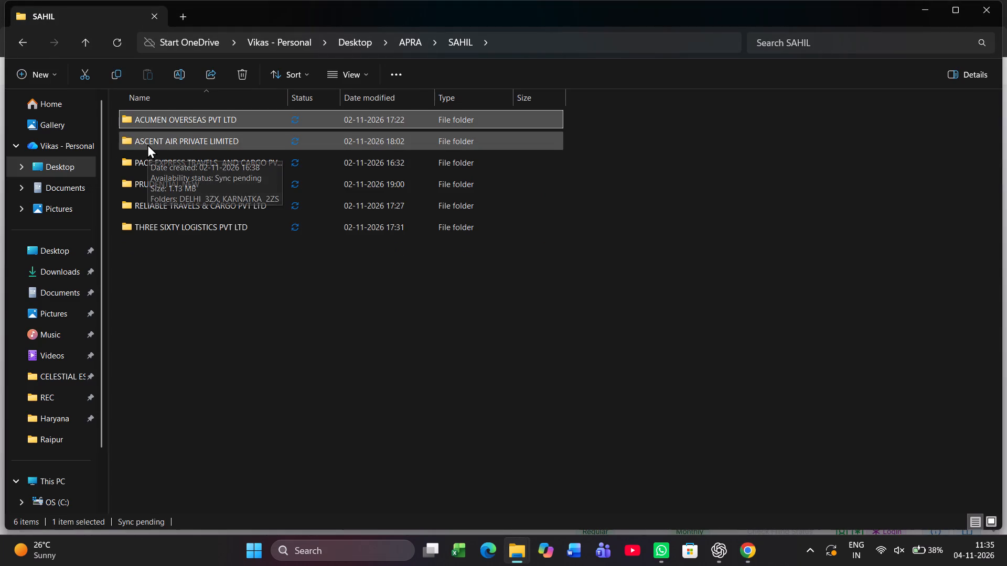
key("Down")
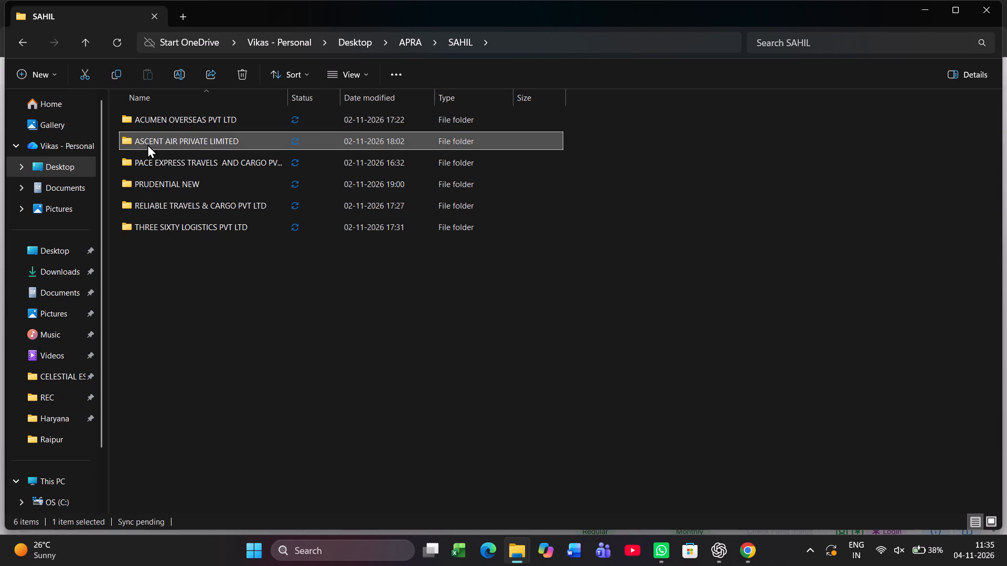
key("Return")
key("Up")
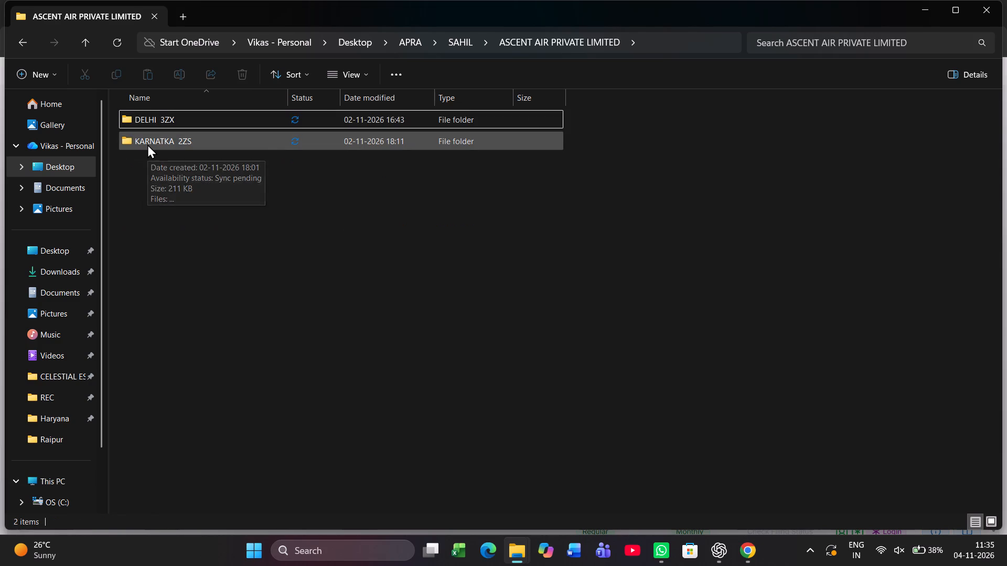
key("Down")
key("Up")
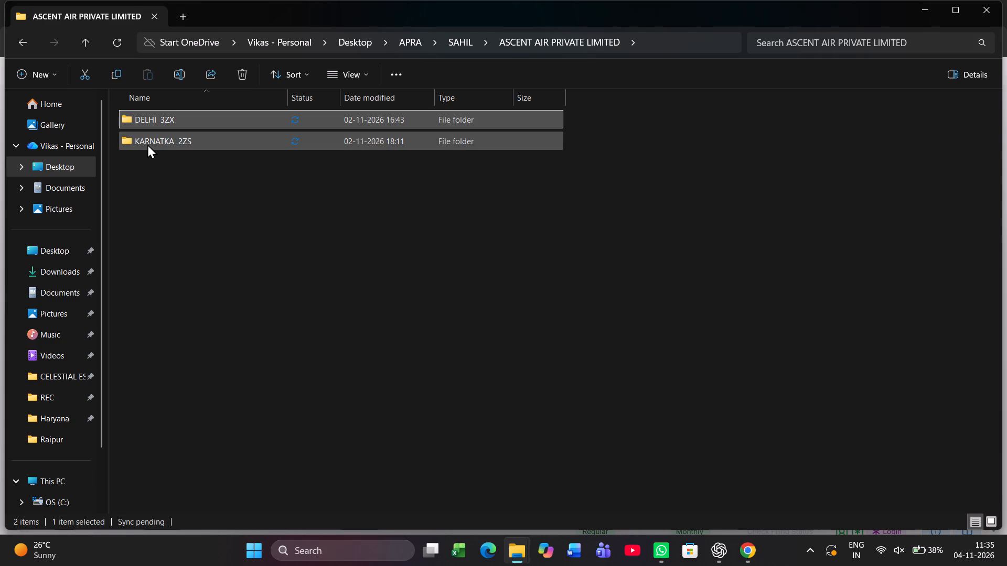
On the GST portal in Chrome, download Ascent Air's filed GSTR-9 annual return for 2024-25 as PDF and close the opened file.
key("alt+Tab")
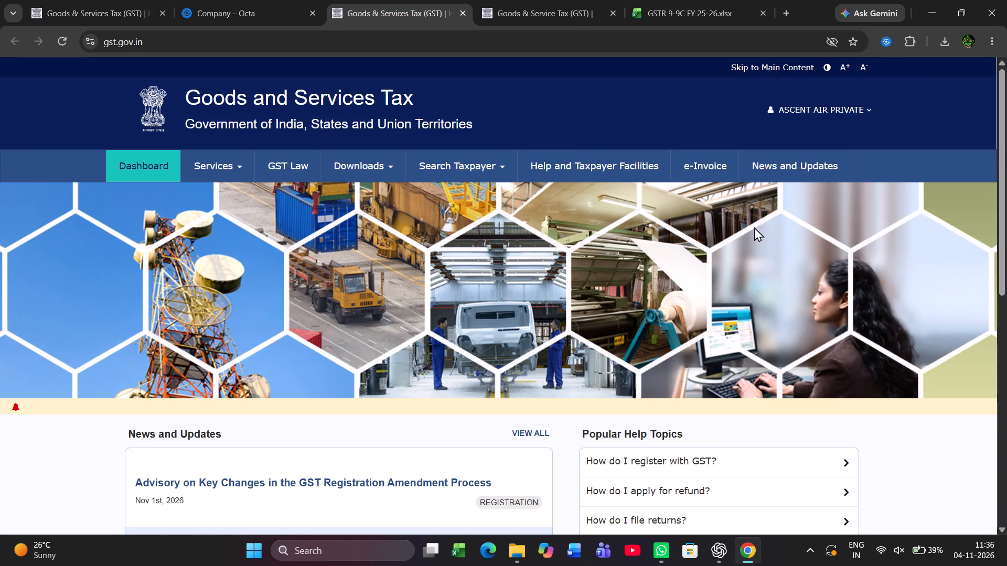
scroll(612, 349, "down", 3)
scroll(612, 349, "up", 3)
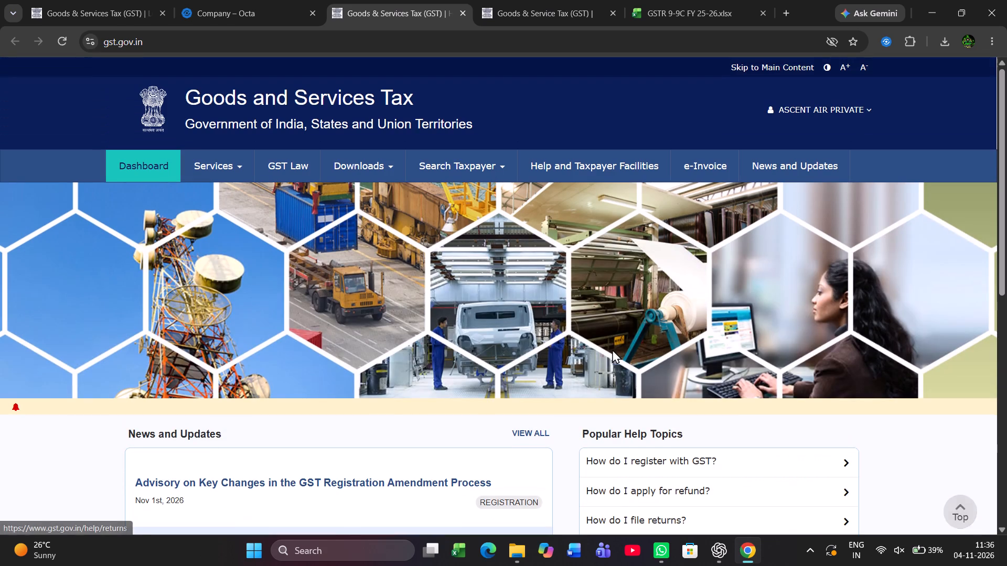
left_click(230, 165)
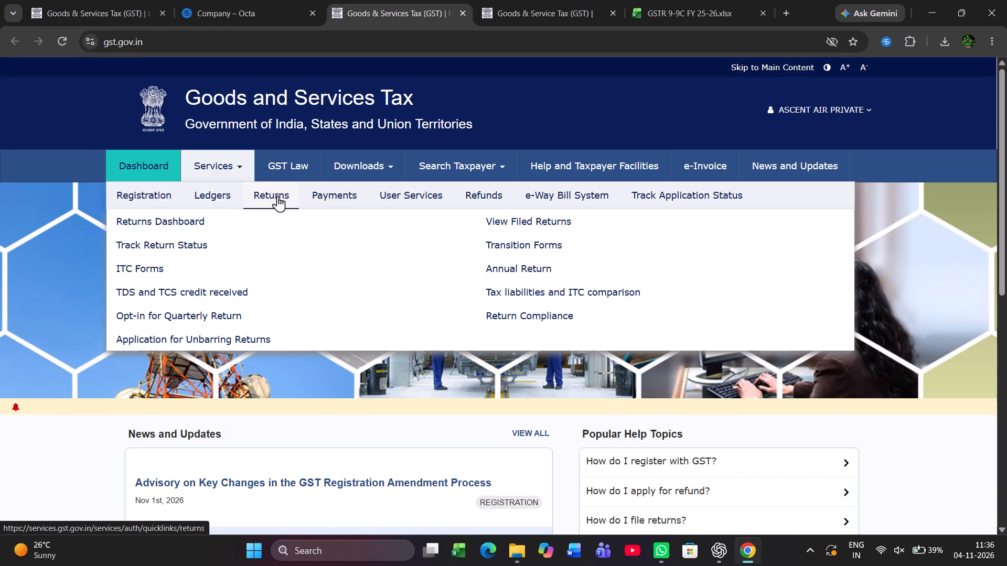
left_click(539, 273)
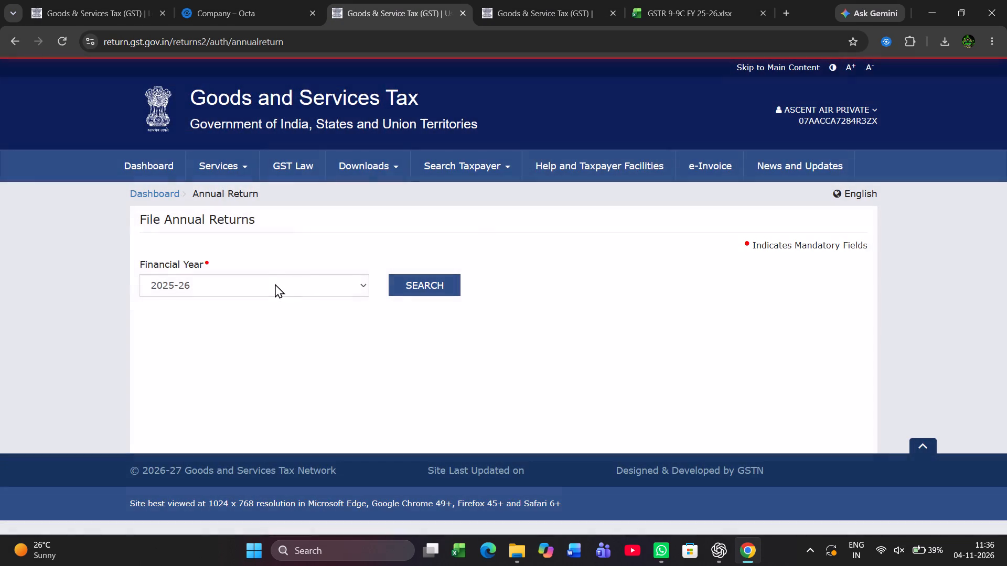
left_click(273, 284)
left_click(273, 284)
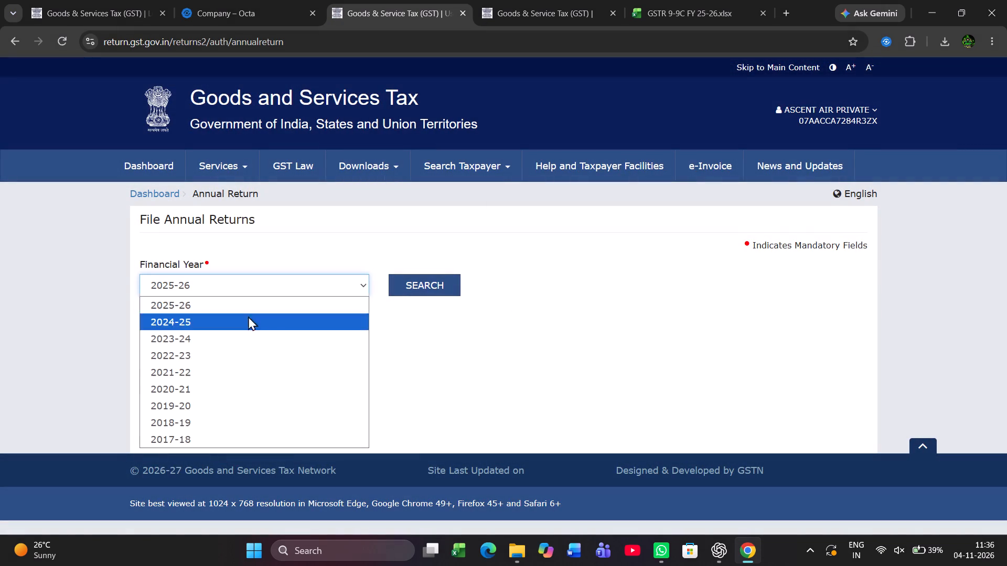
left_click(245, 319)
left_click(442, 275)
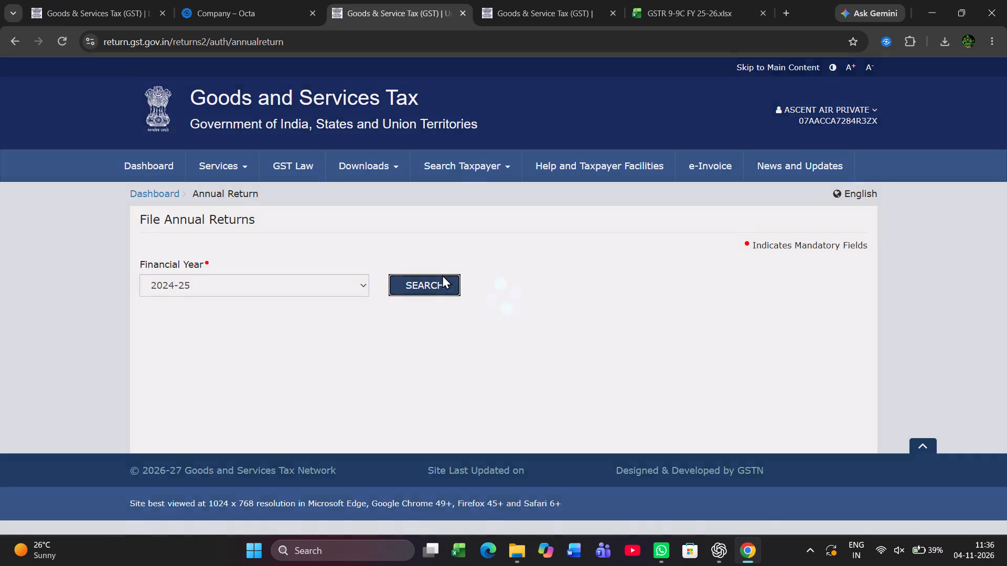
scroll(442, 275, "down", 3)
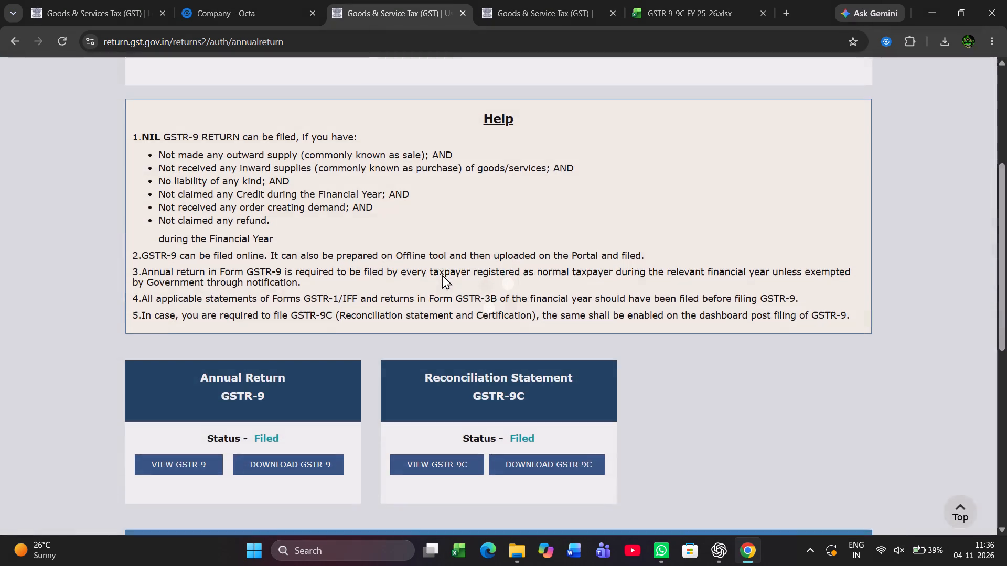
left_click(292, 458)
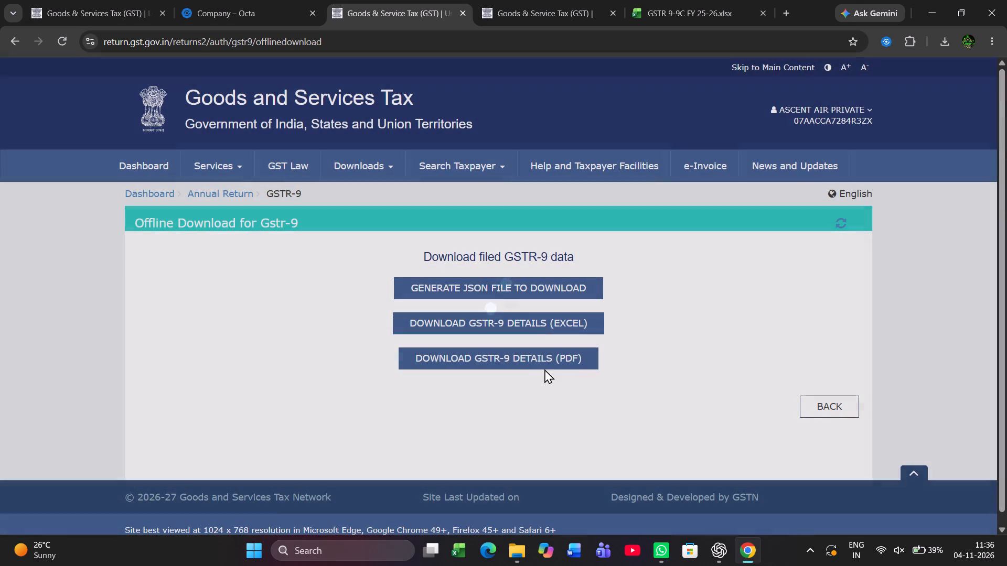
left_click(533, 364)
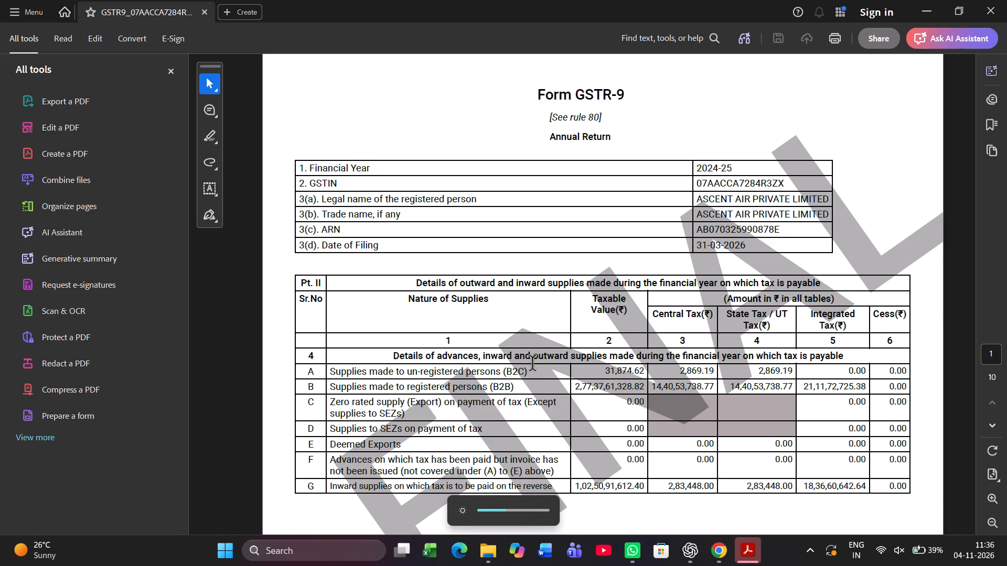
left_click(993, 12)
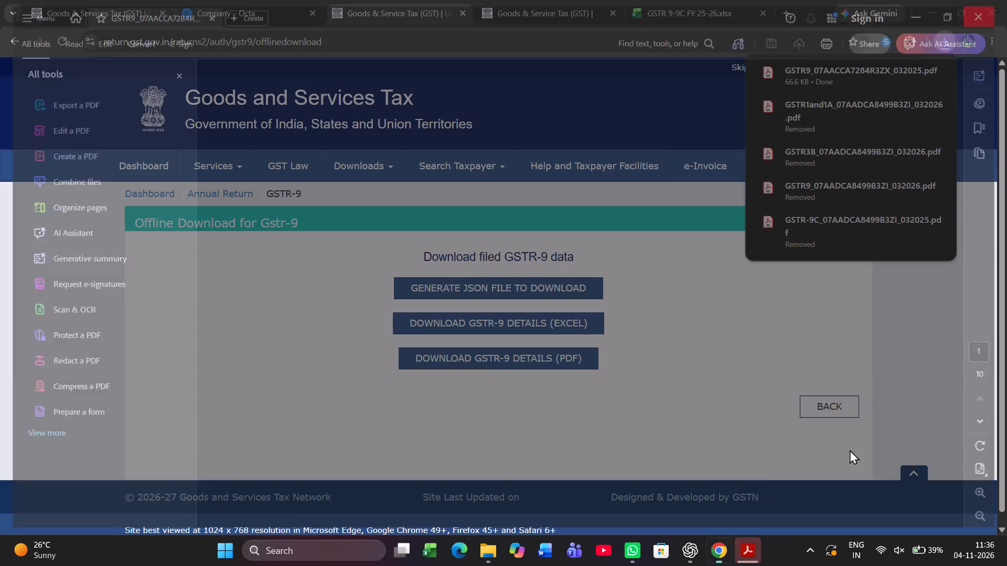
Return to Ascent Air's annual returns for 2024-25 and download the filed GSTR-9C reconciliation statement as PDF.
left_click(835, 408)
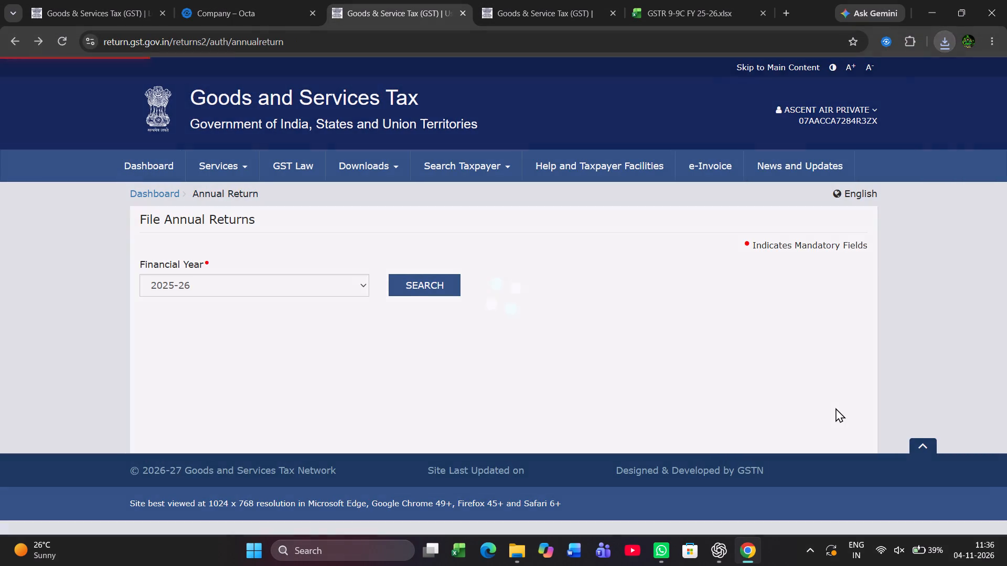
left_click(334, 285)
left_click(334, 285)
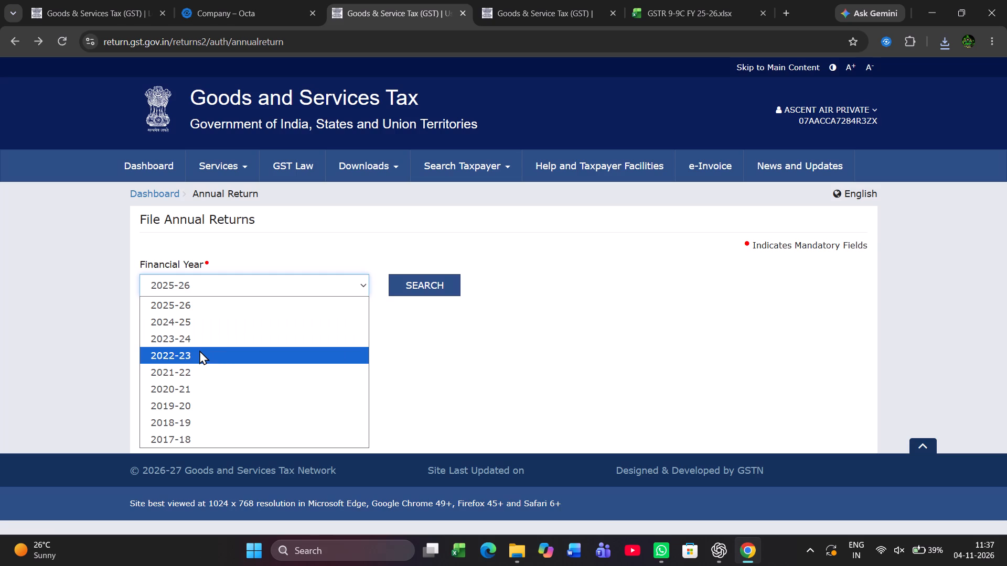
left_click(270, 321)
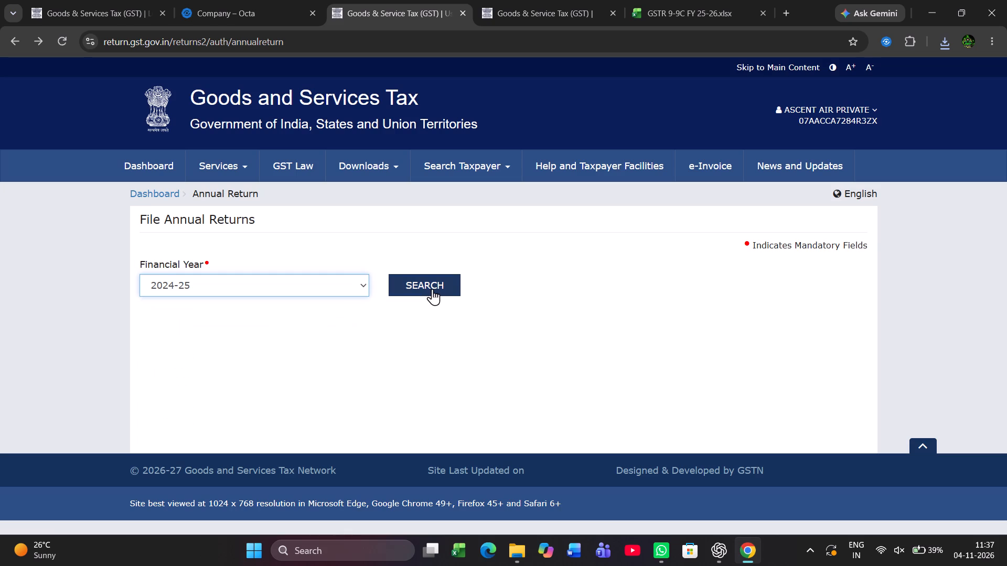
left_click(430, 289)
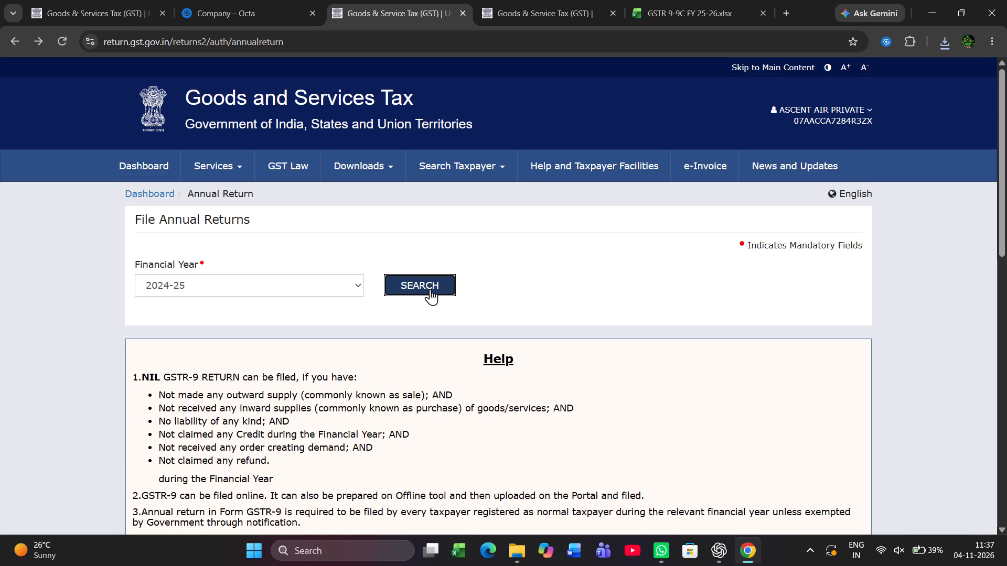
scroll(441, 318, "down", 2)
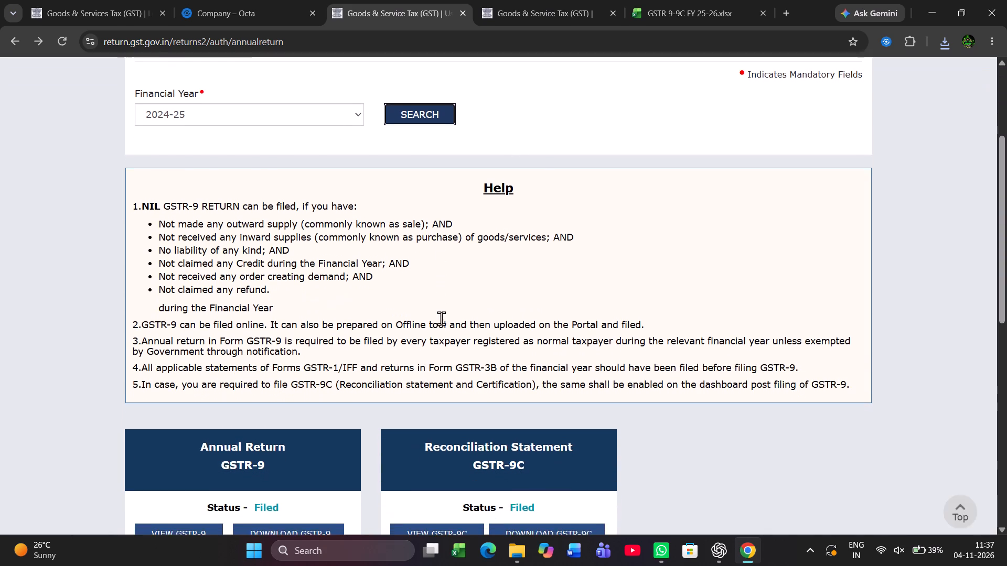
scroll(441, 318, "down", 1)
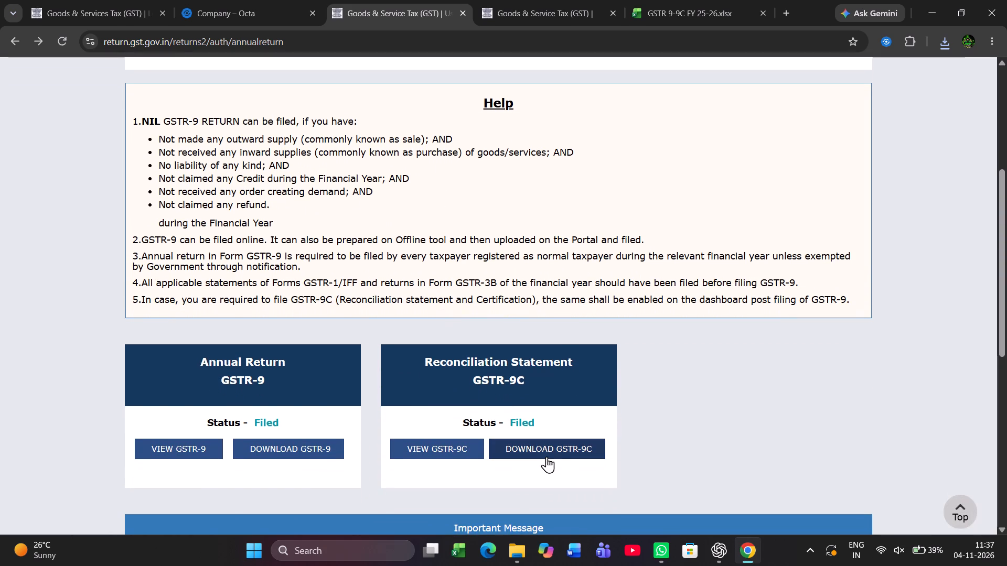
left_click(547, 456)
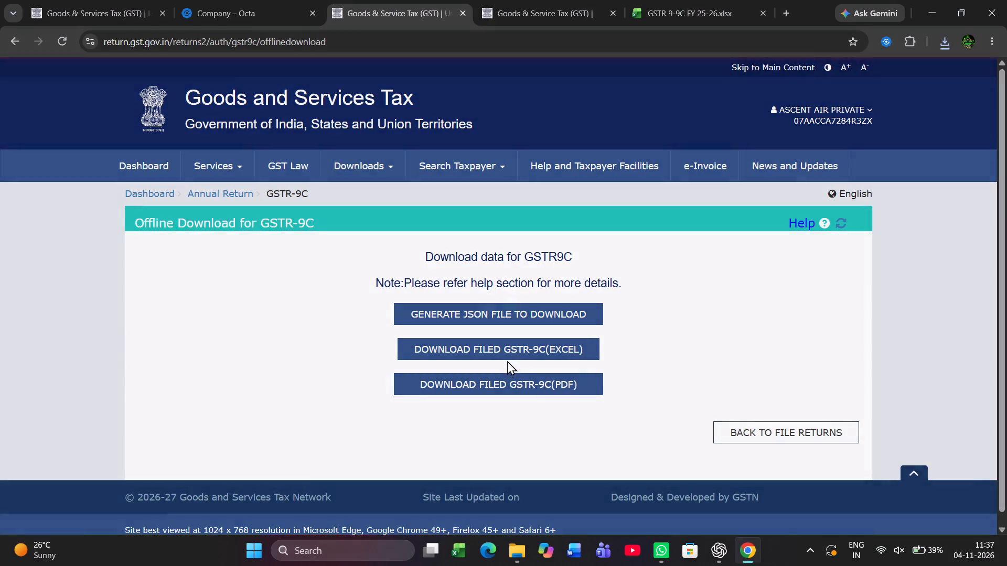
left_click(513, 379)
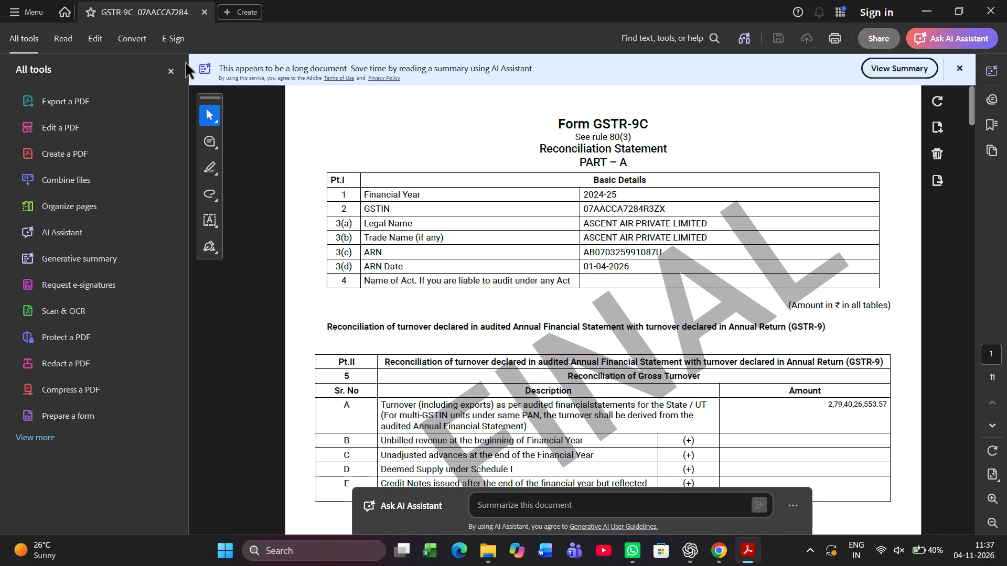
Look through Acrobat's application options and close the downloaded GSTR-9C PDF.
left_click(45, 5)
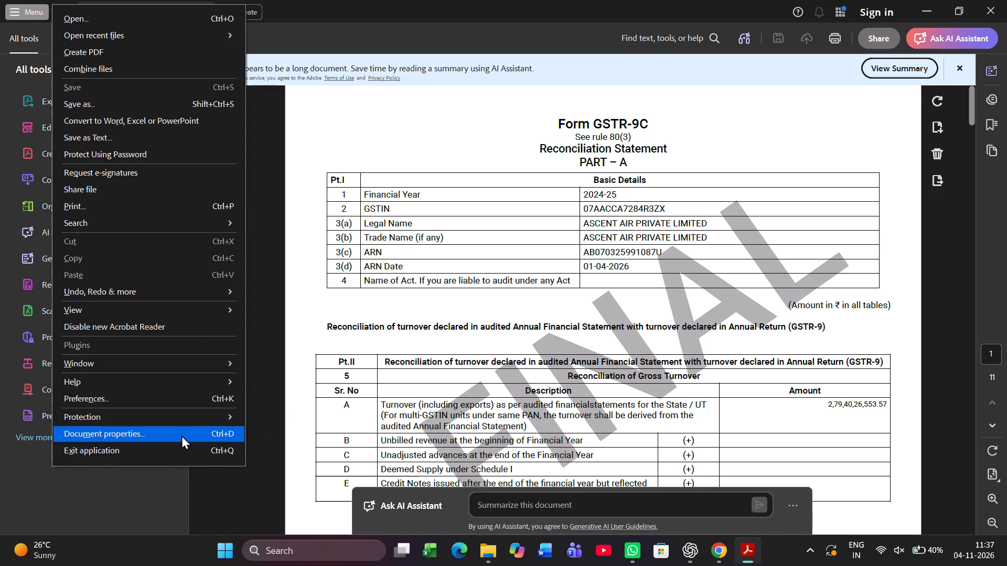
left_click(322, 352)
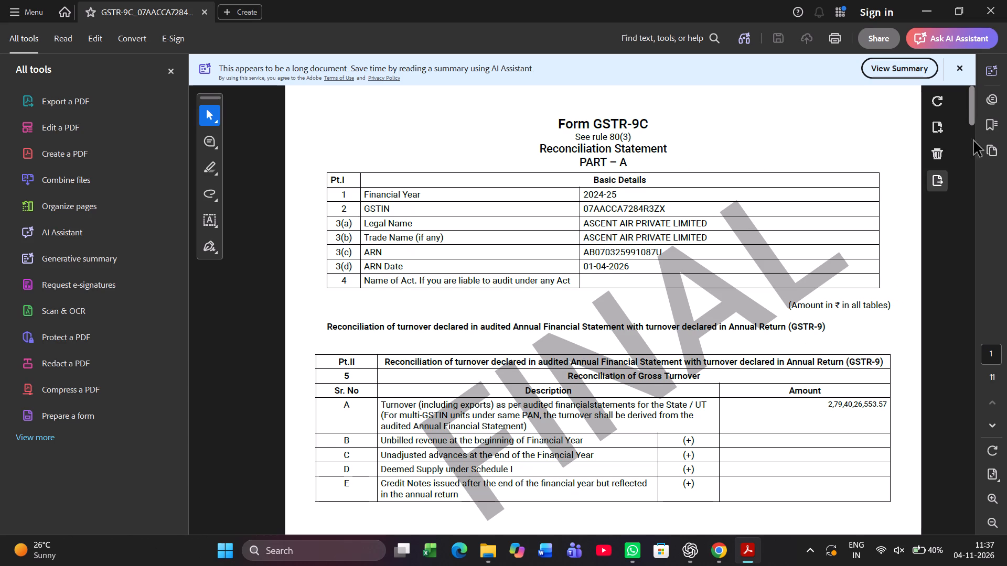
right_click(751, 558)
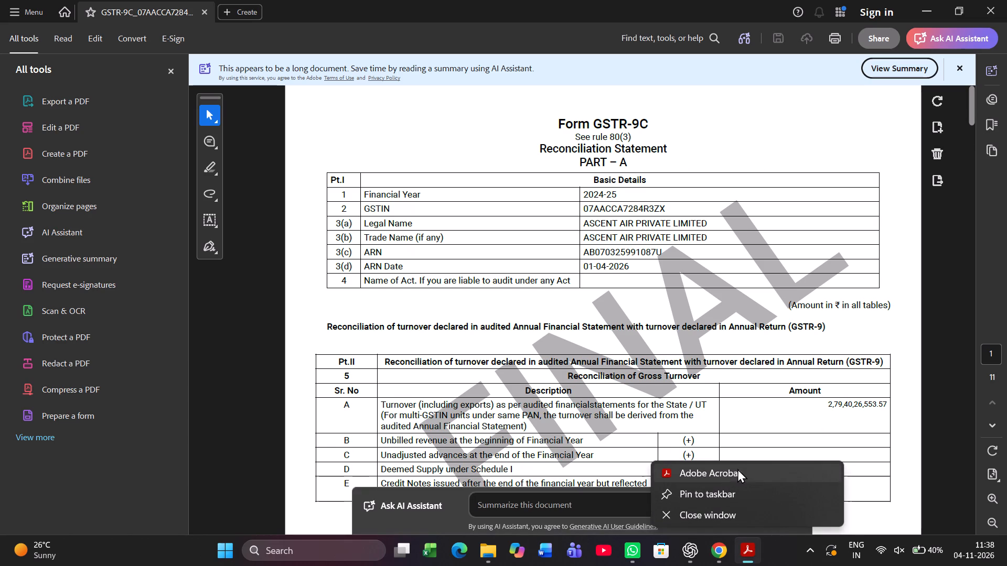
left_click(738, 468)
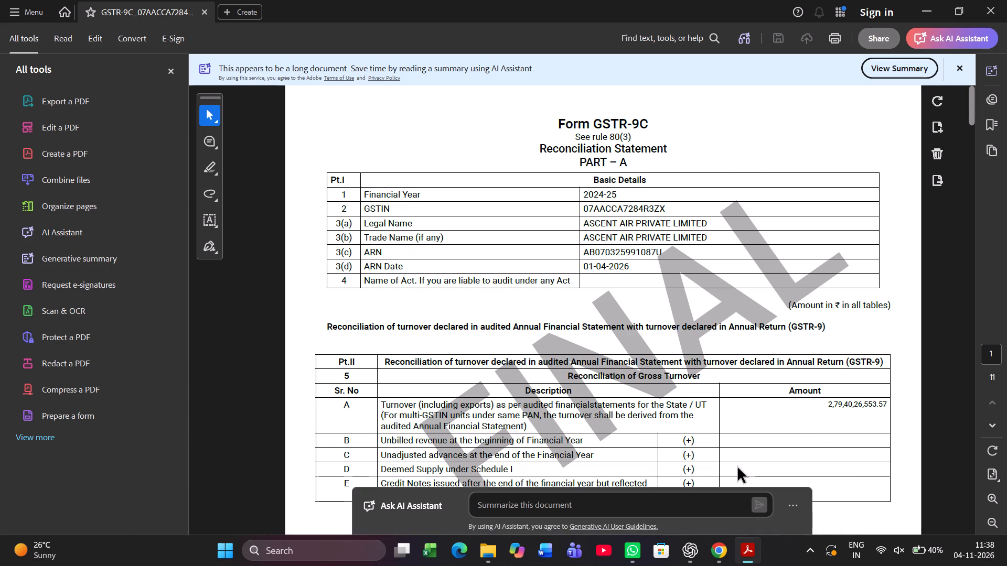
left_click(1004, 0)
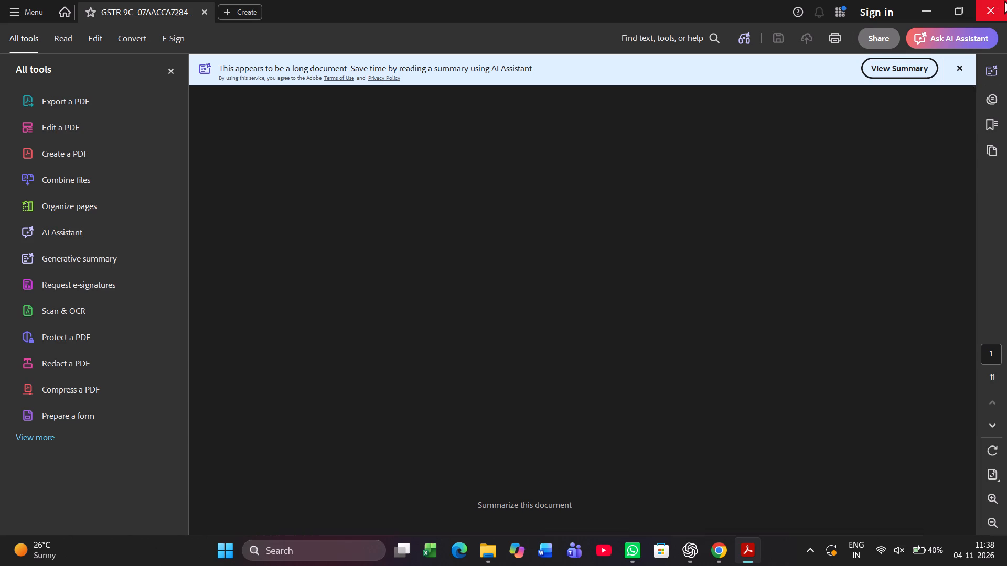
Switch to Windows Settings and look through the installed apps, checking the Adobe Acrobat entry.
left_click(742, 326)
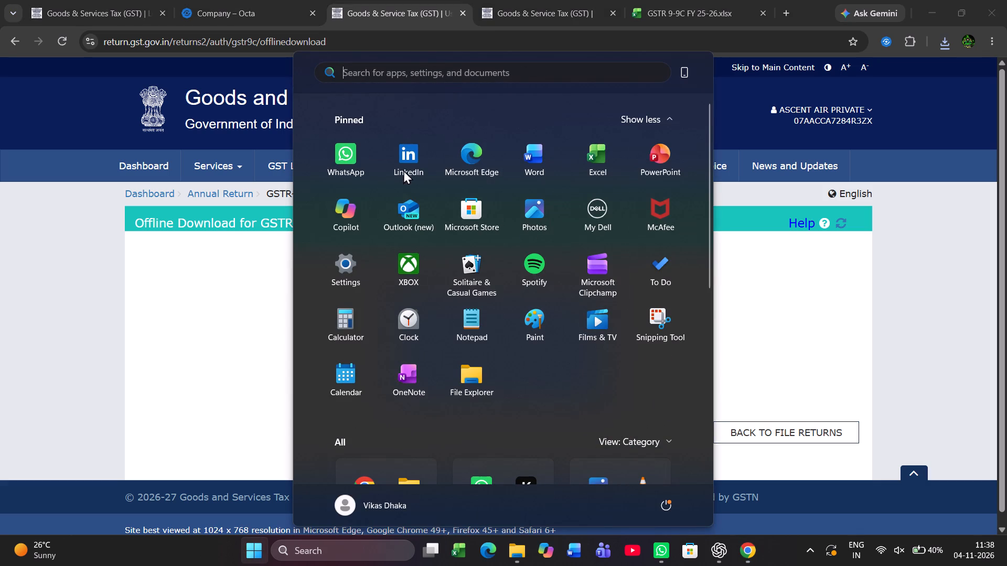
left_click(335, 277)
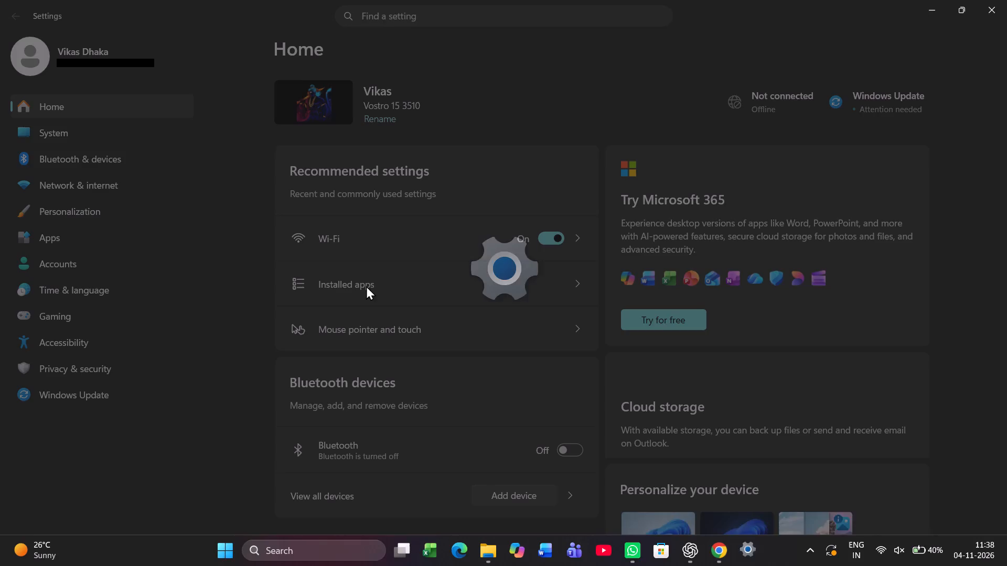
left_click(76, 230)
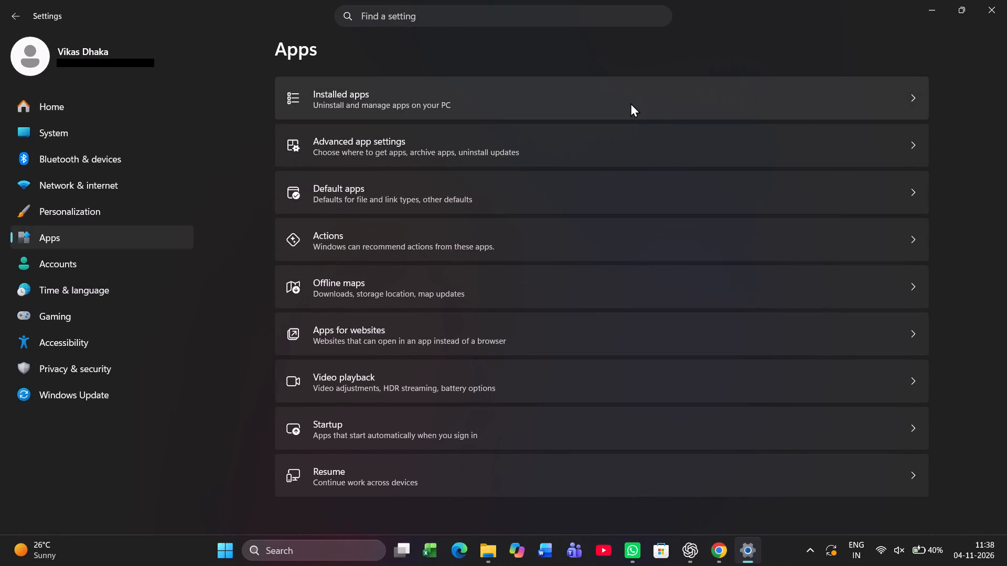
left_click(631, 114)
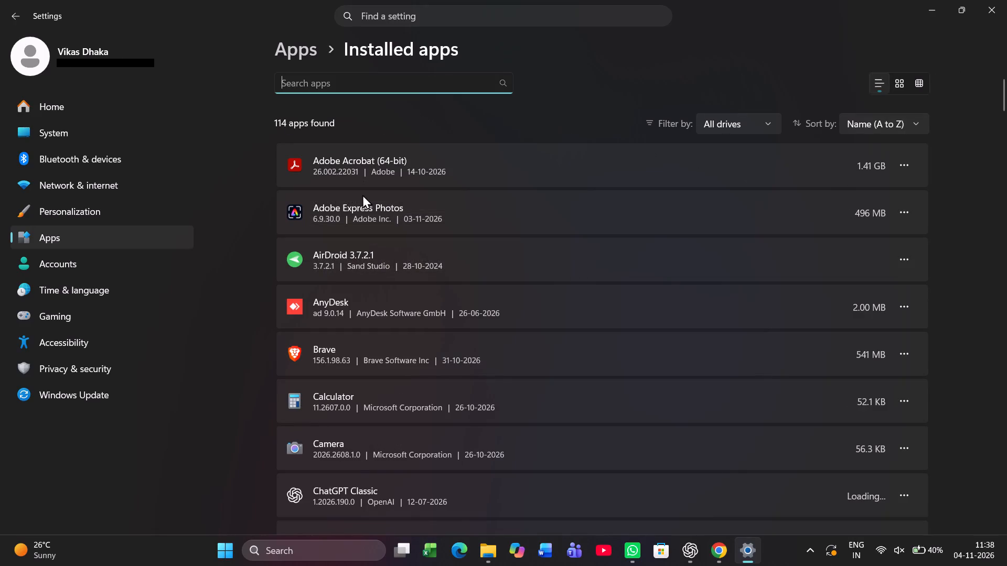
left_click(648, 165)
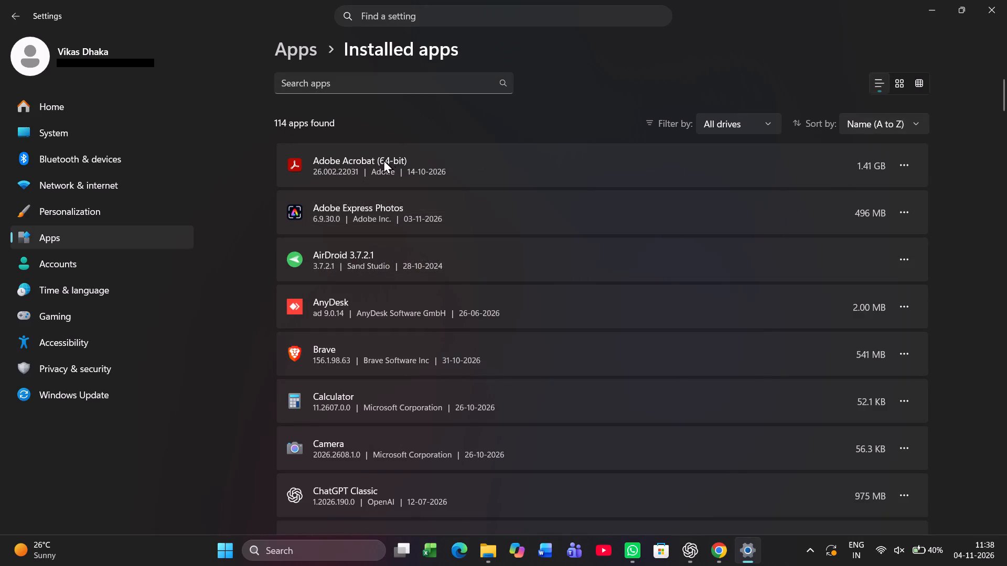
left_click(383, 159)
scroll(480, 279, "up", 1)
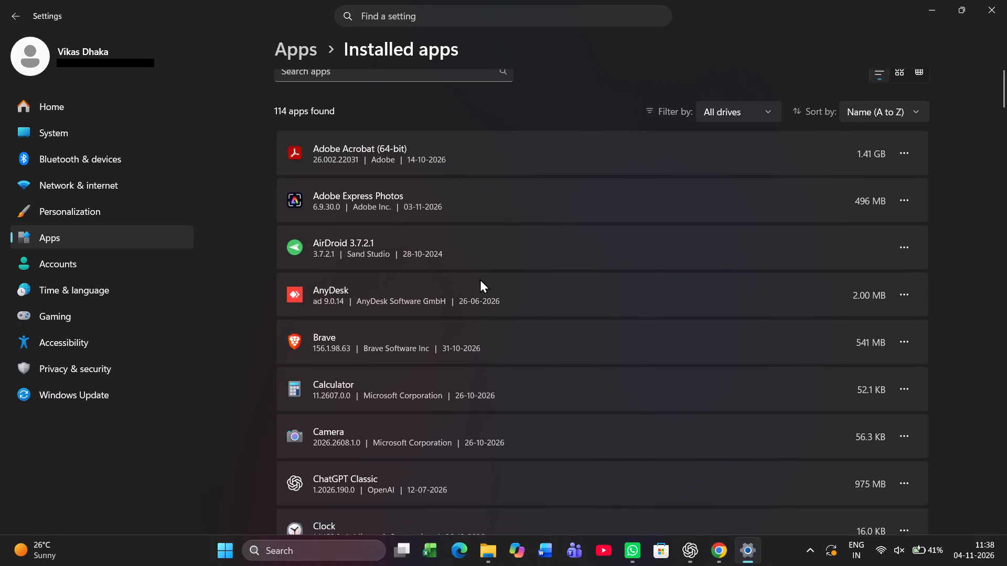
scroll(480, 279, "up", 1)
scroll(480, 279, "right", 1)
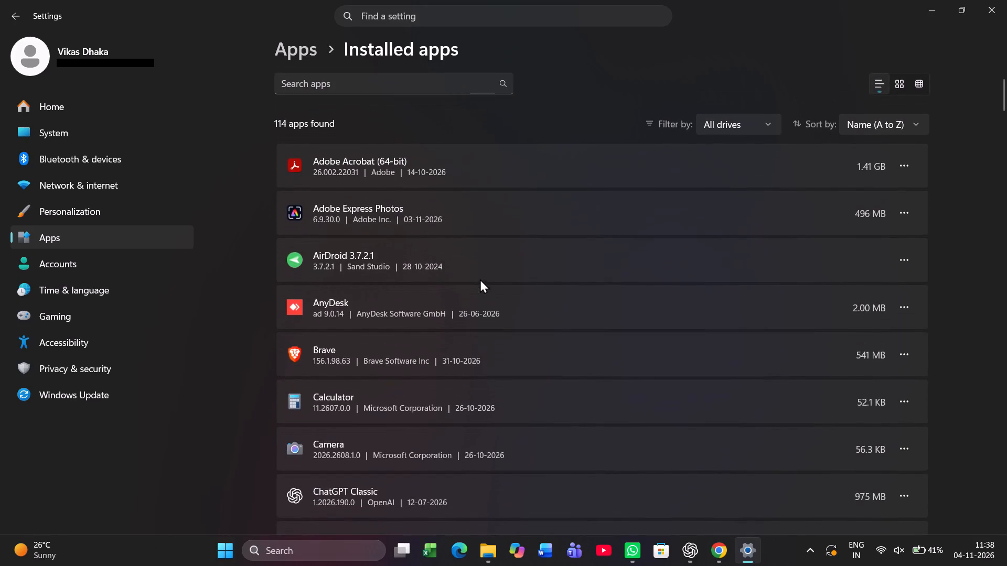
key("alt+Left")
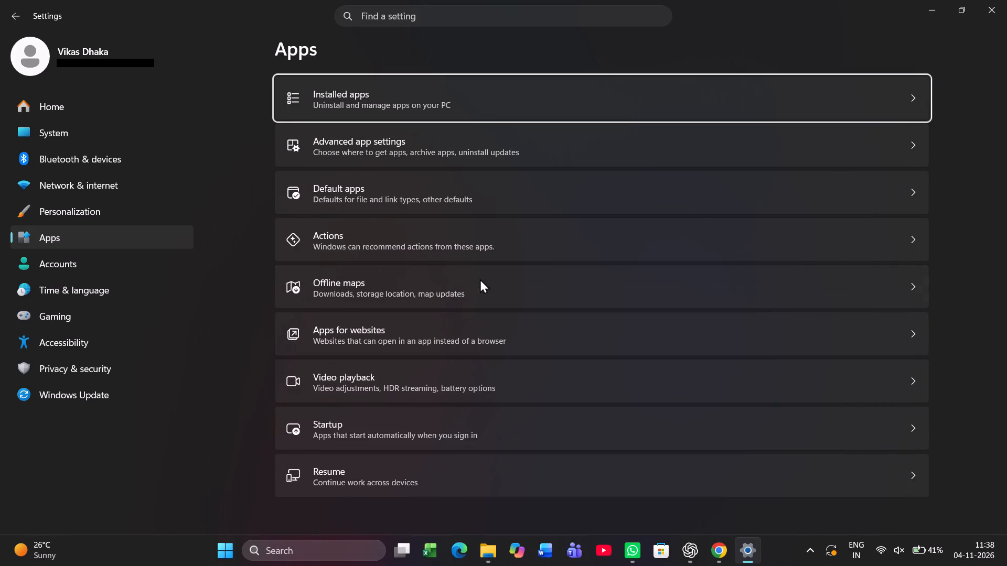
Examine Adobe Acrobat's file type associations in Default apps and view the web help on changing default programs settings.
left_click(507, 205)
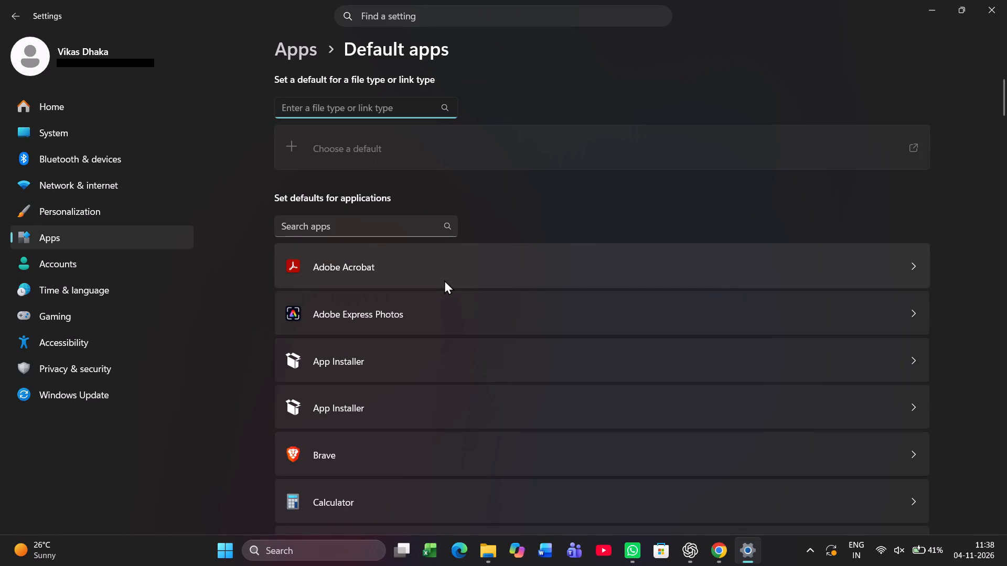
left_click(444, 279)
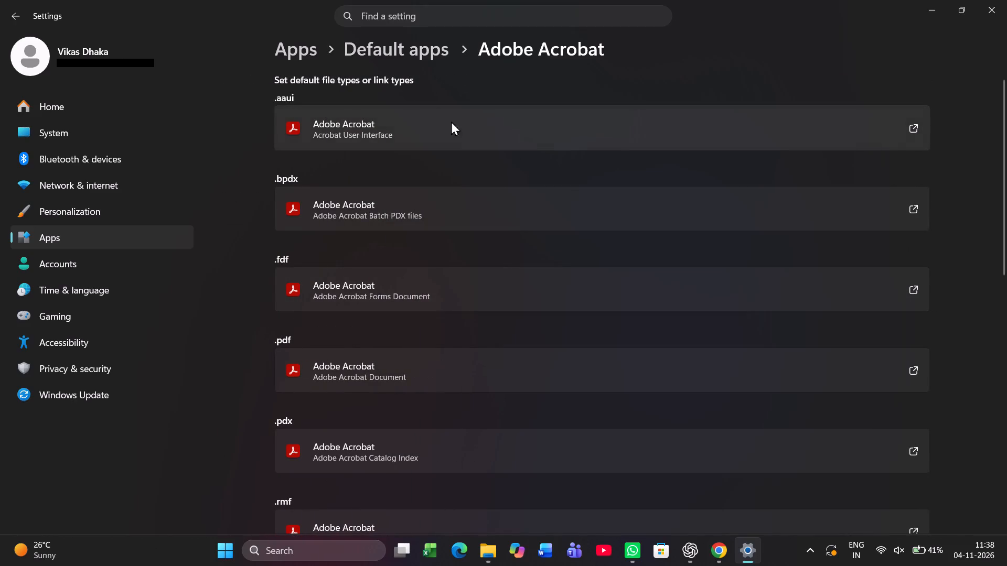
scroll(498, 207, "down", 2)
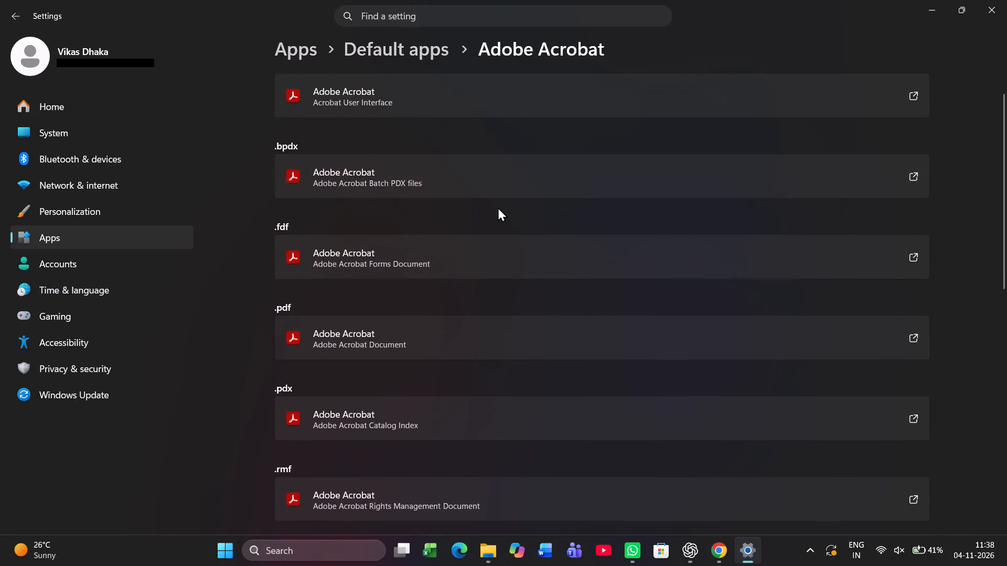
scroll(498, 207, "down", 6)
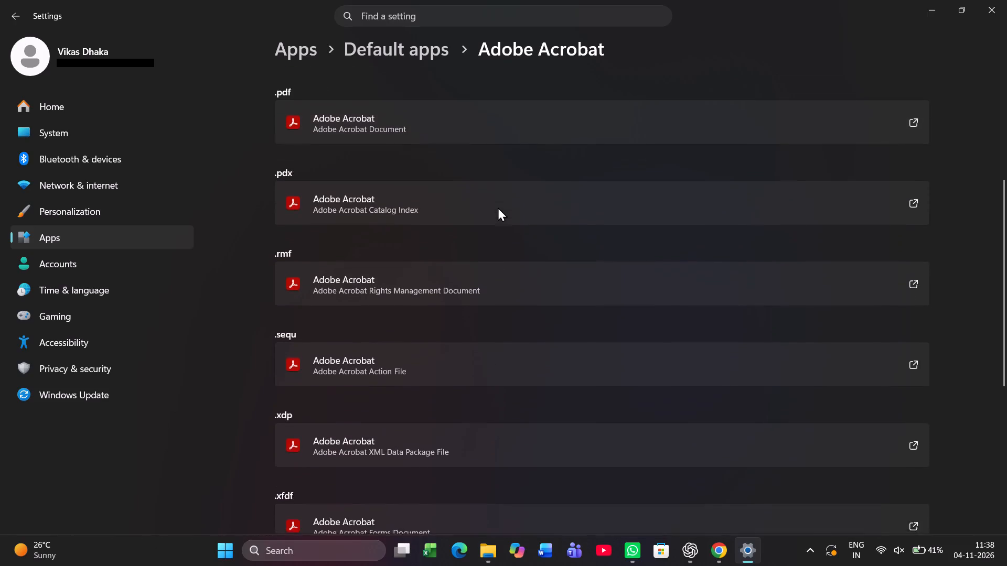
scroll(498, 207, "down", 5)
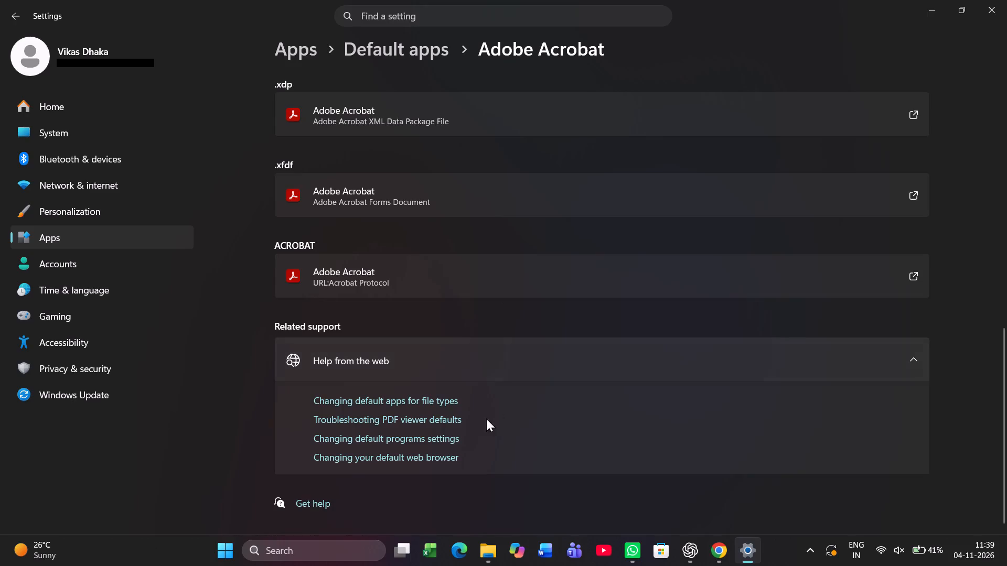
left_click(412, 437)
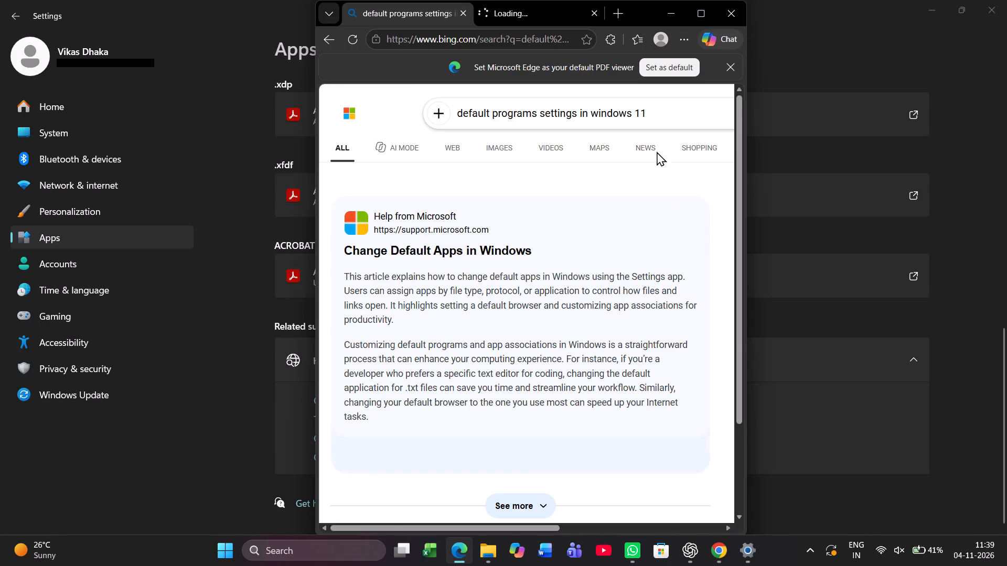
left_click(726, 4)
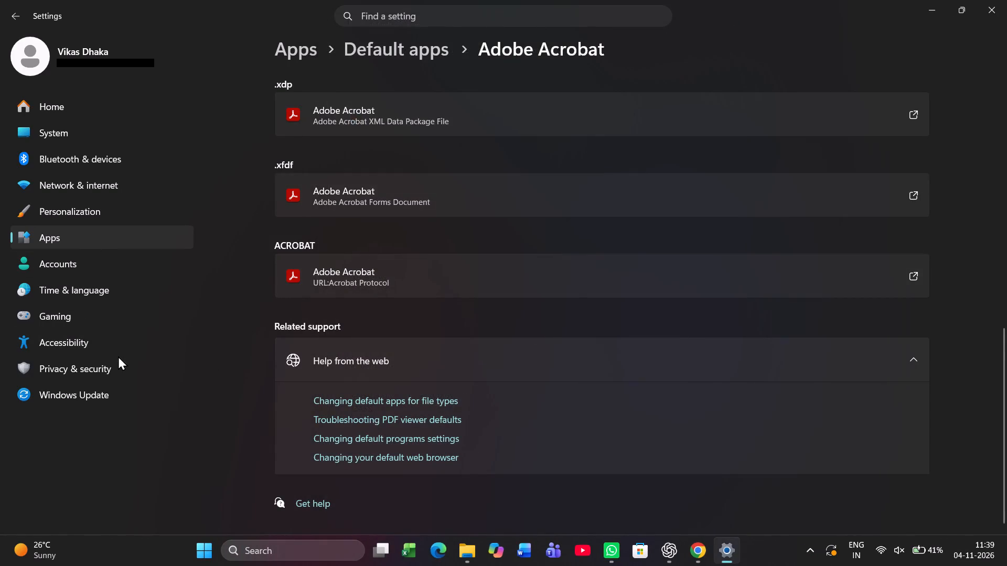
Look through the Accessibility settings and open the Mouse page under Interaction.
left_click(117, 342)
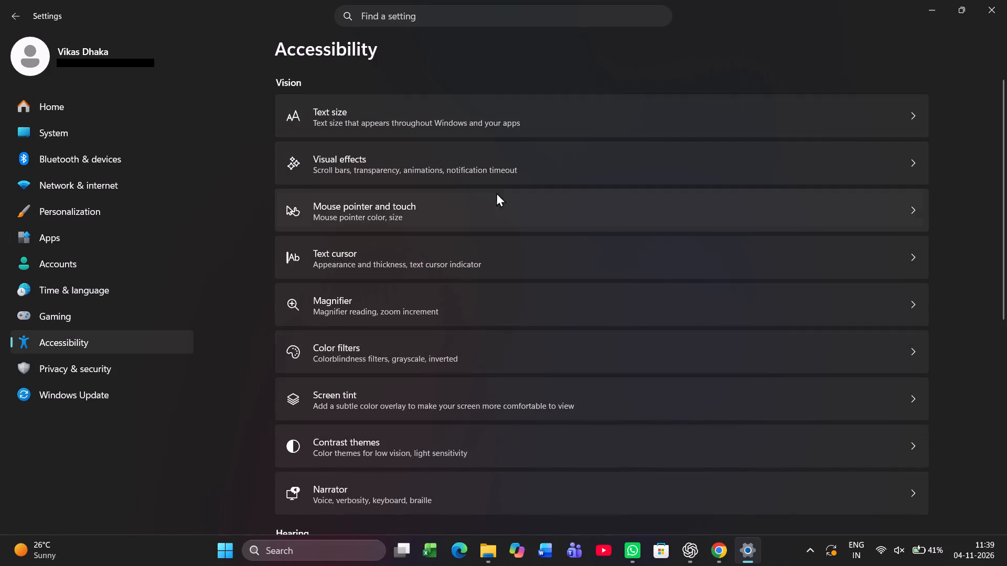
scroll(450, 363, "down", 1)
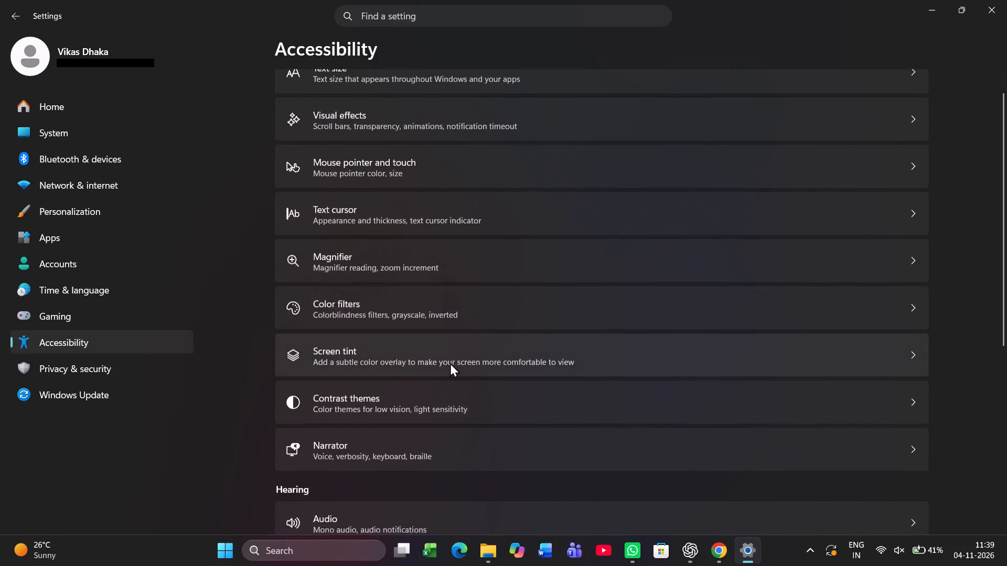
scroll(450, 363, "down", 2)
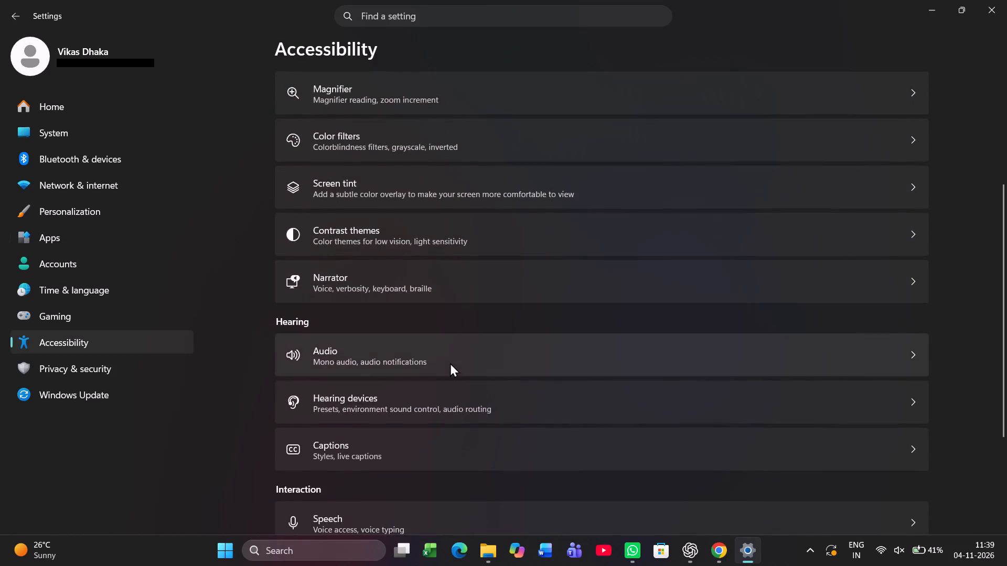
scroll(450, 363, "down", 1)
scroll(490, 199, "down", 2)
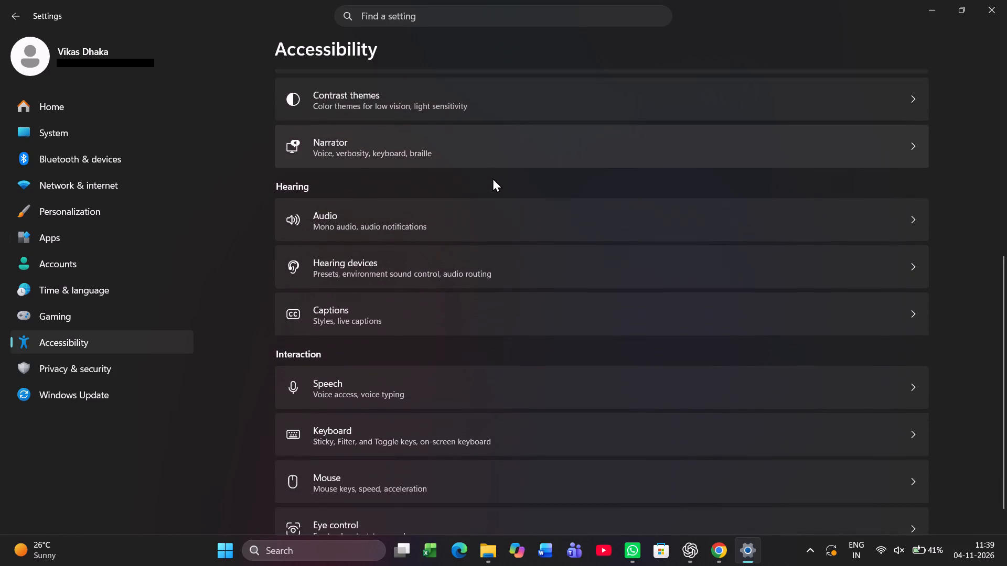
scroll(492, 178, "down", 2)
scroll(492, 178, "up", 1)
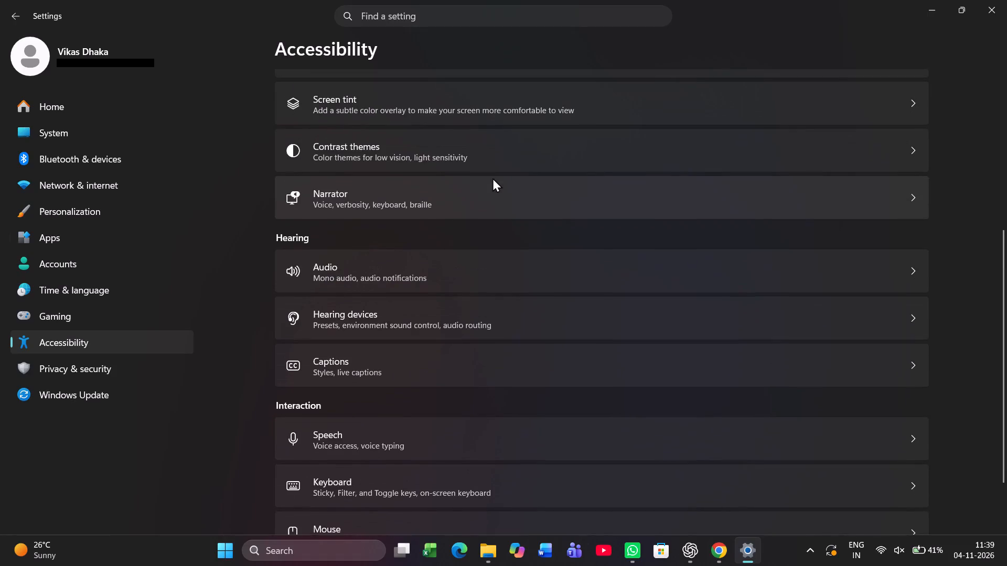
scroll(426, 374, "down", 2)
left_click(400, 437)
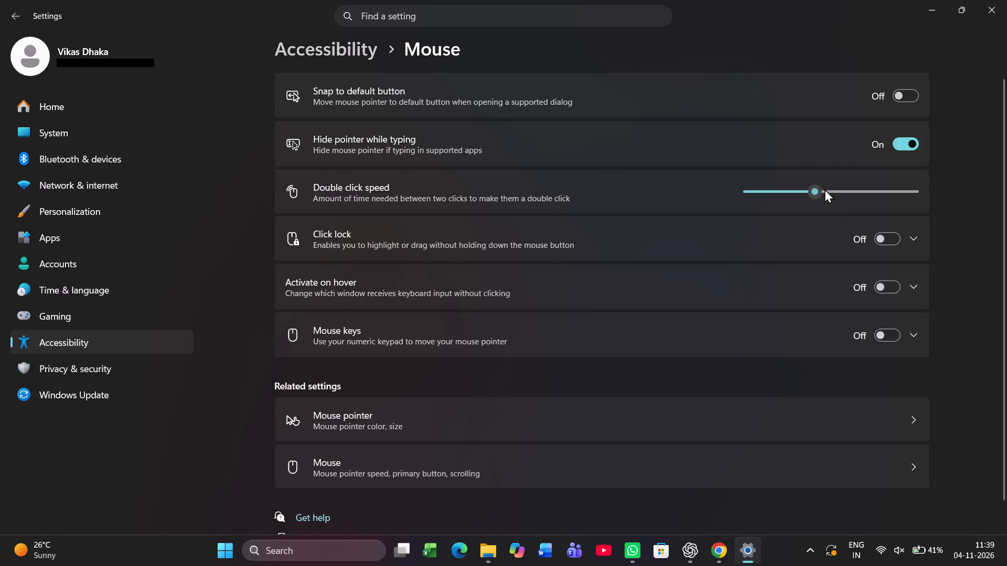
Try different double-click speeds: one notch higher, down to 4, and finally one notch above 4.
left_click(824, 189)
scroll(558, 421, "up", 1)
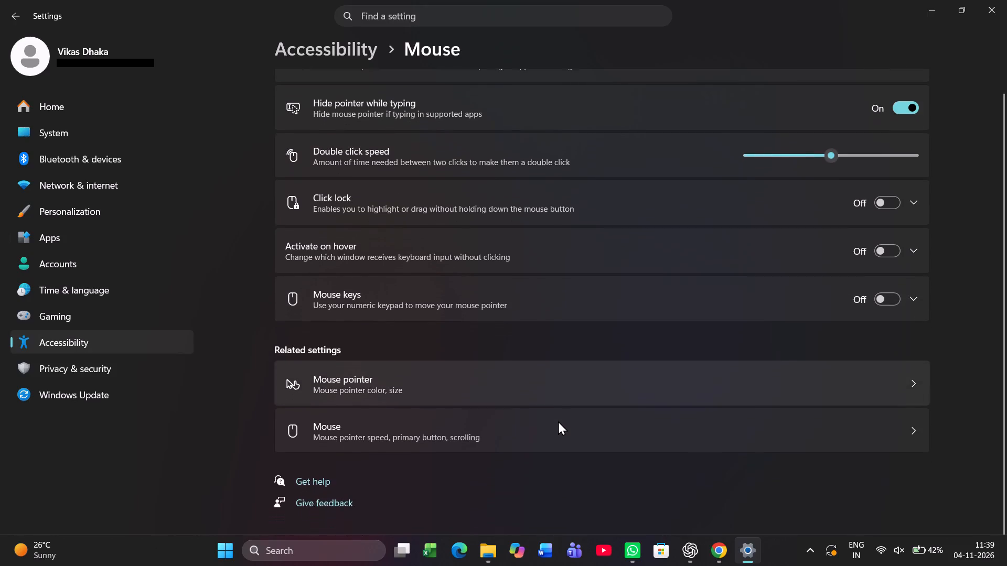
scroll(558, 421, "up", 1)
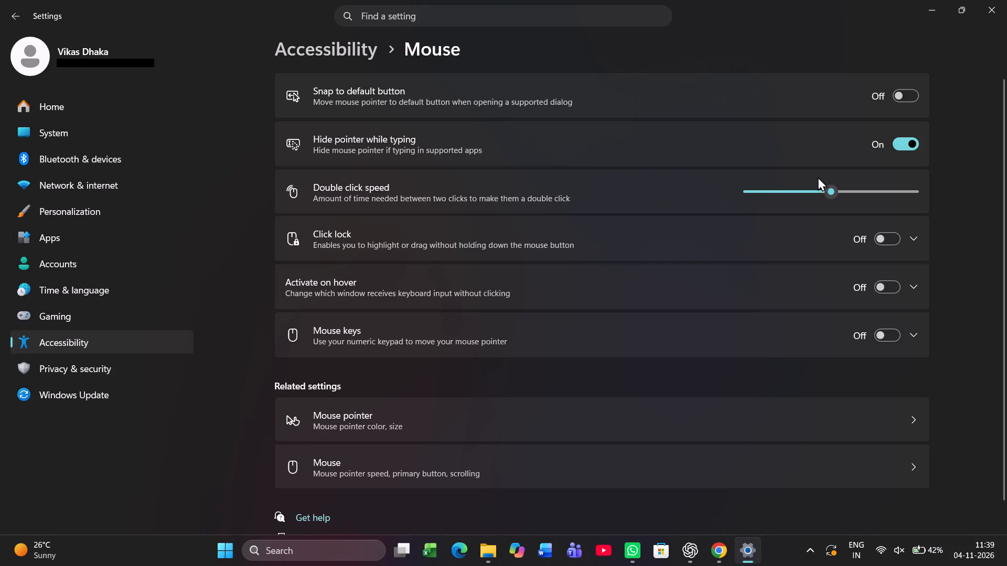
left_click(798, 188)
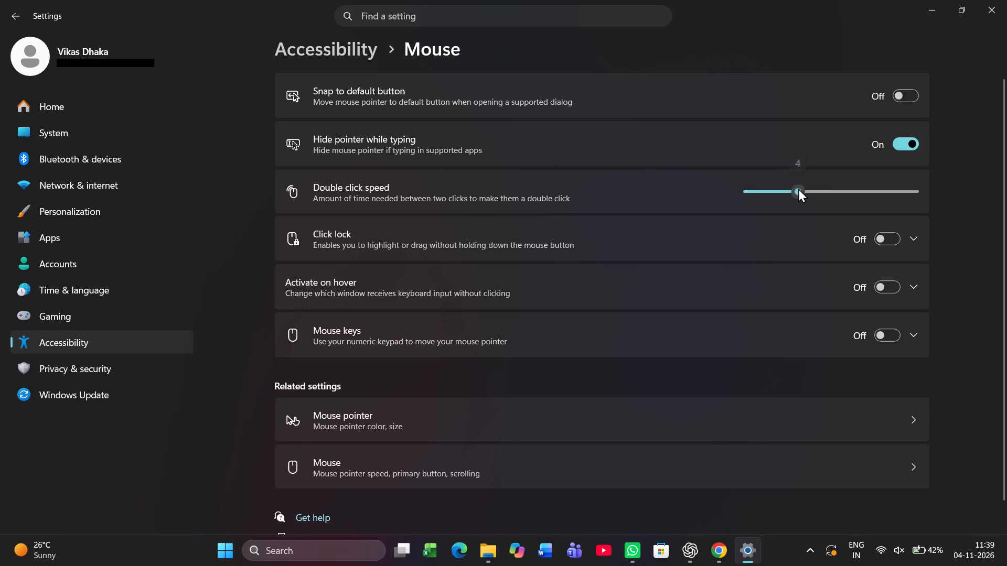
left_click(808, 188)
In the related Bluetooth & devices mouse settings, raise the pointer speed slightly and increase the lines to scroll at a time slightly.
left_click(550, 460)
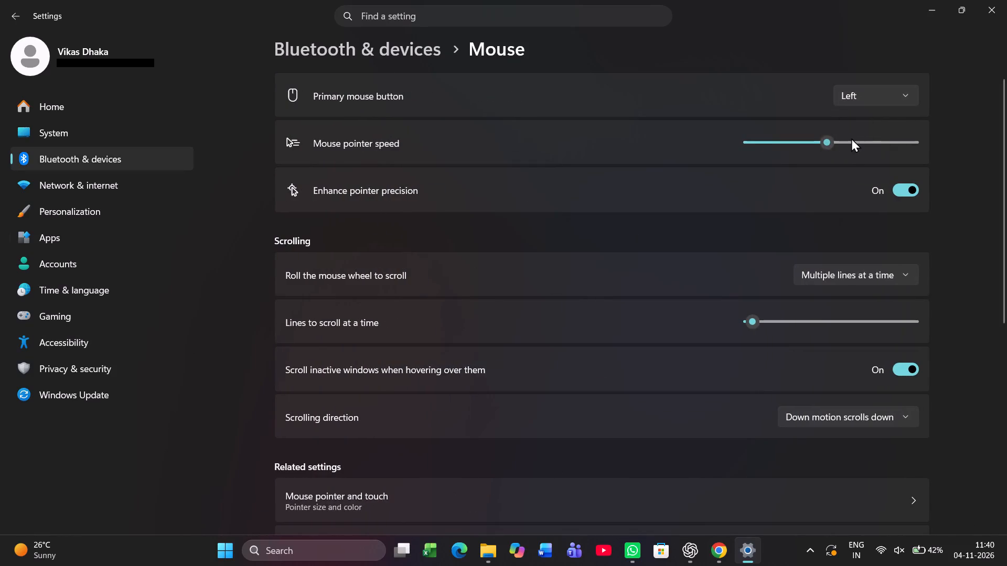
left_click(844, 140)
left_click(761, 317)
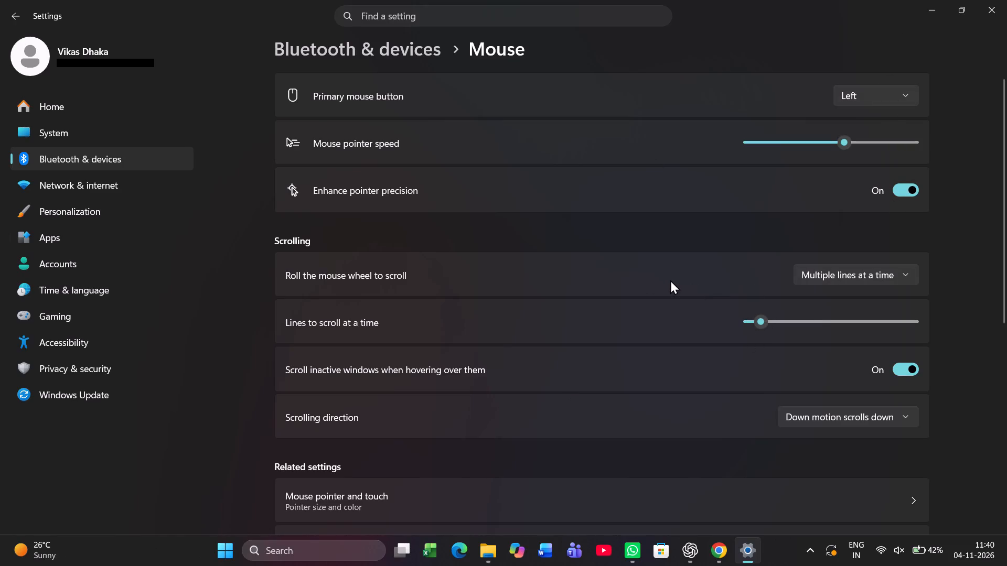
Review the remaining mouse settings, including the wheel scrolling mode choices, related settings and support topics.
scroll(699, 105, "down", 3)
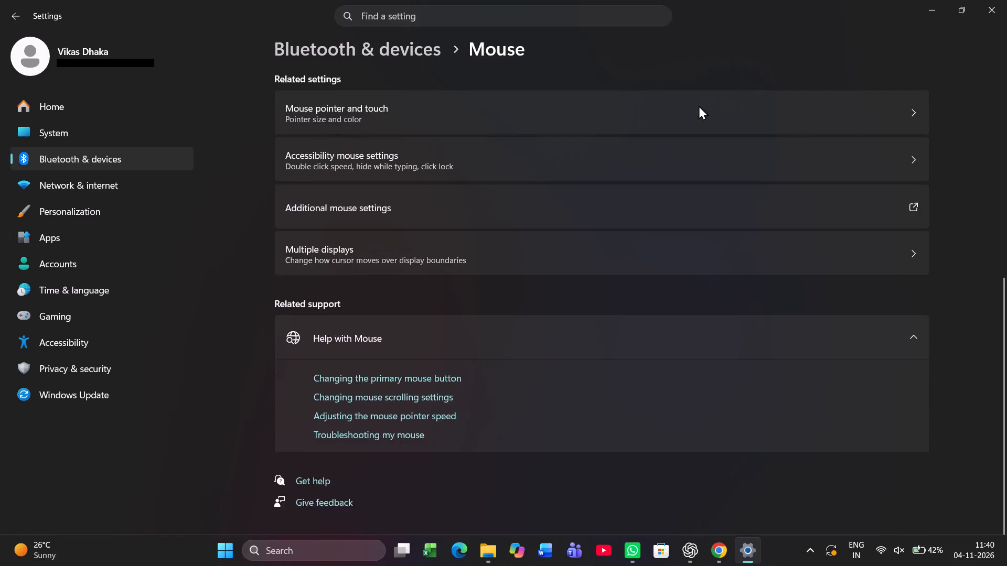
scroll(699, 105, "up", 6)
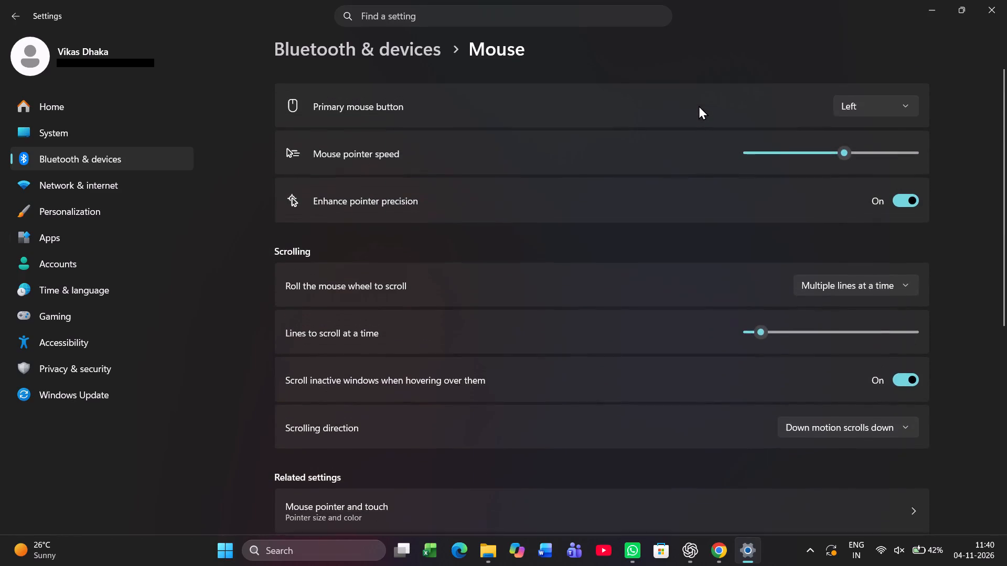
scroll(699, 105, "up", 1)
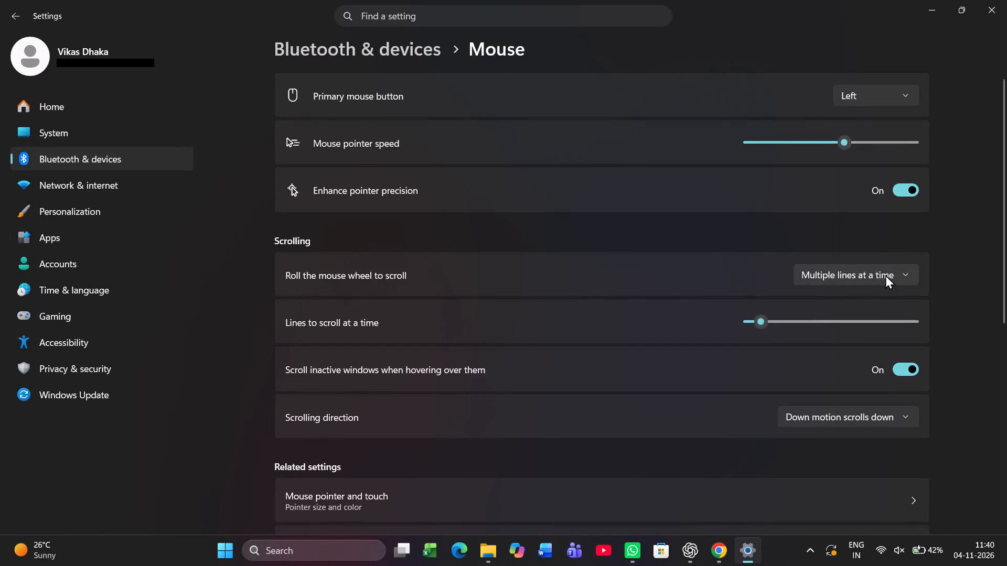
left_click(885, 275)
left_click(885, 275)
scroll(752, 322, "down", 2)
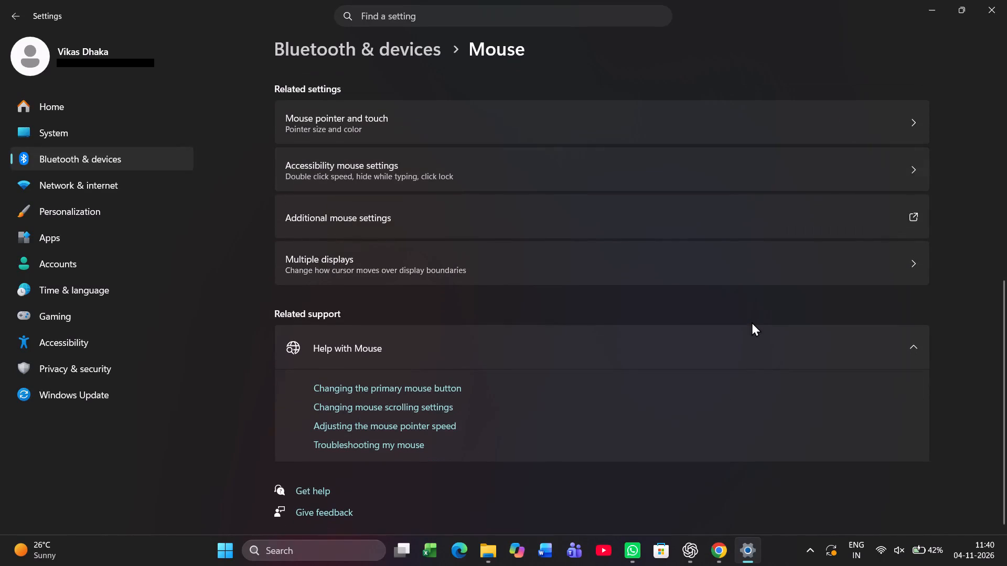
scroll(752, 322, "up", 2)
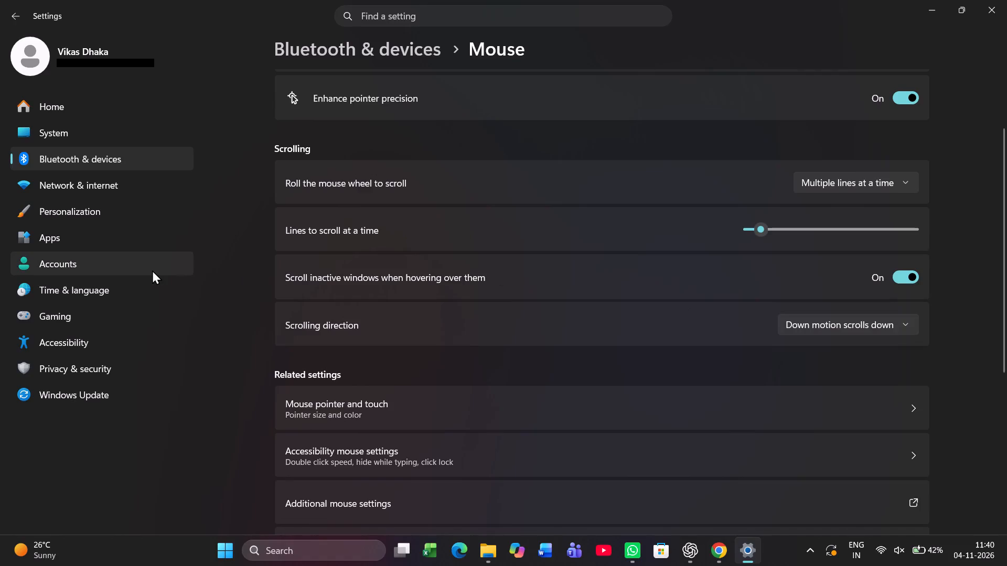
Look through the entire list of System settings pages, from Display to About, and close the Settings window.
left_click(92, 131)
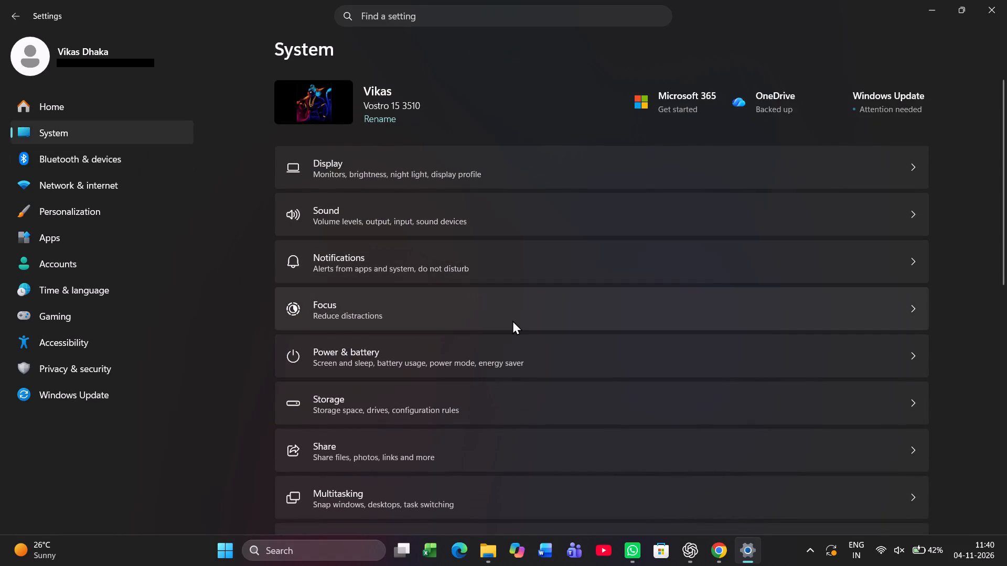
scroll(512, 320, "down", 2)
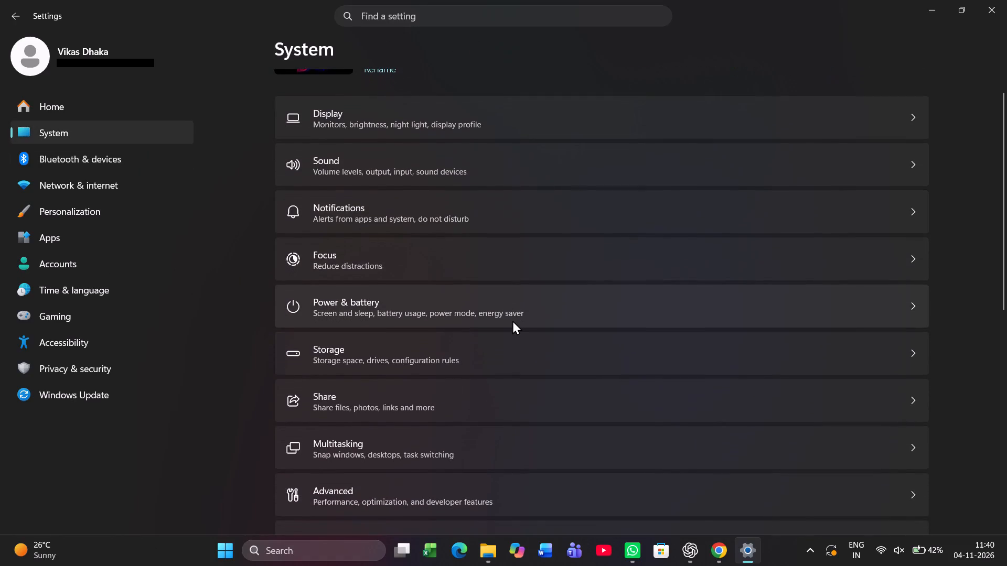
scroll(512, 320, "down", 3)
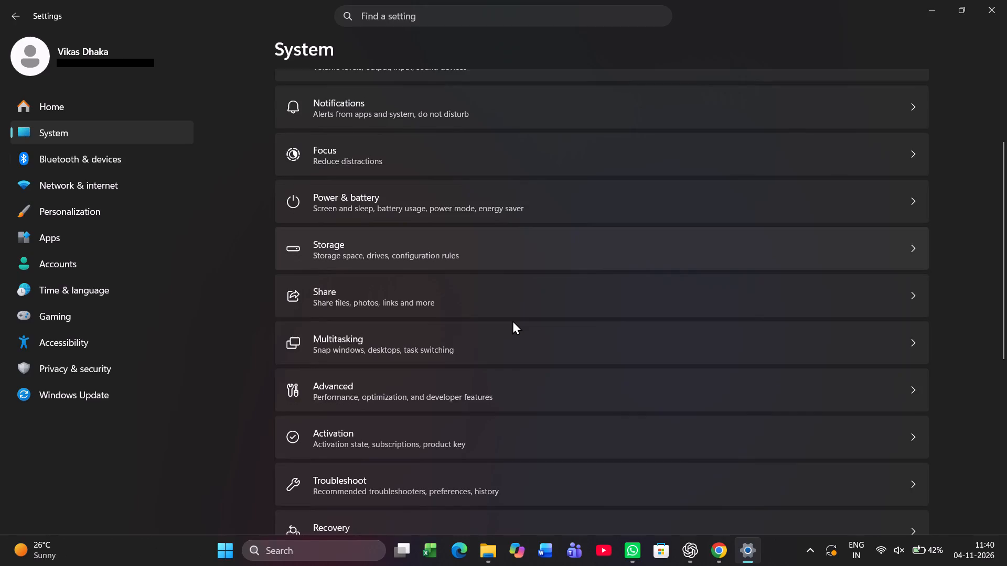
scroll(512, 320, "down", 1)
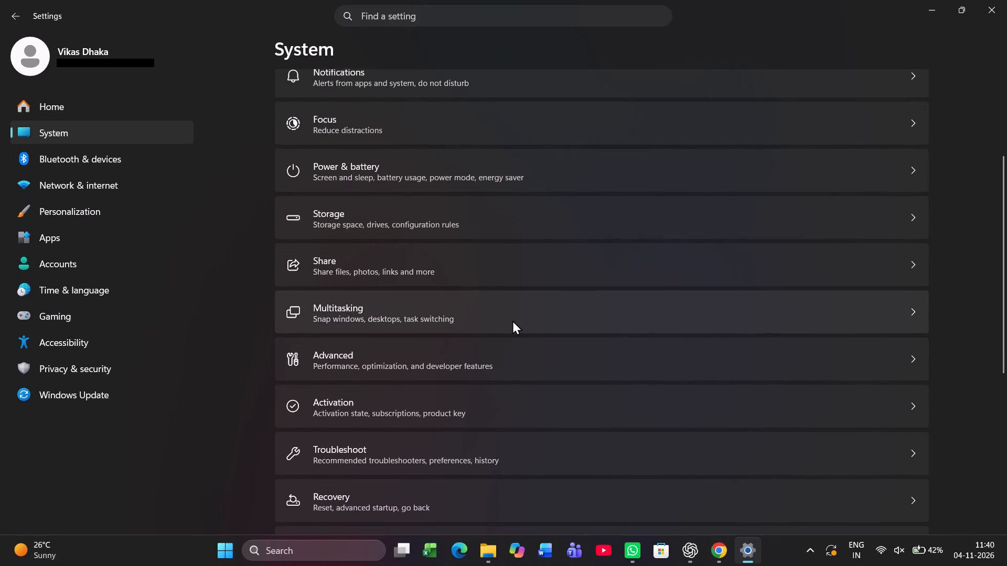
scroll(512, 320, "down", 3)
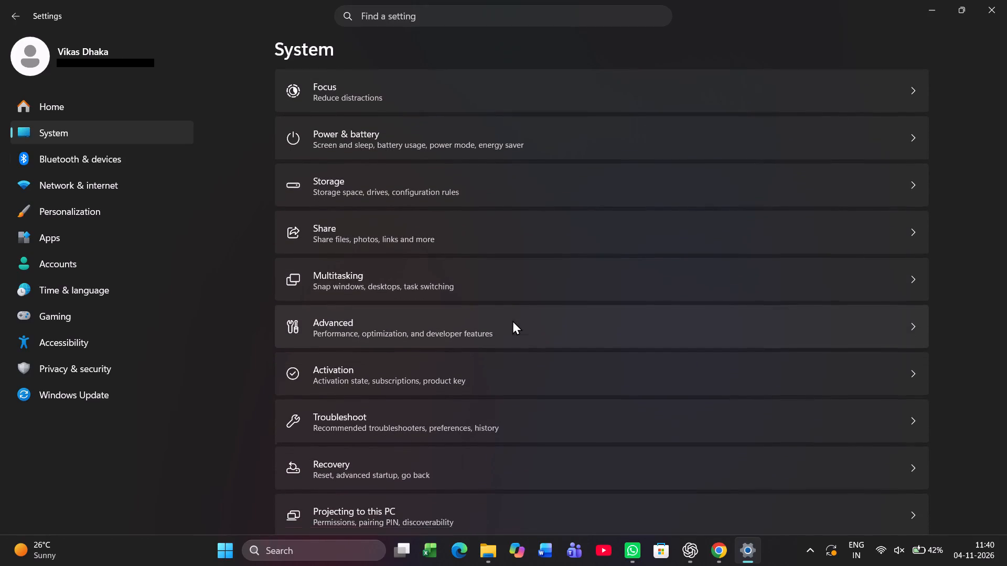
scroll(512, 320, "down", 2)
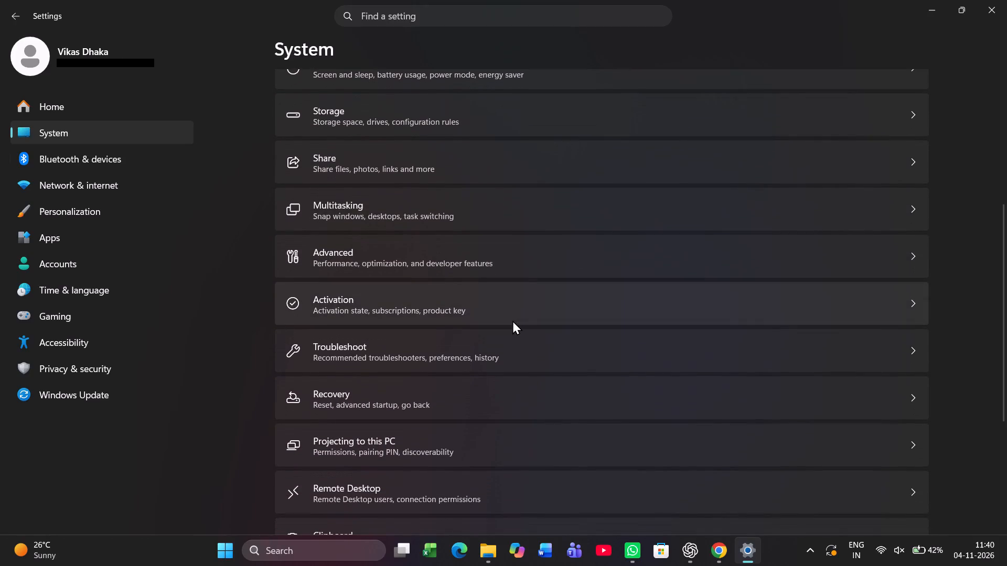
scroll(512, 320, "down", 2)
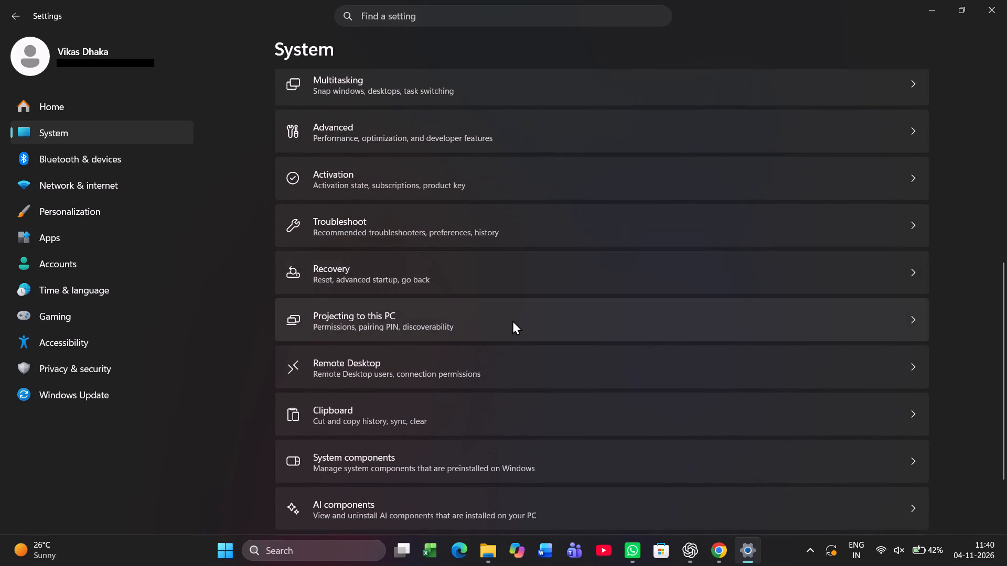
scroll(512, 320, "down", 3)
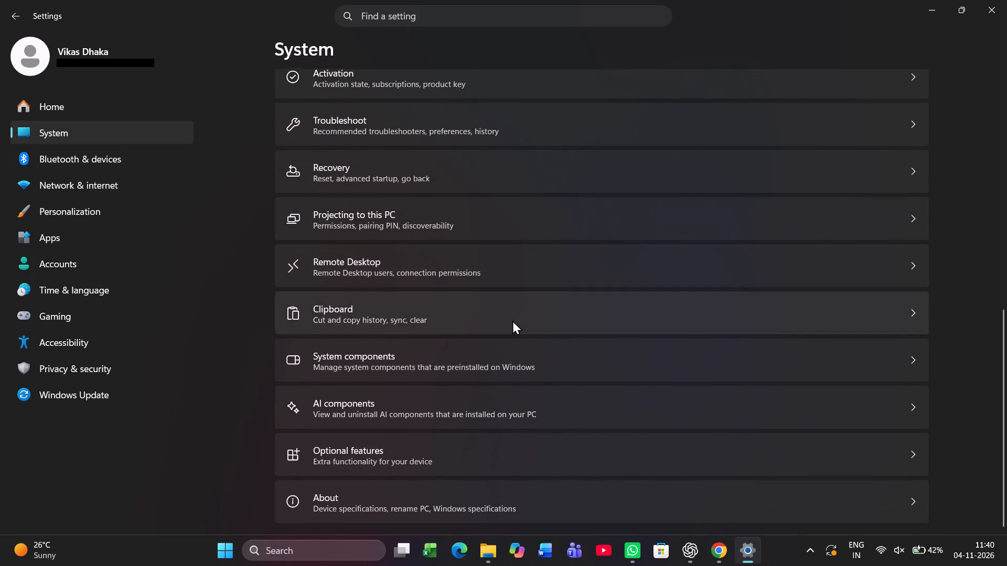
scroll(512, 320, "down", 3)
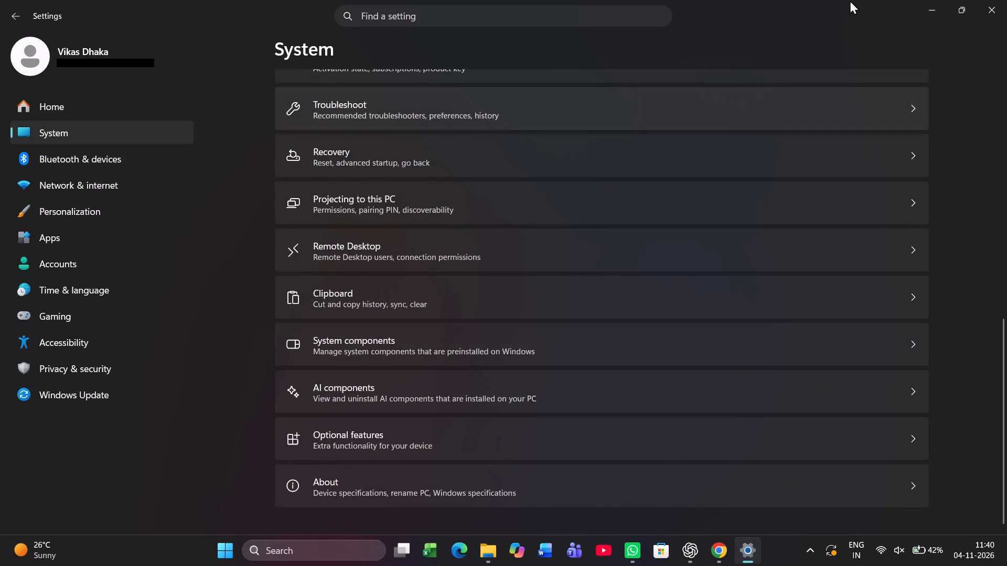
left_click(990, 18)
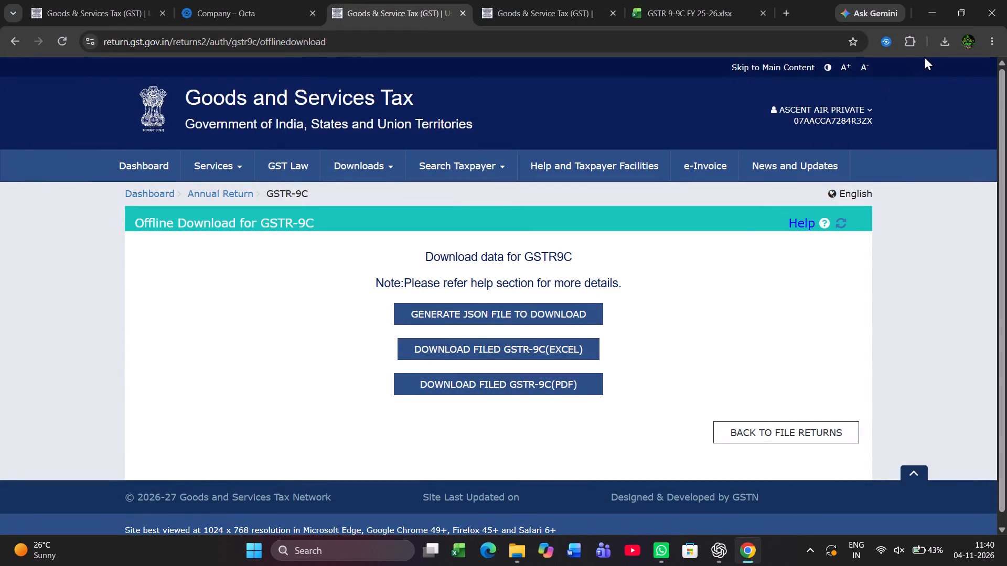
Check the browser's recent download history for the Ascent Air GSTR-9 and GSTR-9C PDFs.
left_click(946, 39)
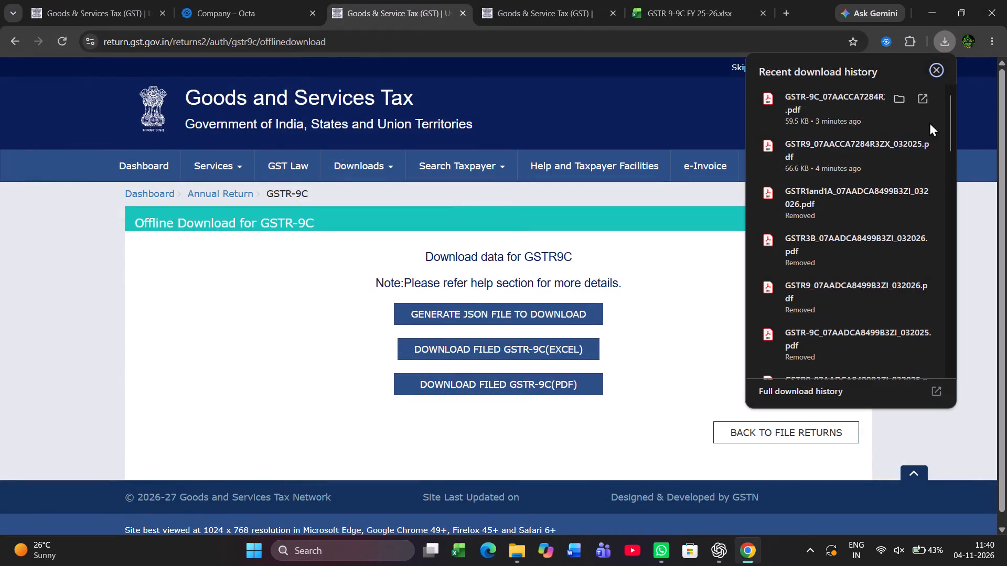
left_click(672, 263)
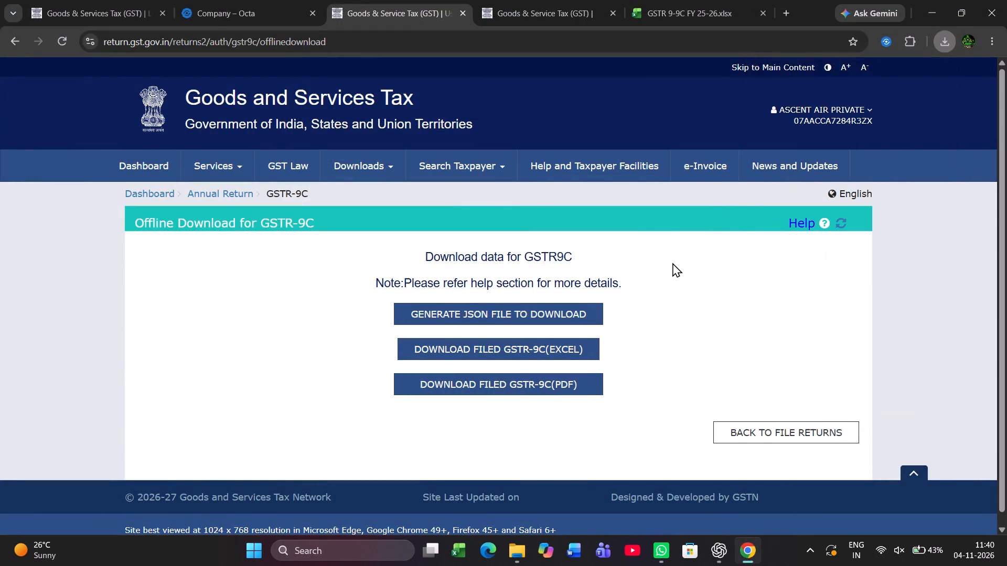
Go back to the annual returns, search financial year 2025-26, and open the online GSTR-9 with No kept for the nil return question.
left_click(755, 426)
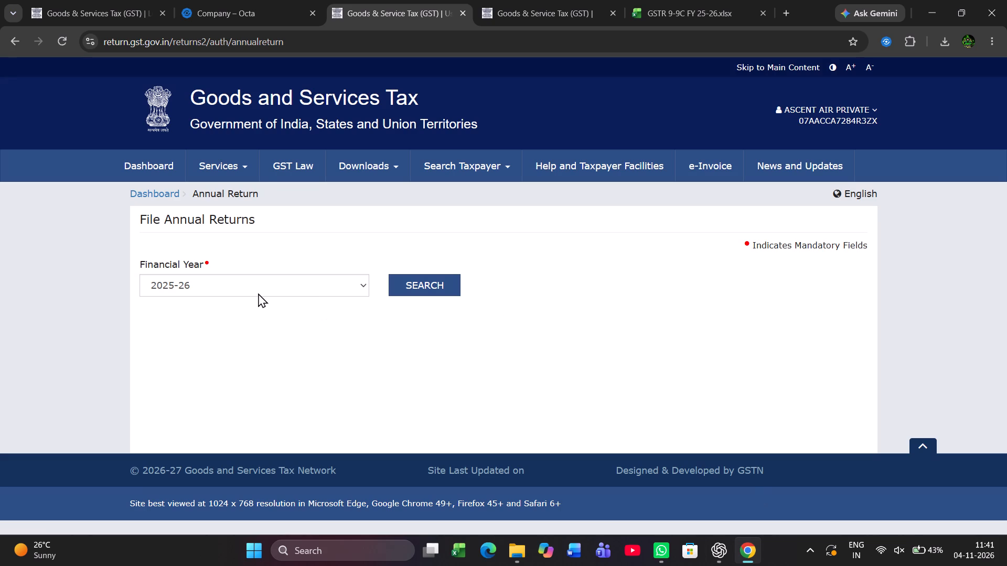
left_click(307, 286)
left_click_drag(307, 286, 430, 286)
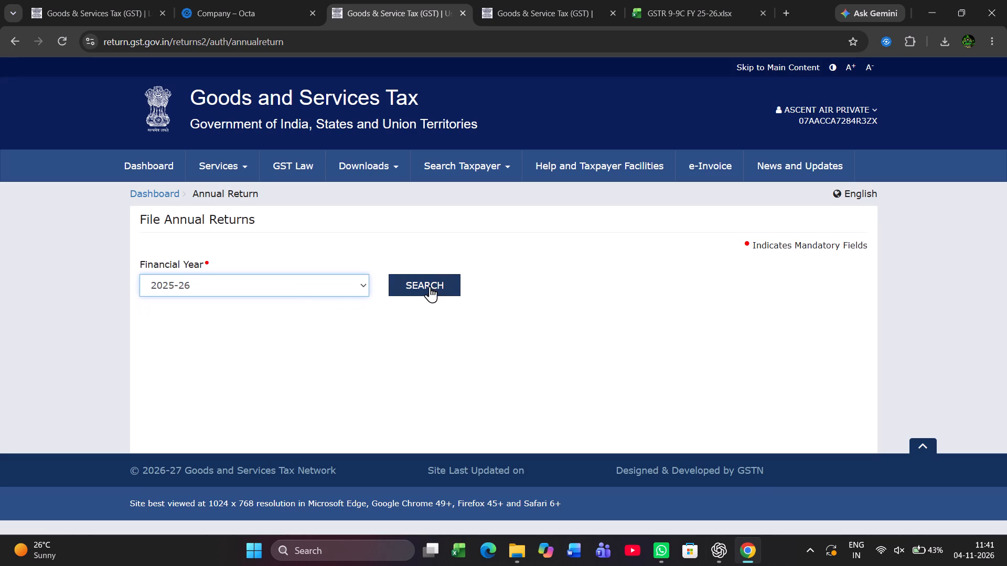
left_click(430, 286)
scroll(430, 286, "down", 6)
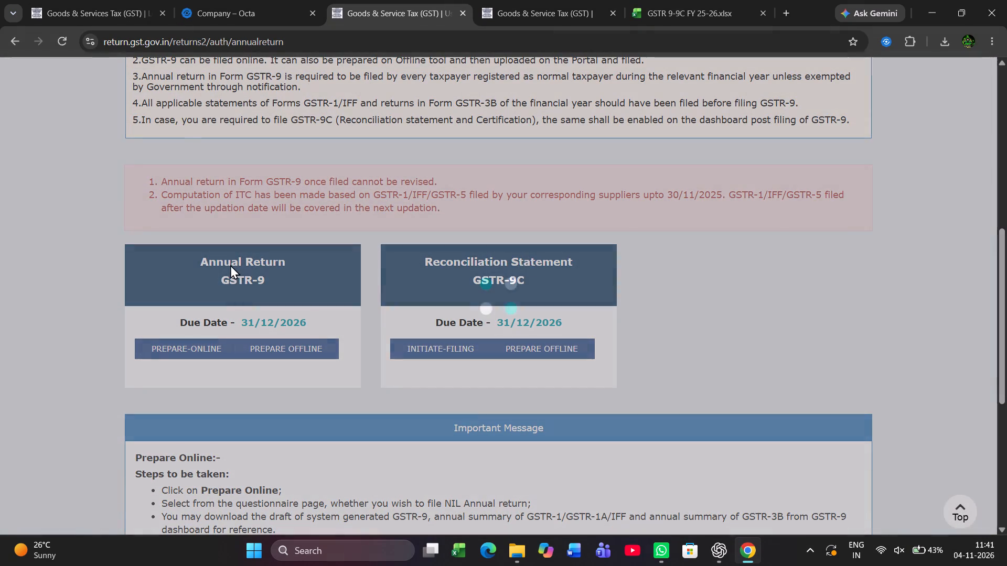
left_click(230, 265)
left_click(230, 265)
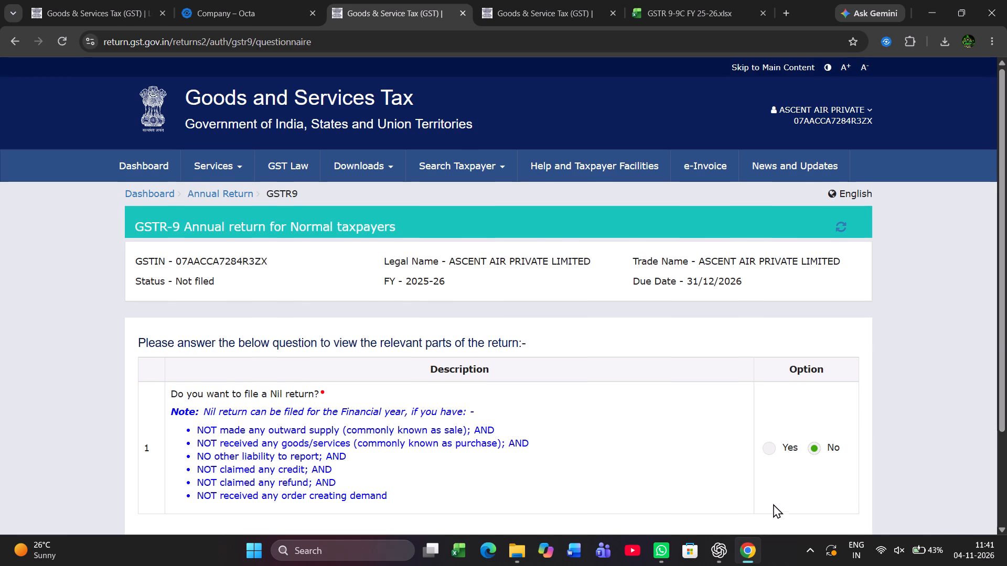
scroll(773, 504, "down", 3)
left_click(818, 445)
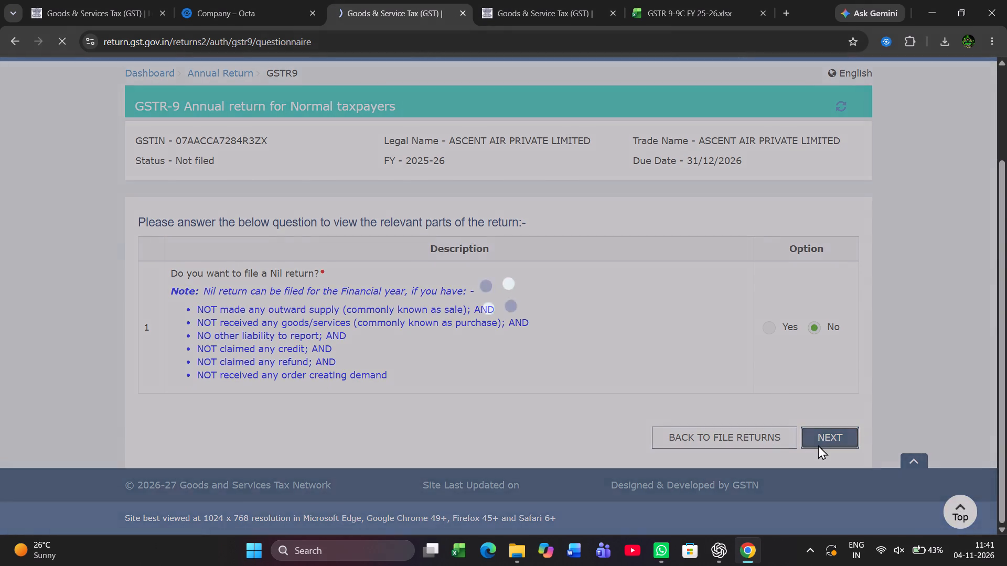
Download the 2025-26 GSTR-9 system computed summary, GSTR-1/1A/IFF summary and GSTR-3B summary as PDFs for Ascent Air.
scroll(452, 324, "down", 2)
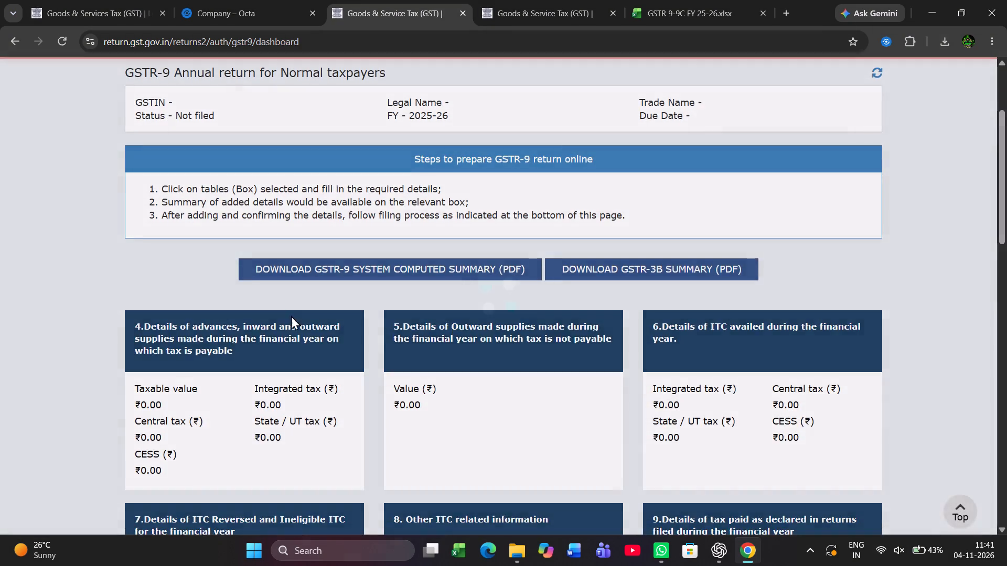
left_click(353, 317)
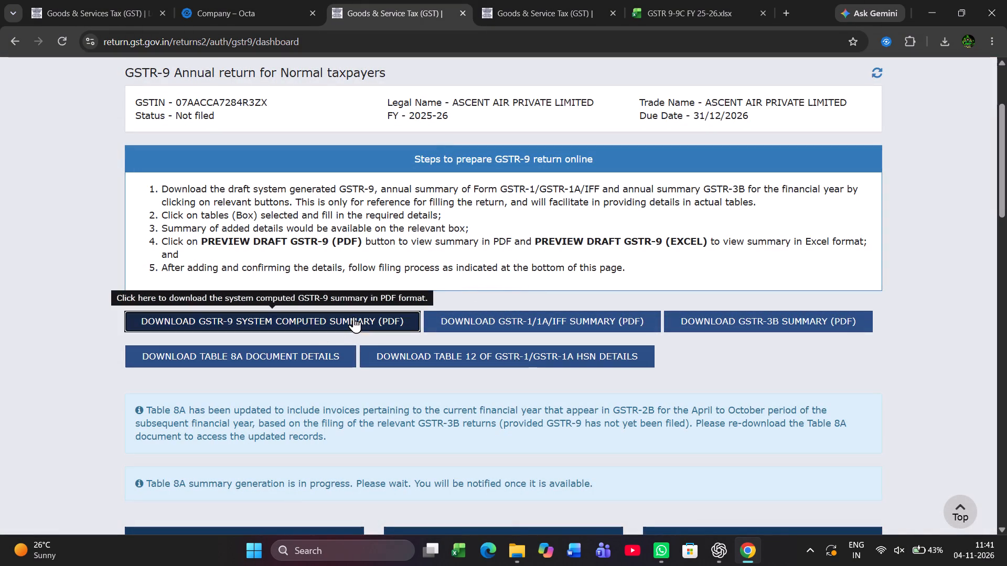
left_click(471, 317)
left_click(471, 317)
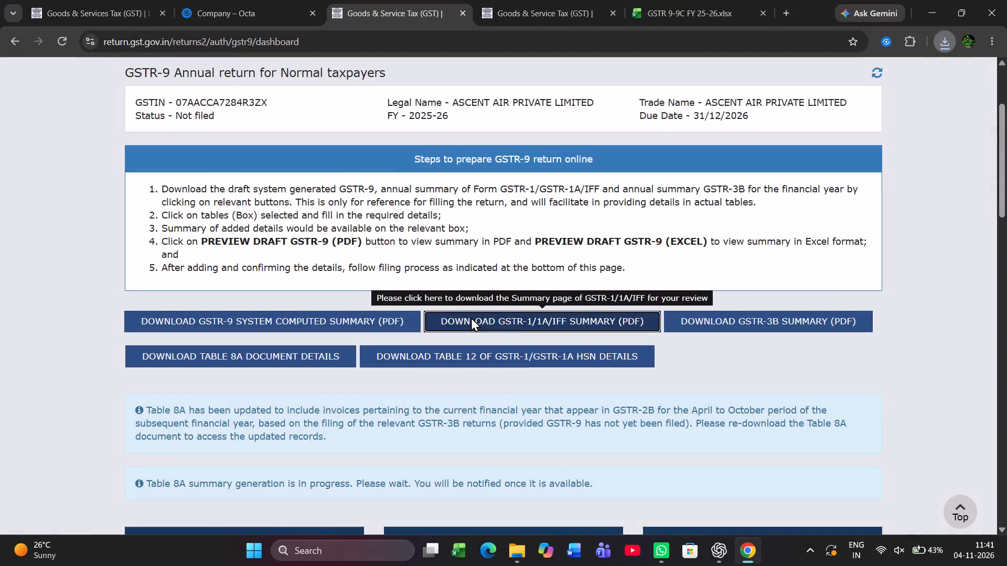
left_click(729, 325)
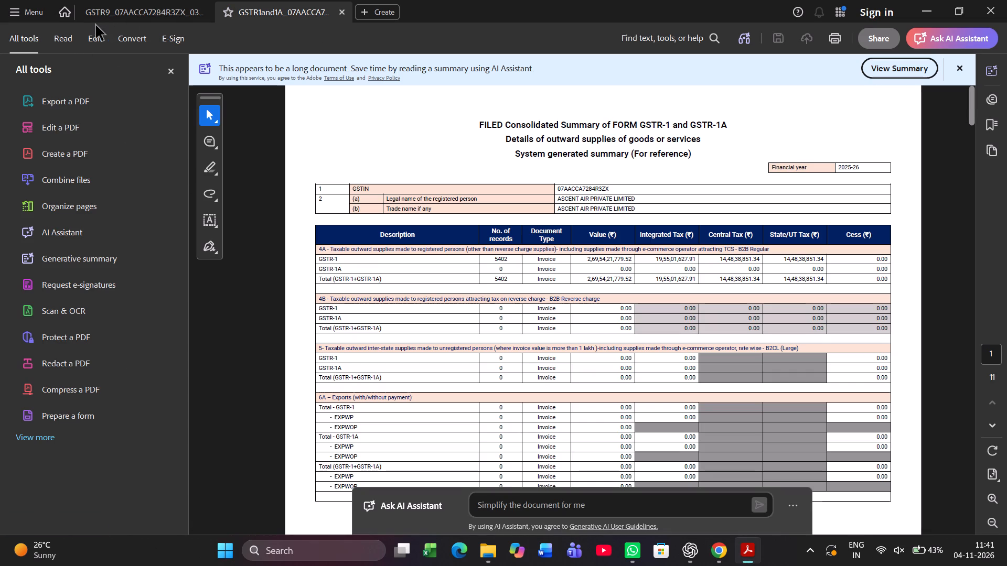
Return to Acrobat Reader's home page and close the program with its opened summary PDFs.
left_click(69, 18)
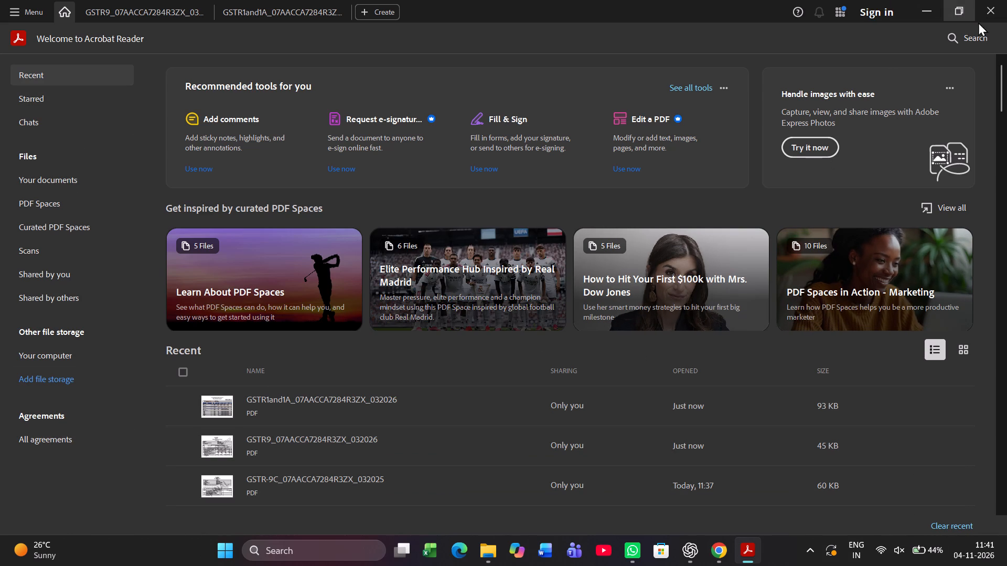
left_click(1001, 12)
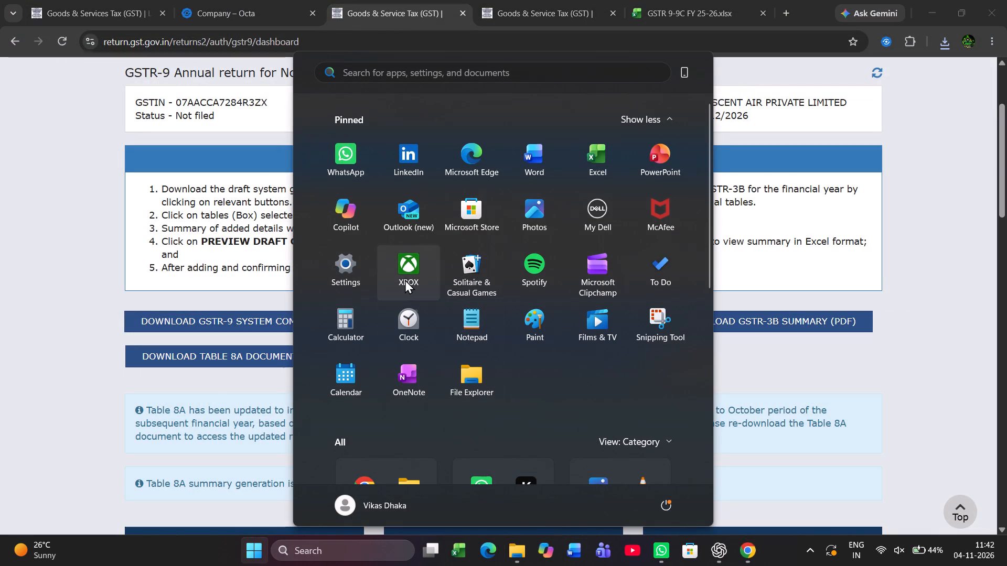
In Windows Settings, turn off BraveSoftware Update and KuroWindows in the list of startup apps, and check the remaining entries.
left_click(330, 254)
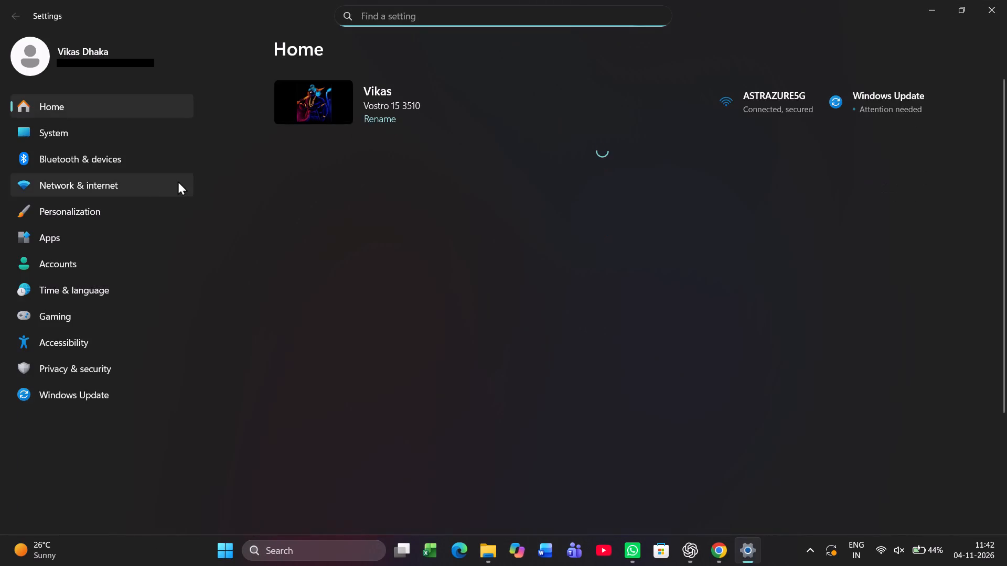
left_click(112, 237)
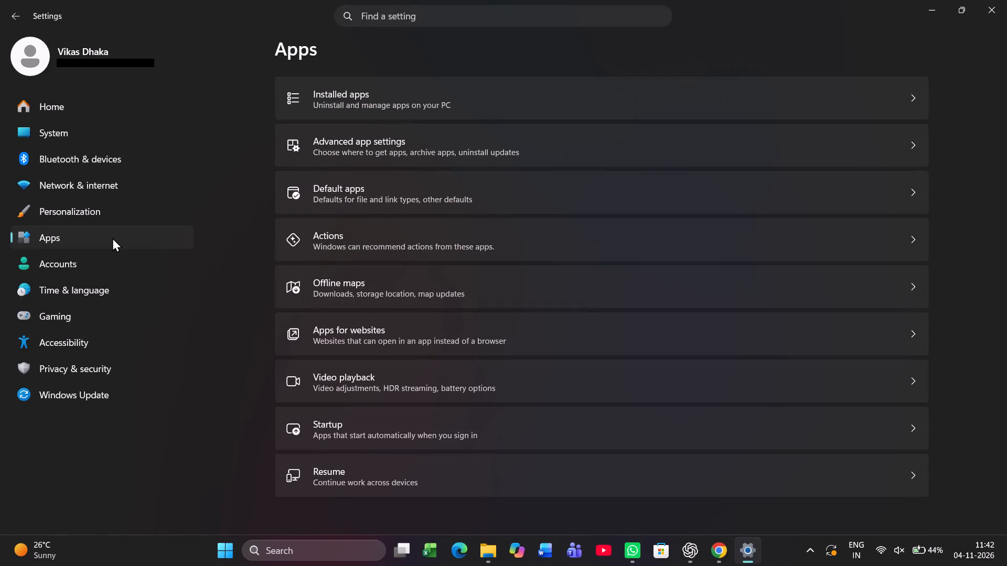
scroll(492, 443, "down", 2)
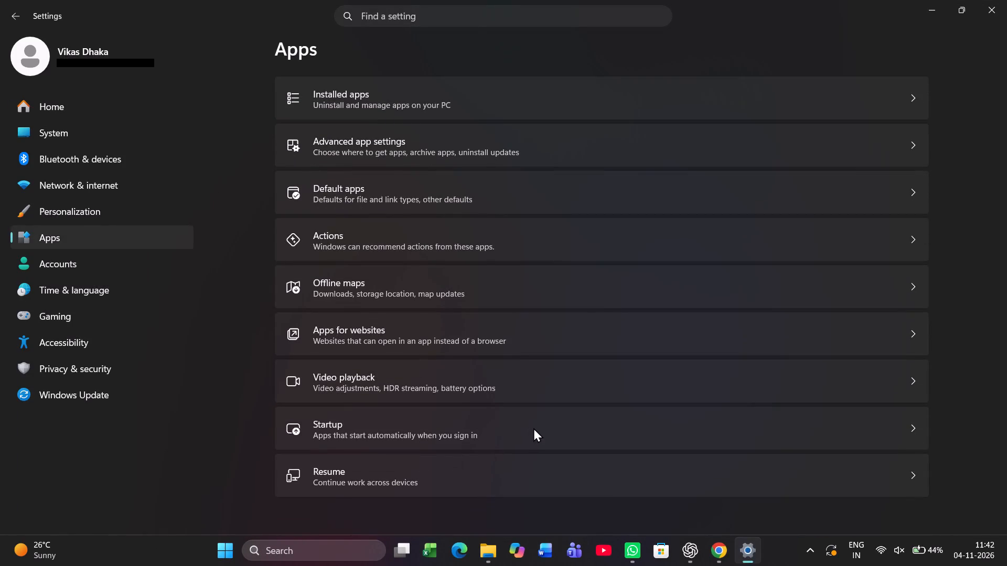
left_click(533, 428)
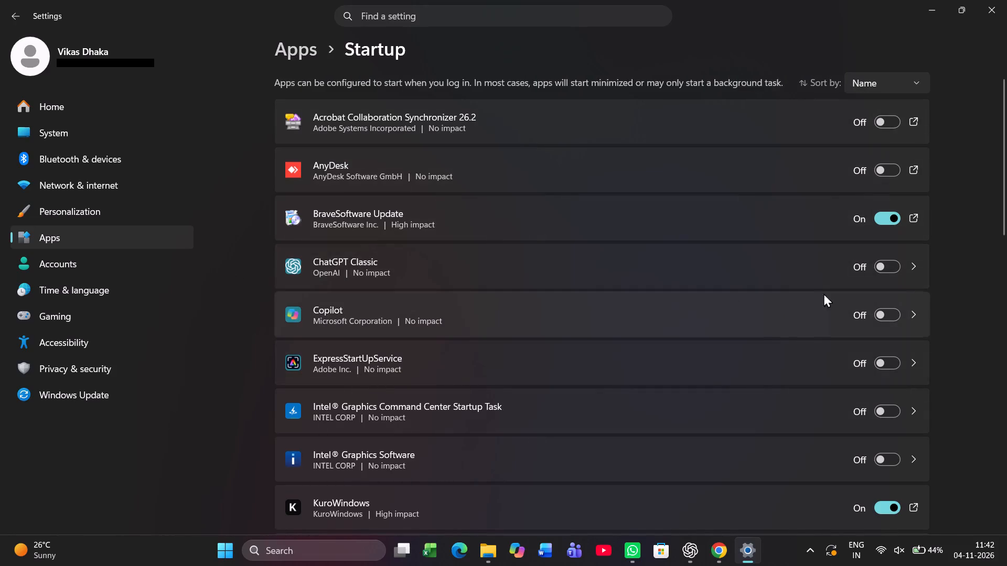
left_click(891, 222)
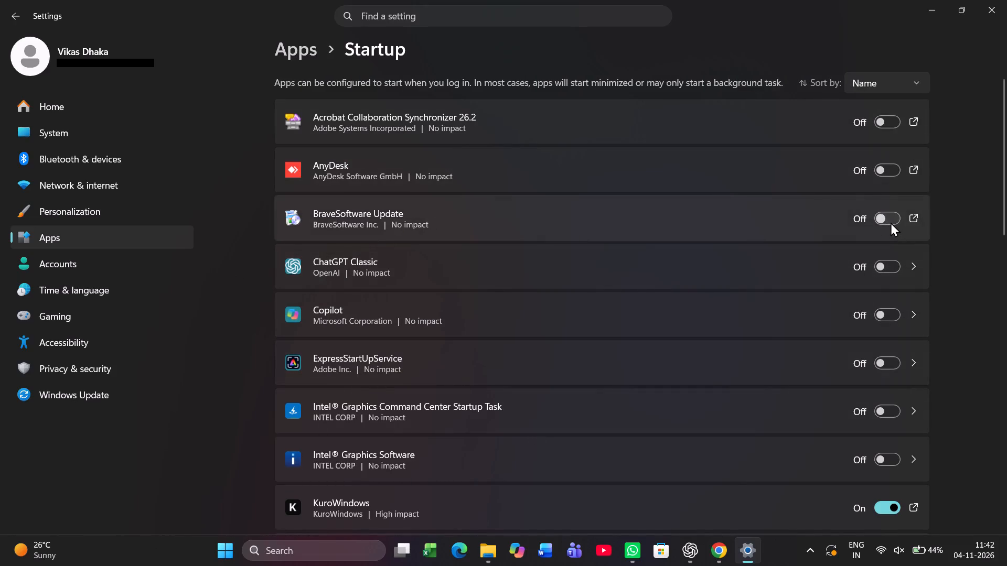
scroll(891, 222, "down", 3)
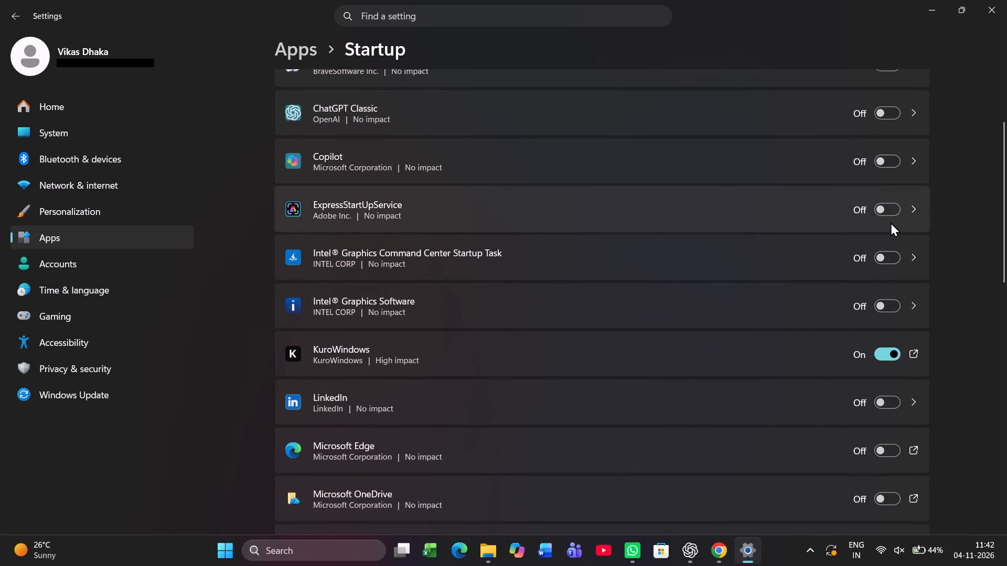
left_click(895, 354)
scroll(895, 354, "down", 5)
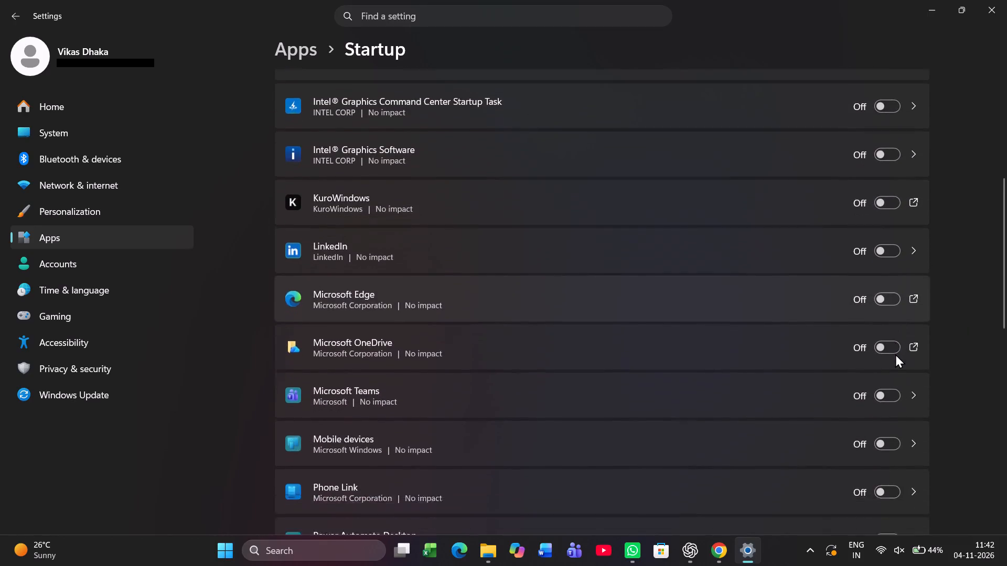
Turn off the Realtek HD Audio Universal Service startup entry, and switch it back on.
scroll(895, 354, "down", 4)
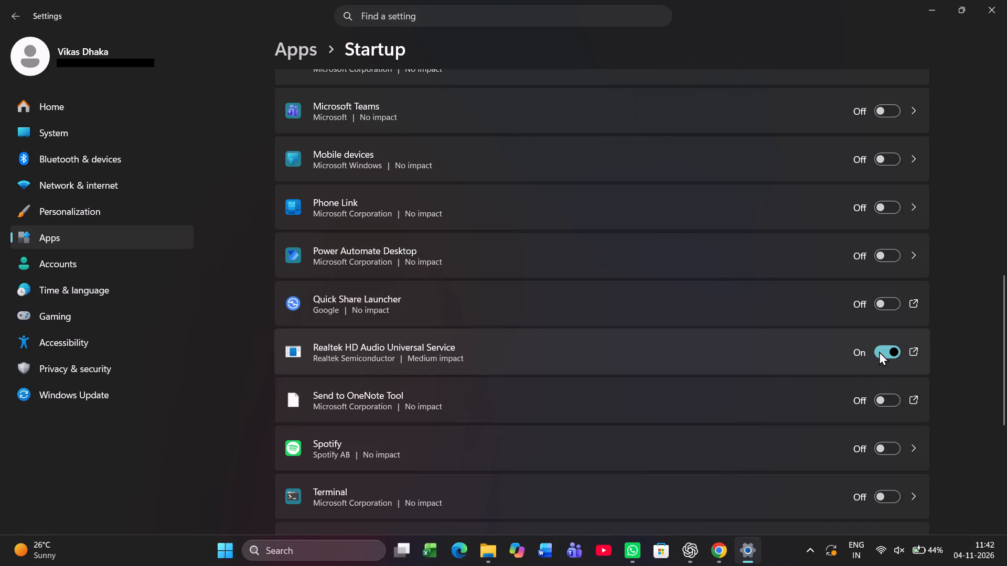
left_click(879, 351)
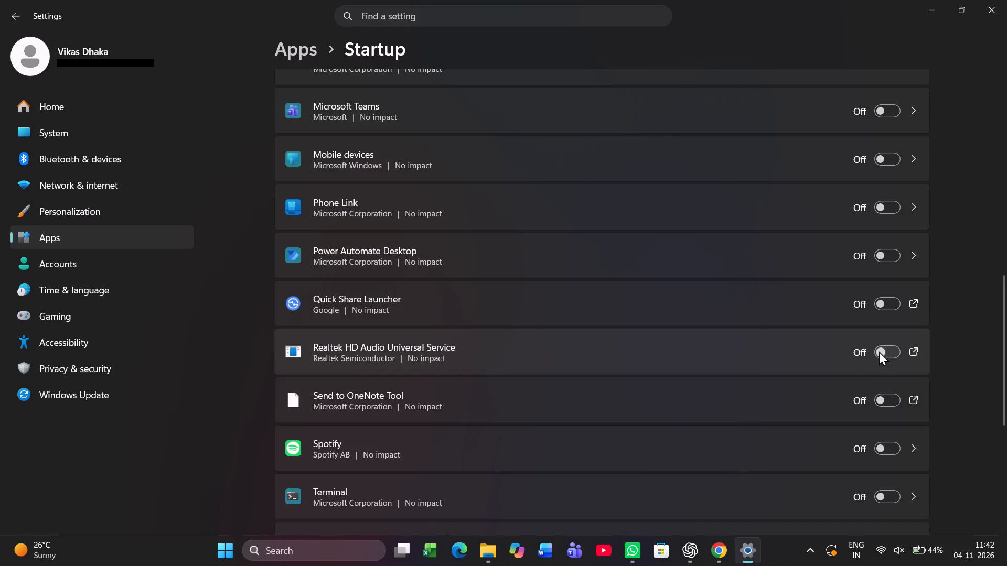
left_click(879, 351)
Examine the remaining startup apps through the end of the list and return to its beginning.
scroll(879, 351, "down", 3)
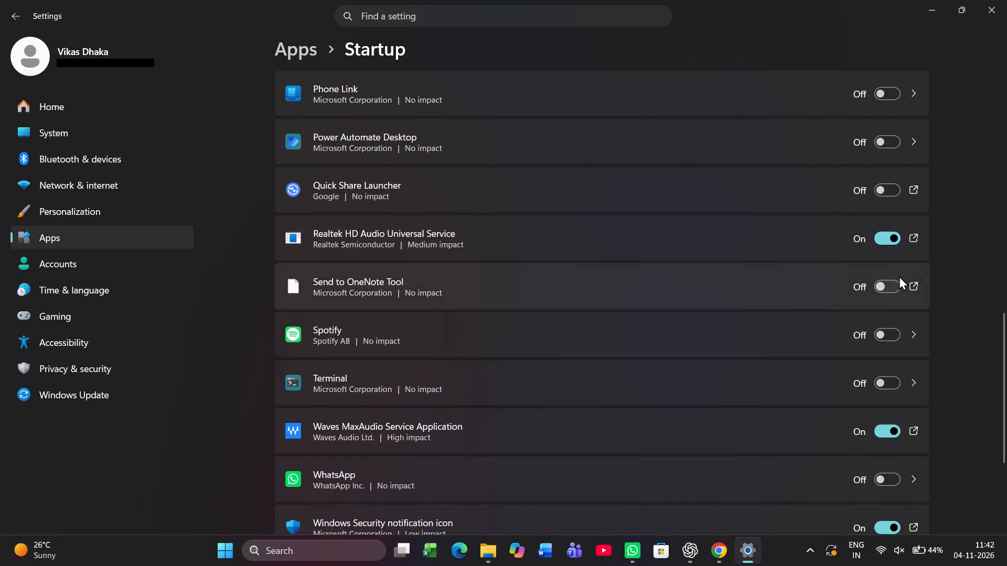
scroll(883, 237, "down", 1)
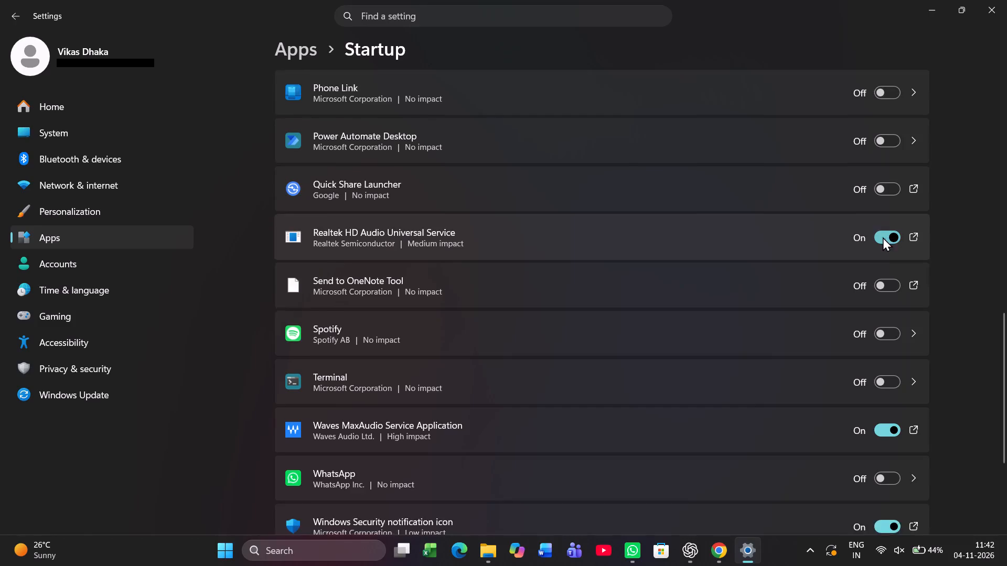
scroll(883, 237, "down", 2)
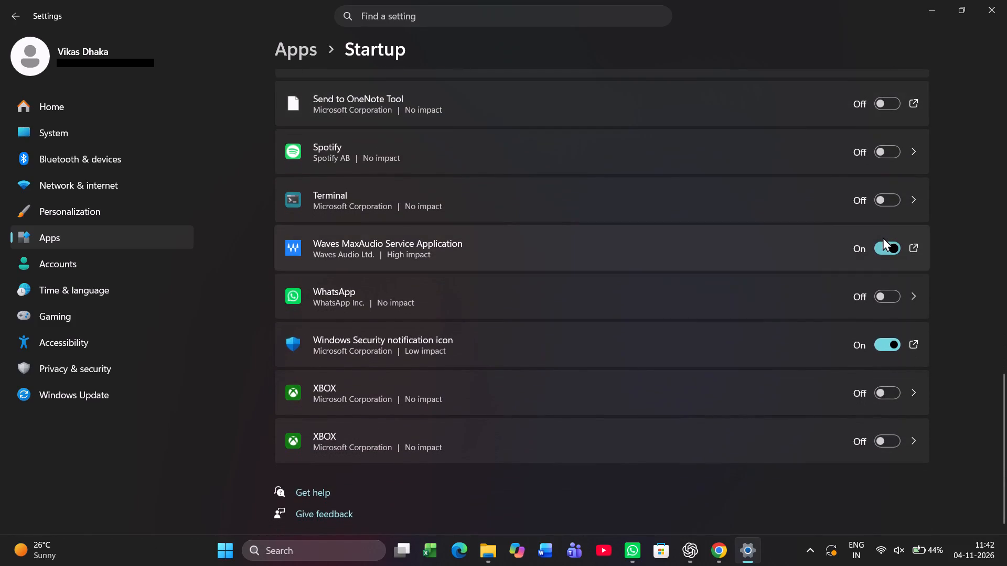
scroll(883, 237, "down", 3)
scroll(883, 237, "up", 1)
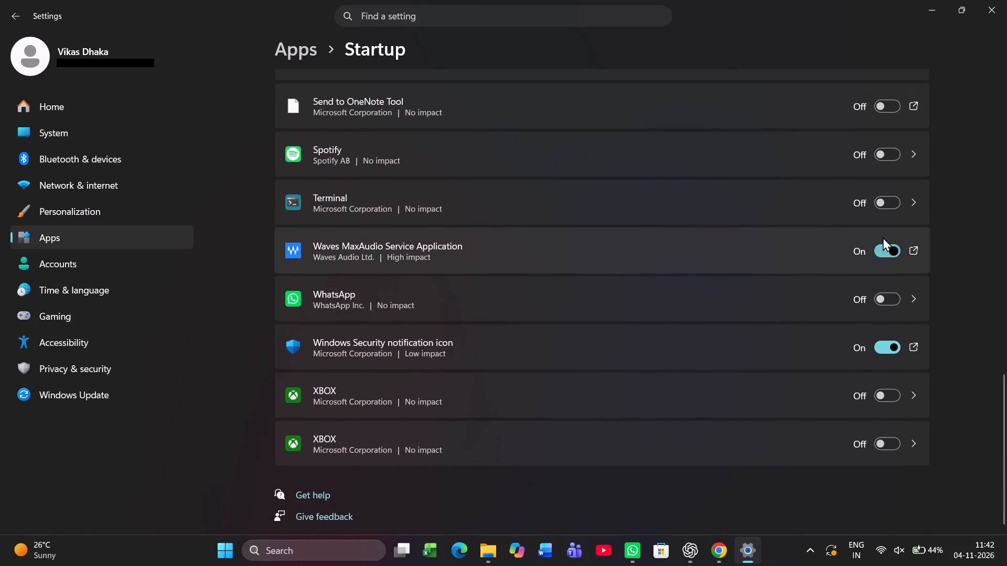
scroll(883, 237, "up", 9)
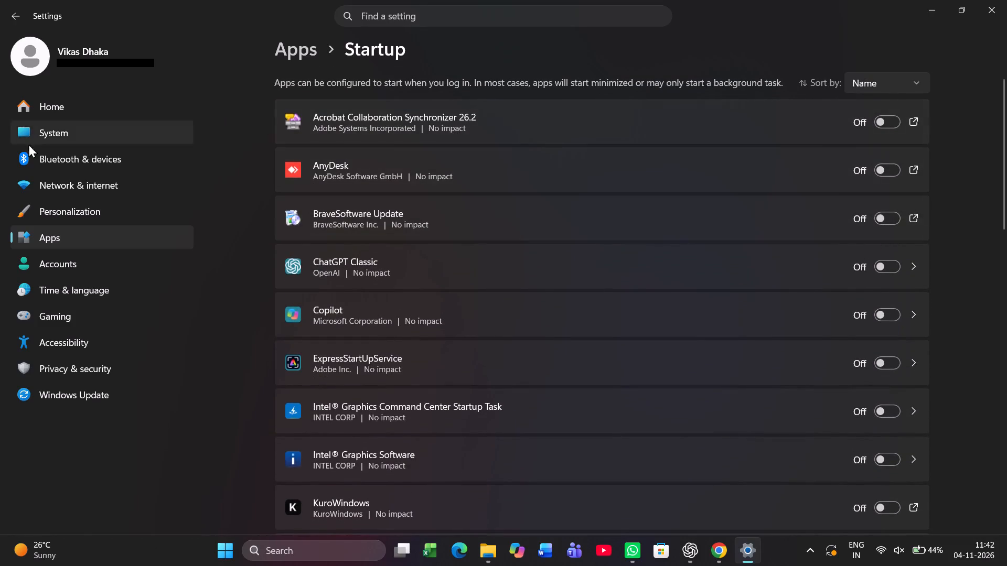
Look through the Personalization settings categories and open the Accessibility settings.
left_click(69, 204)
scroll(480, 433, "down", 5)
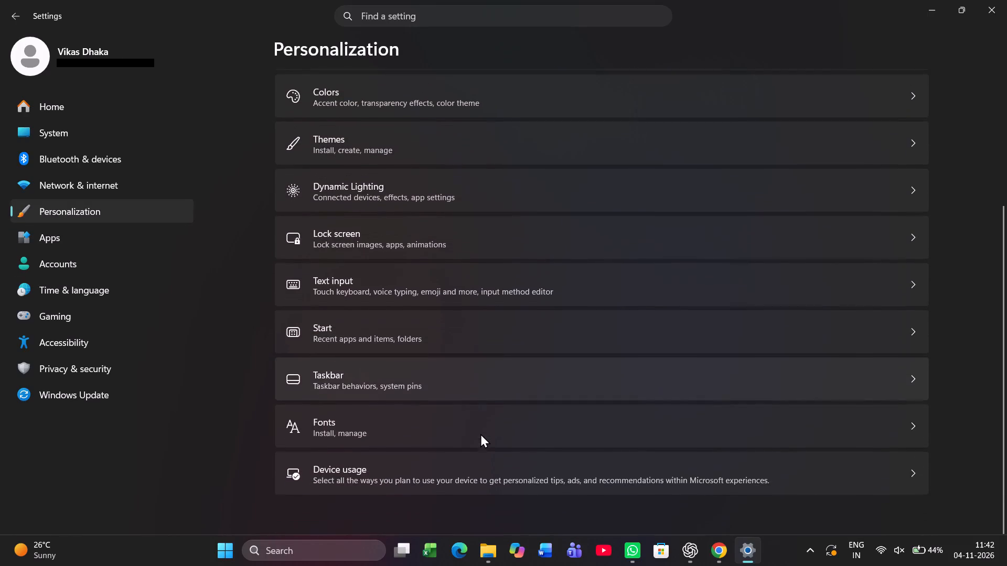
scroll(480, 433, "down", 1)
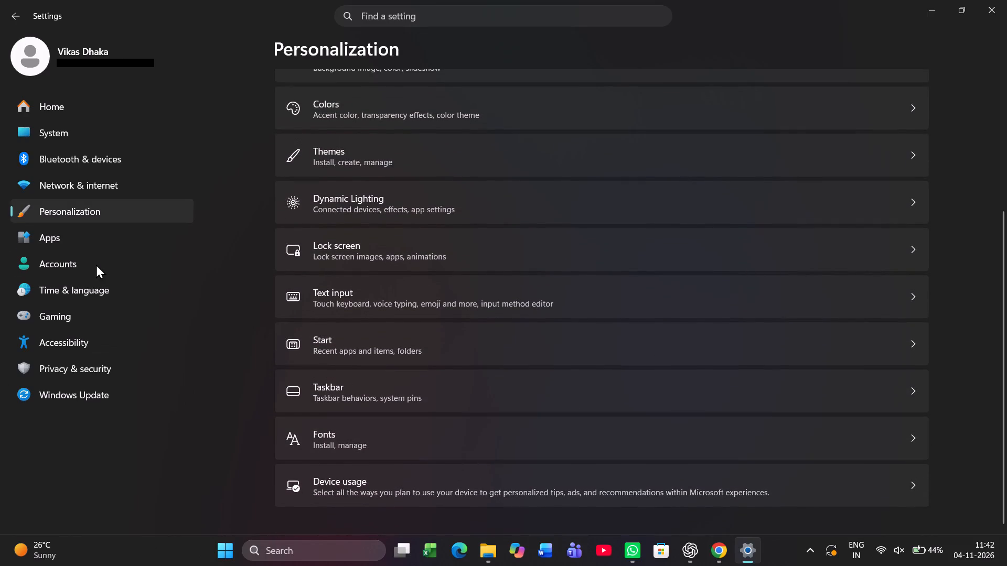
left_click(72, 347)
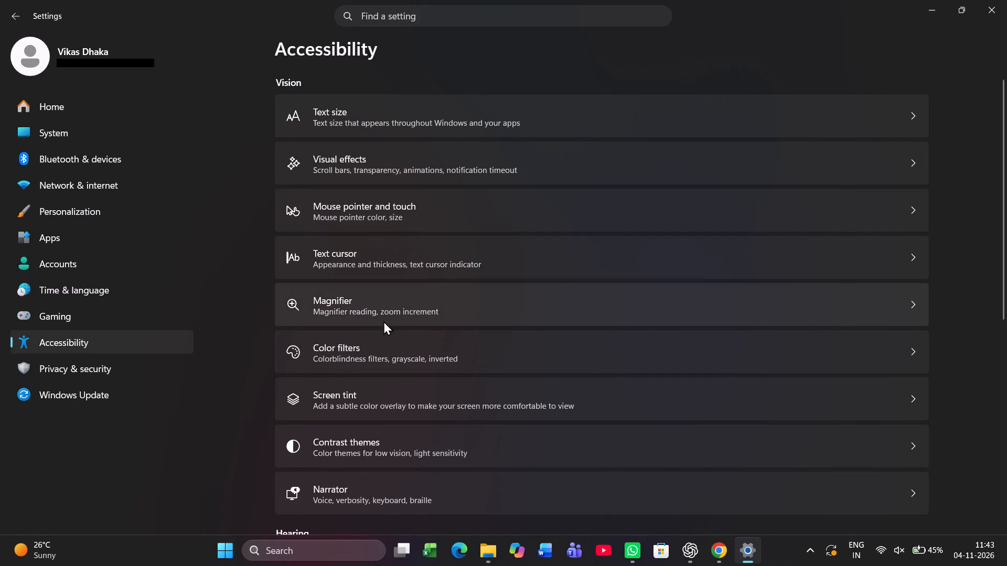
Look through the Accessibility settings from the Vision options to the Interaction options.
scroll(383, 321, "down", 3)
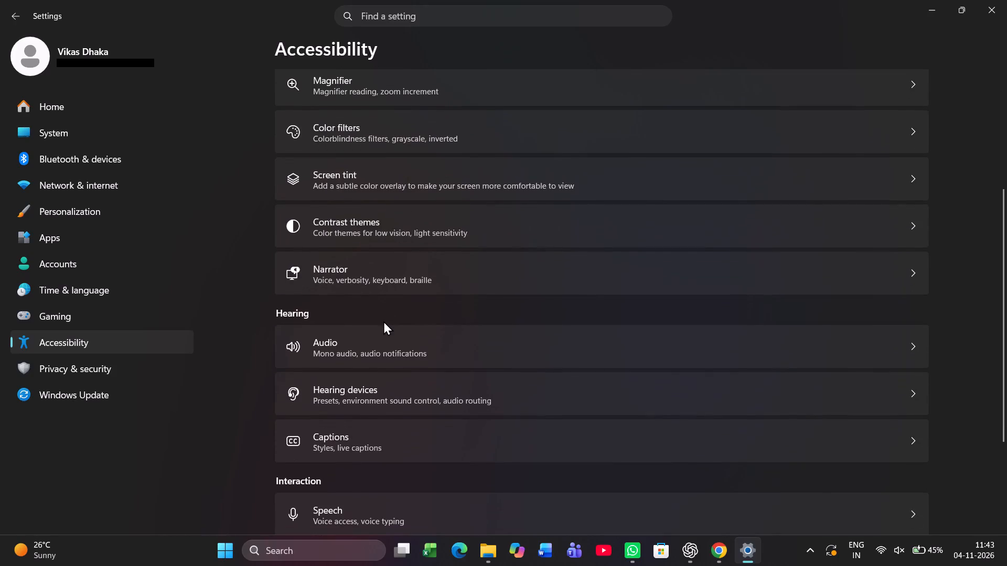
scroll(383, 321, "down", 6)
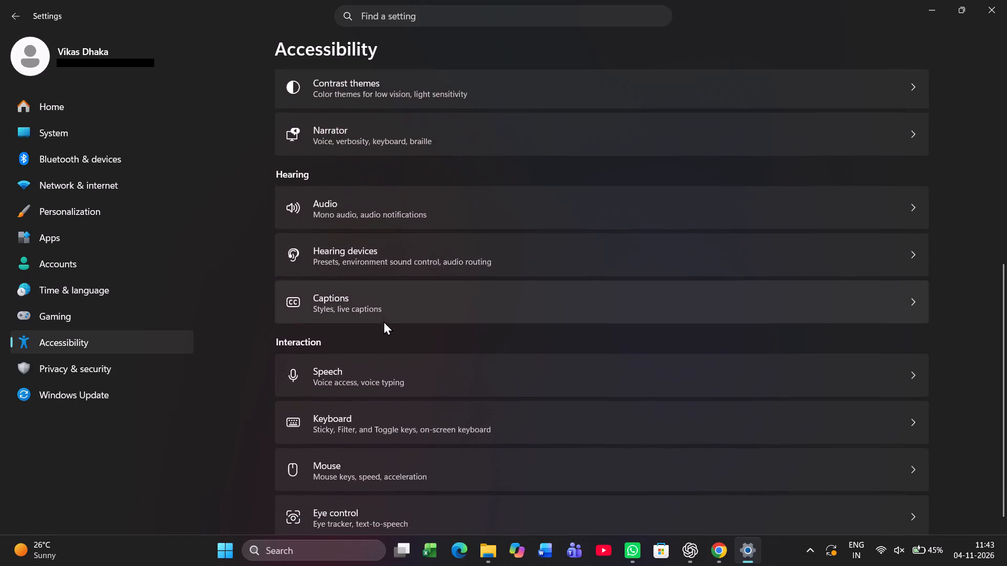
scroll(383, 321, "down", 3)
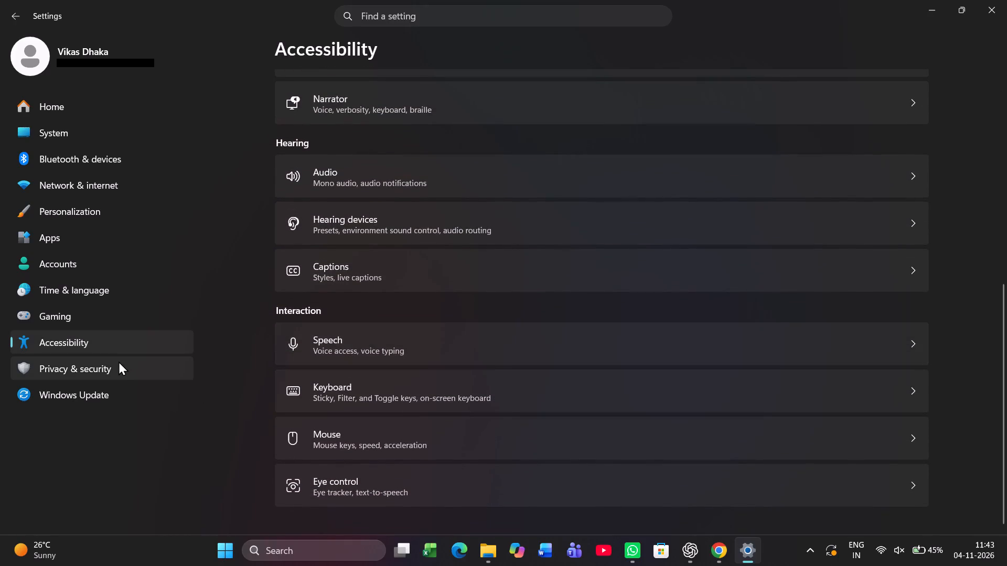
Review the Privacy & security permissions, check the Automatic file downloads page, and return to the category list.
left_click(118, 364)
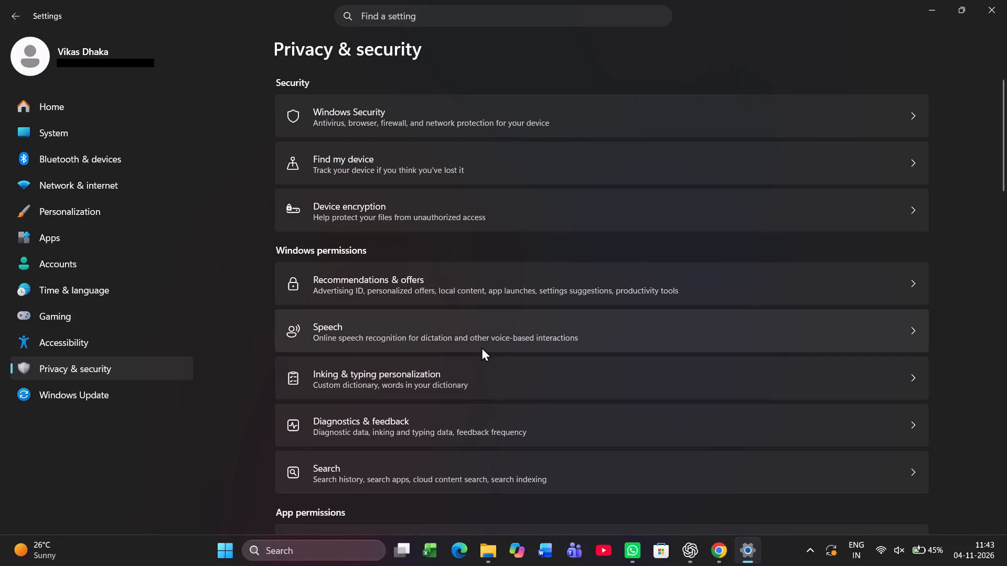
scroll(481, 347, "down", 5)
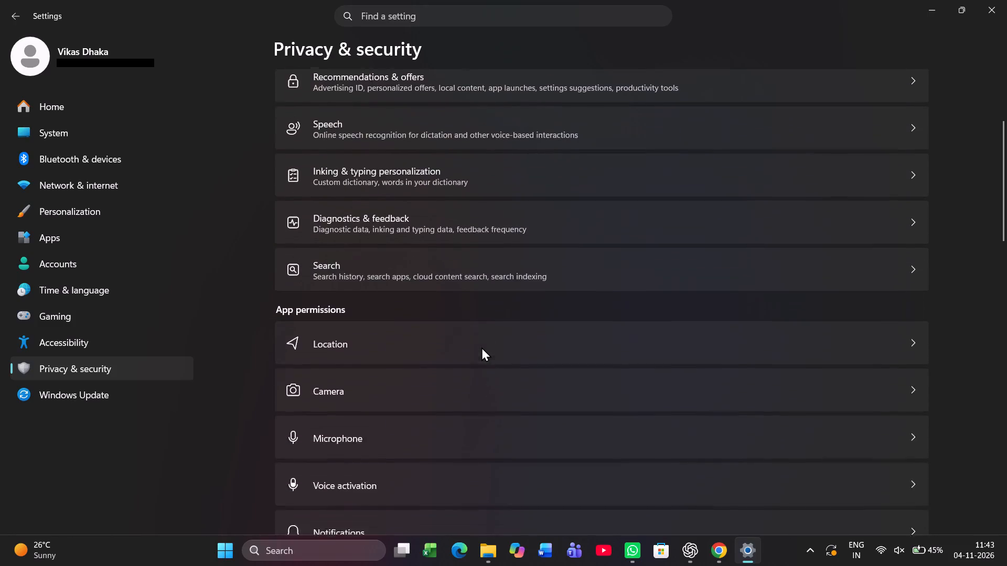
scroll(481, 347, "down", 5)
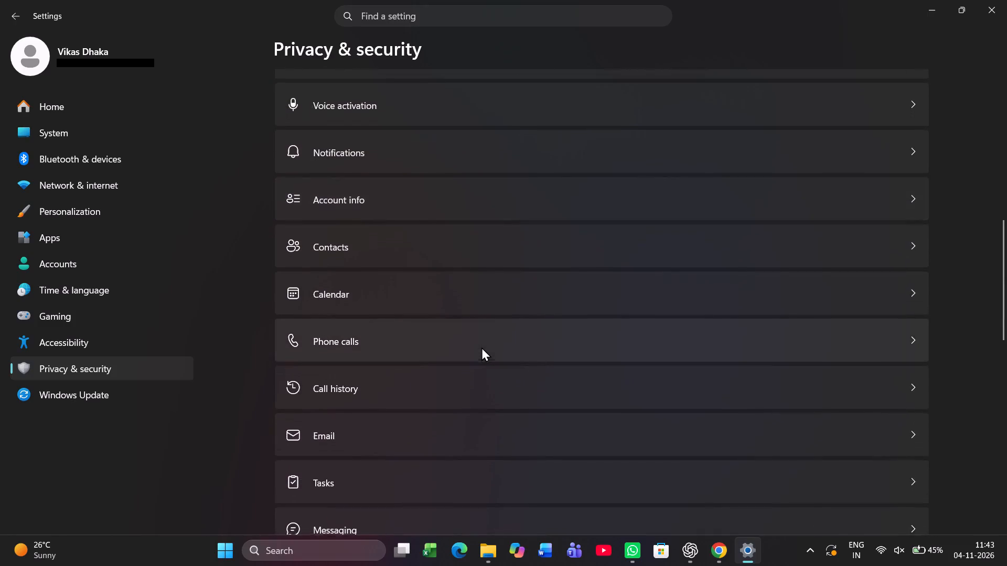
scroll(481, 347, "down", 2)
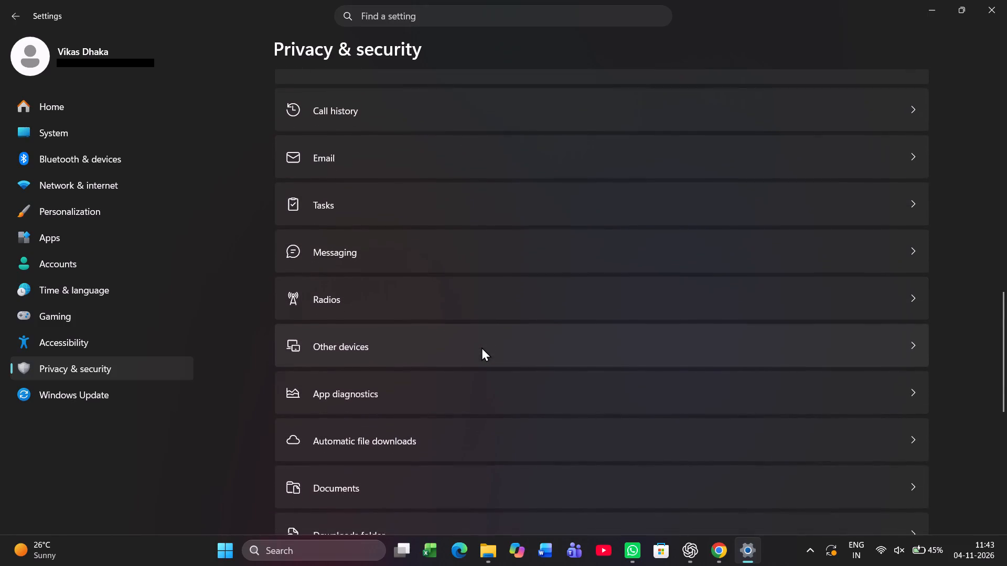
scroll(481, 347, "down", 3)
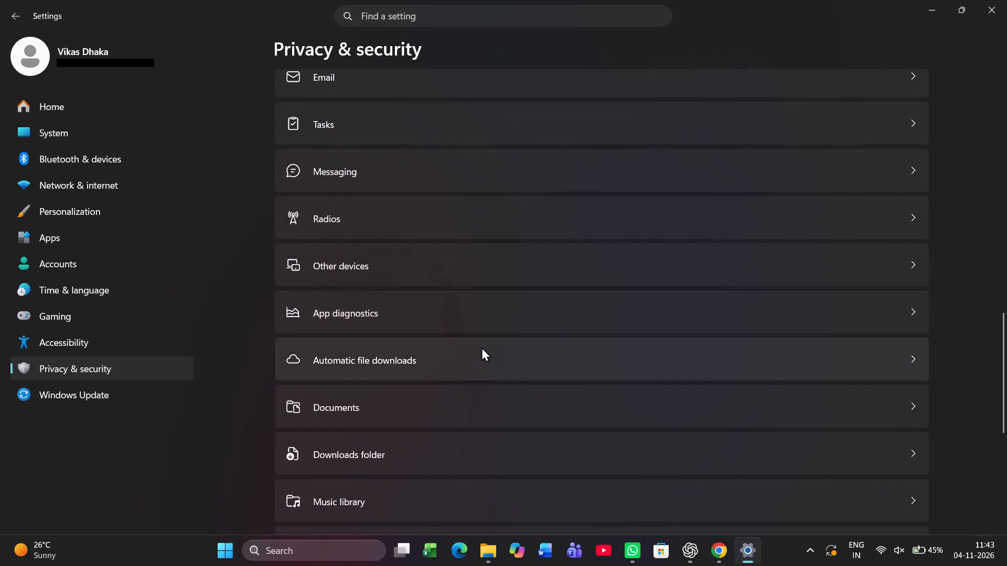
left_click(551, 352)
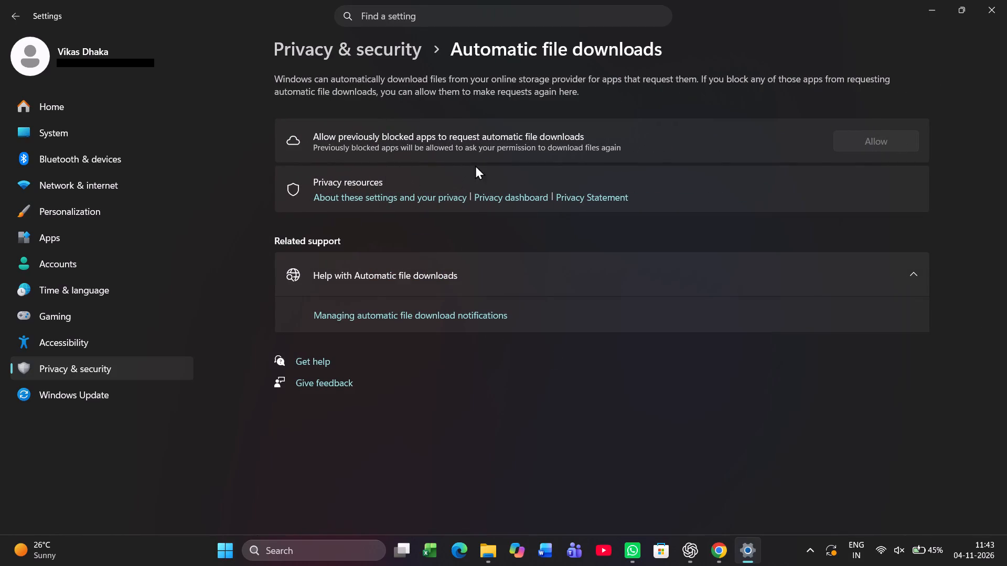
scroll(485, 323, "right", 10)
key("alt+Left")
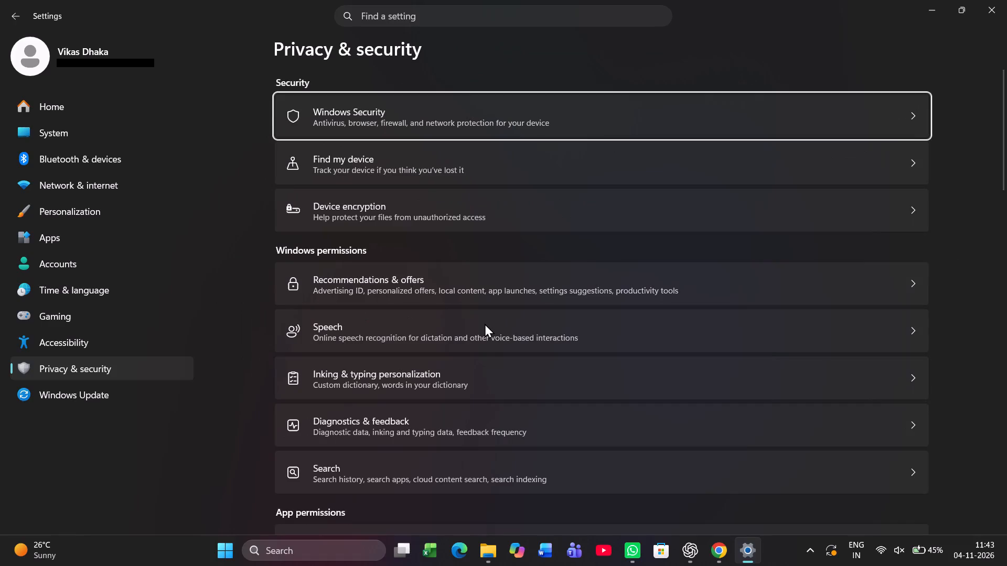
Look through the whole Privacy & security list again, to the last app permissions at its end.
scroll(485, 323, "down", 1)
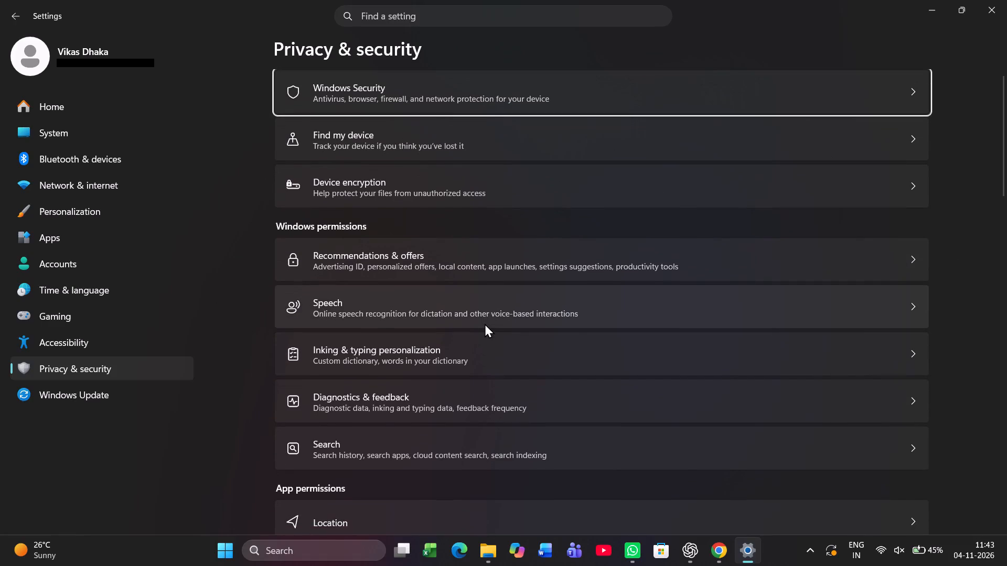
scroll(485, 323, "down", 10)
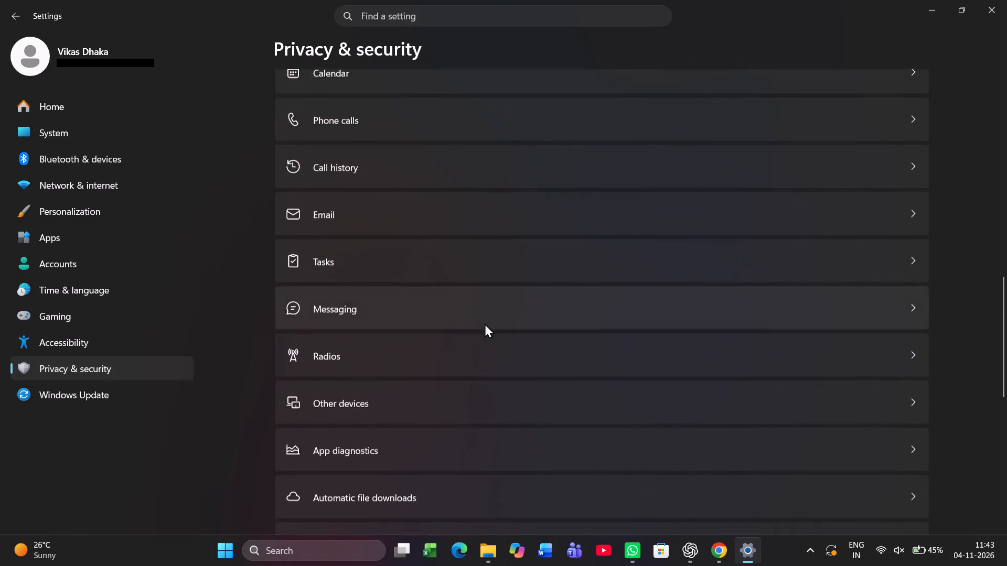
scroll(485, 323, "down", 3)
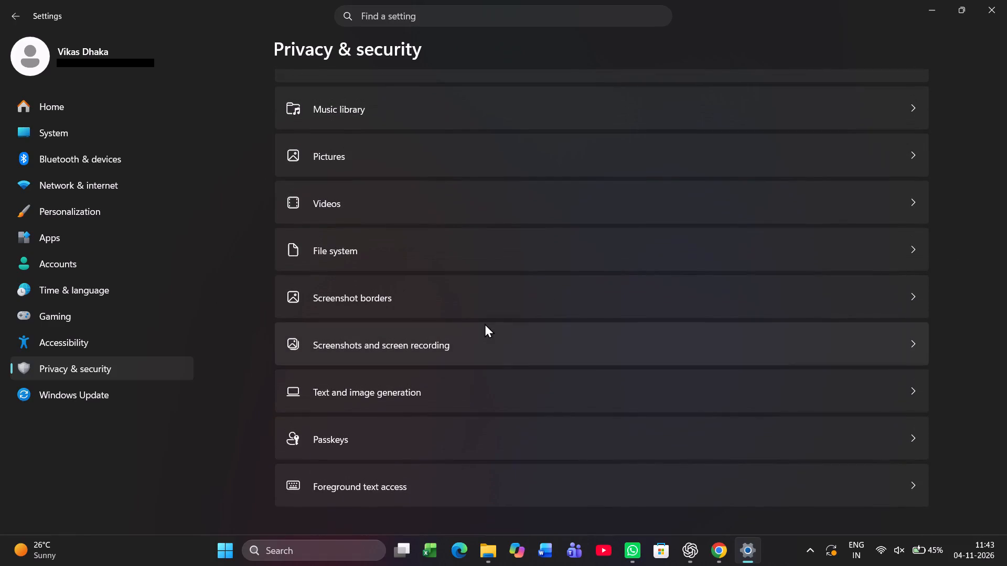
Look through the app execution aliases in the advanced app settings, and return to the Apps category list.
left_click(126, 245)
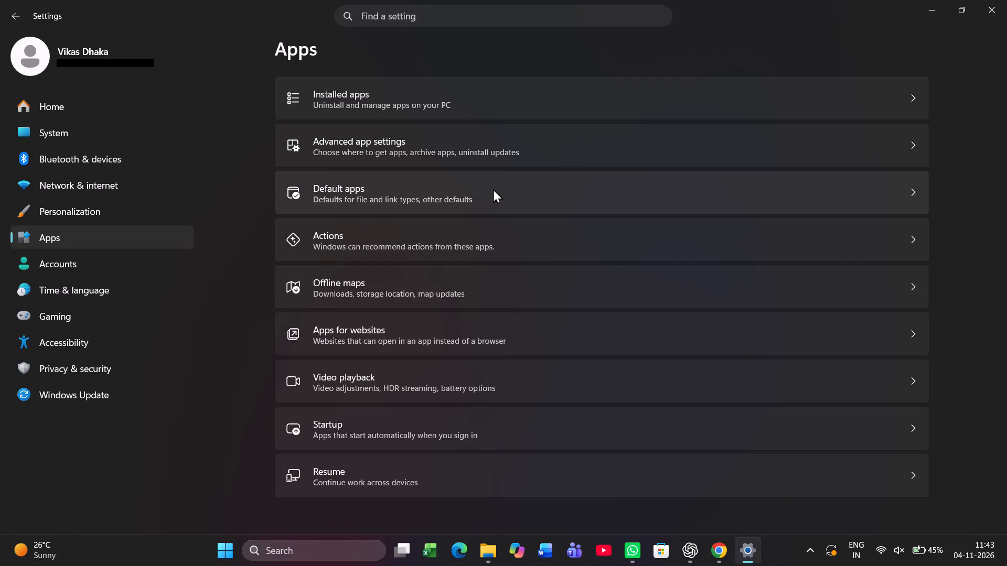
left_click(492, 141)
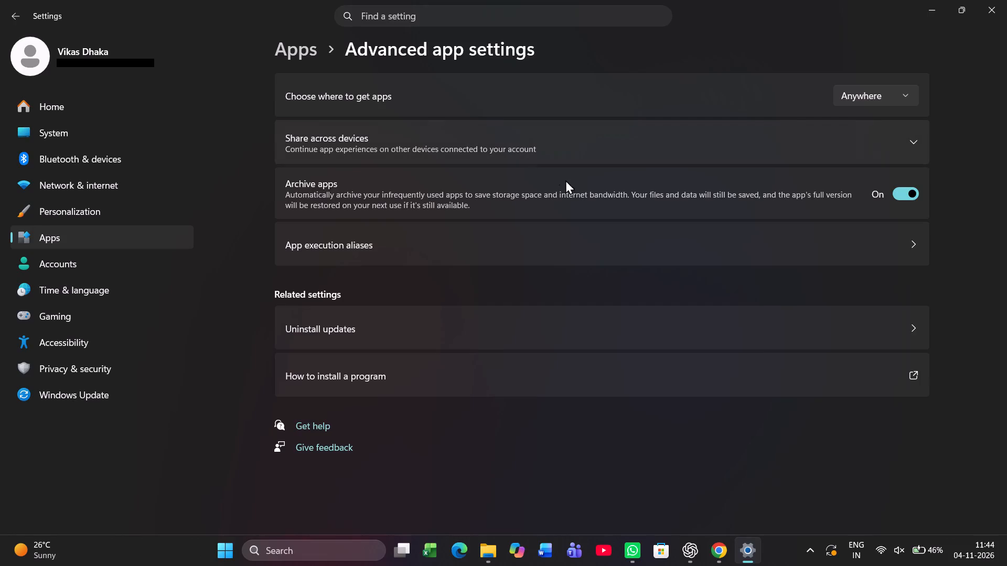
left_click(562, 233)
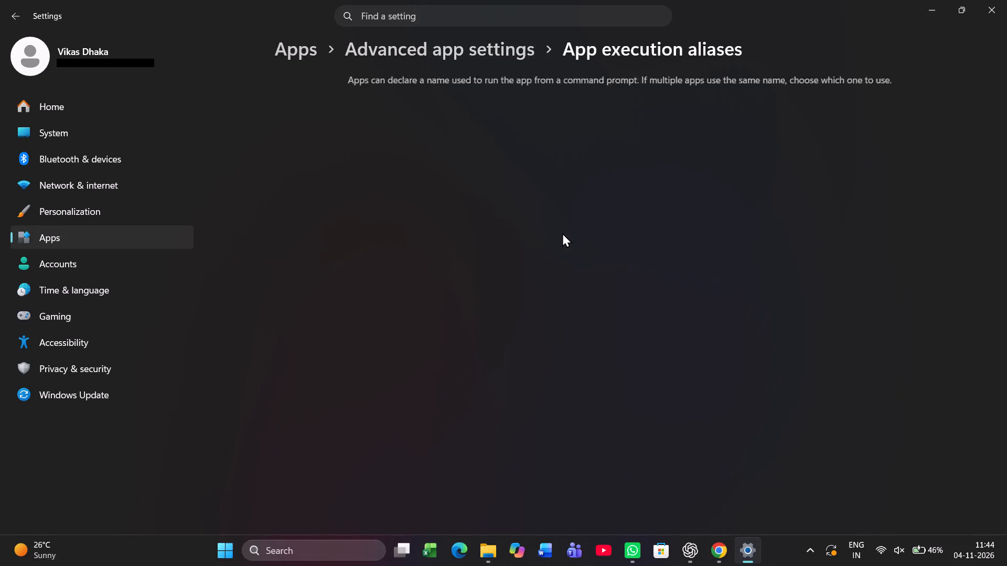
scroll(562, 233, "down", 1)
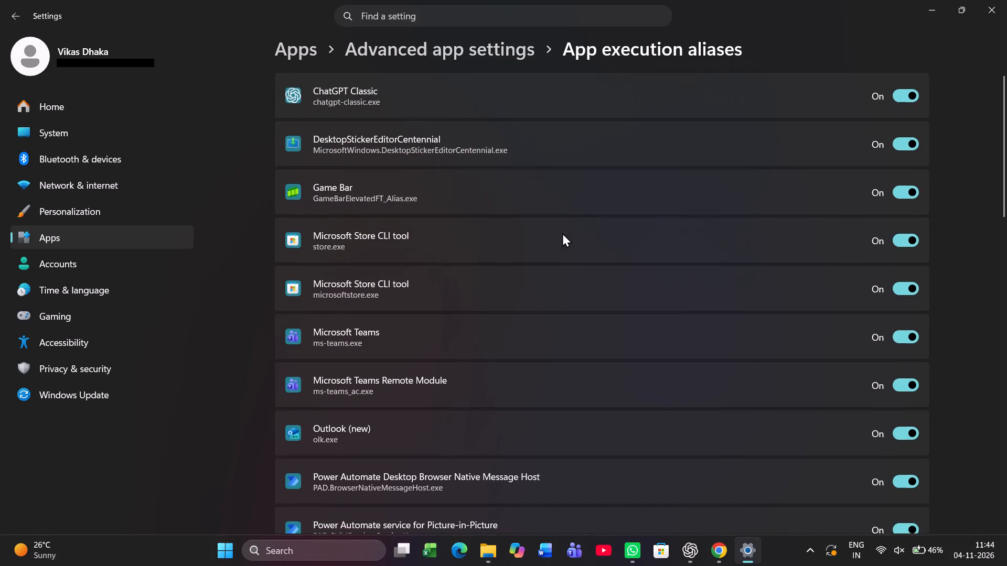
scroll(562, 233, "down", 1)
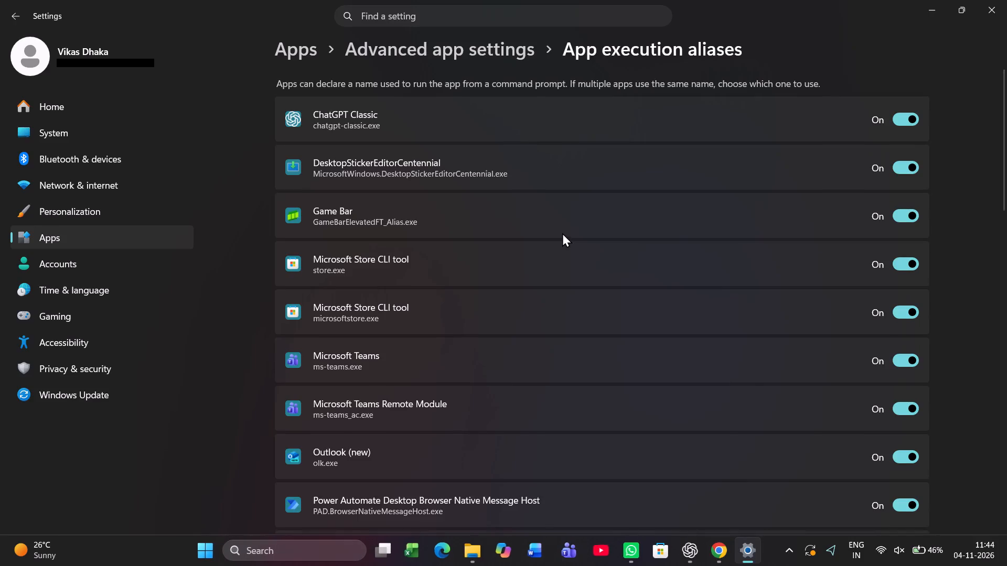
scroll(562, 233, "down", 4)
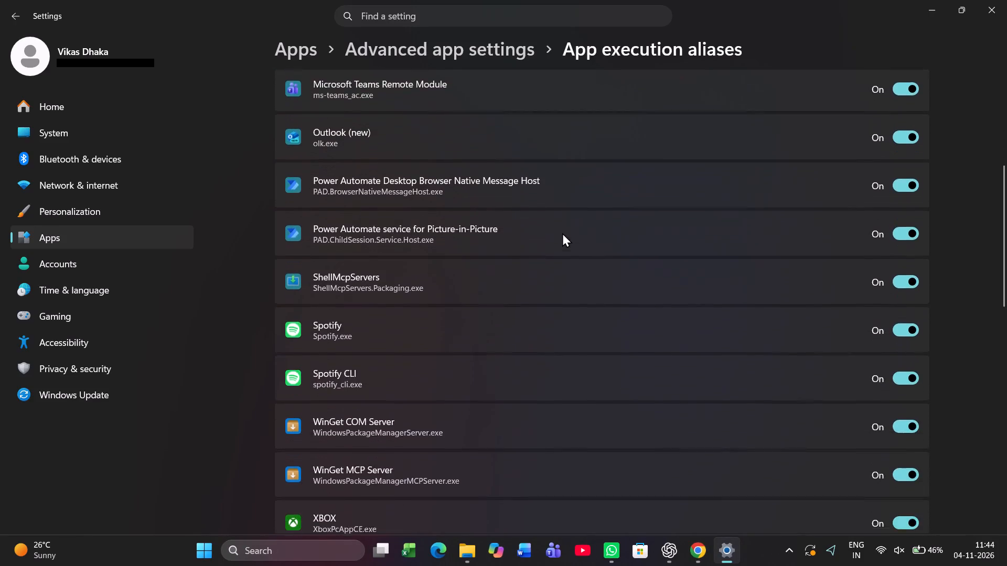
scroll(562, 233, "down", 9)
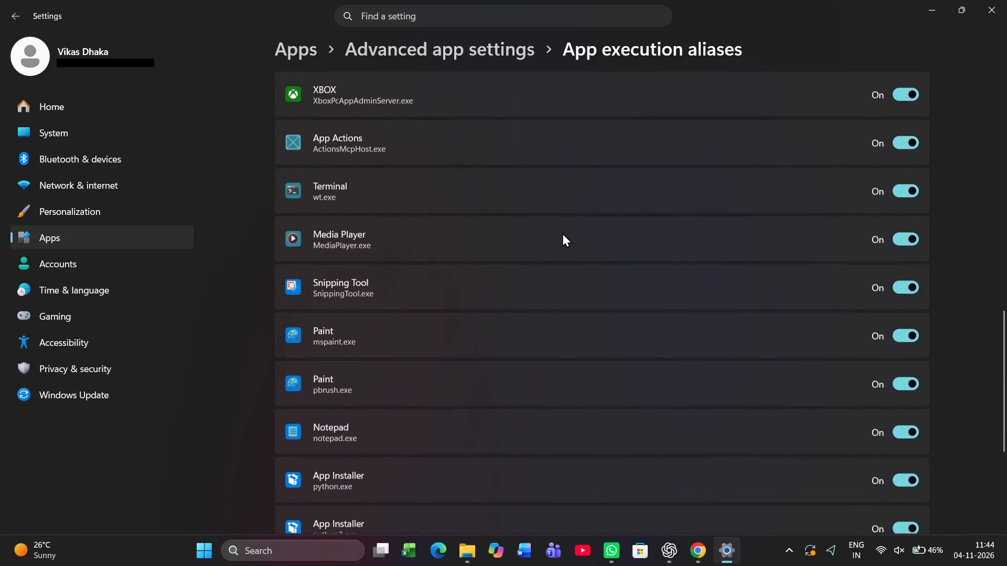
scroll(562, 233, "down", 6)
scroll(562, 233, "up", 12)
scroll(562, 233, "right", 7)
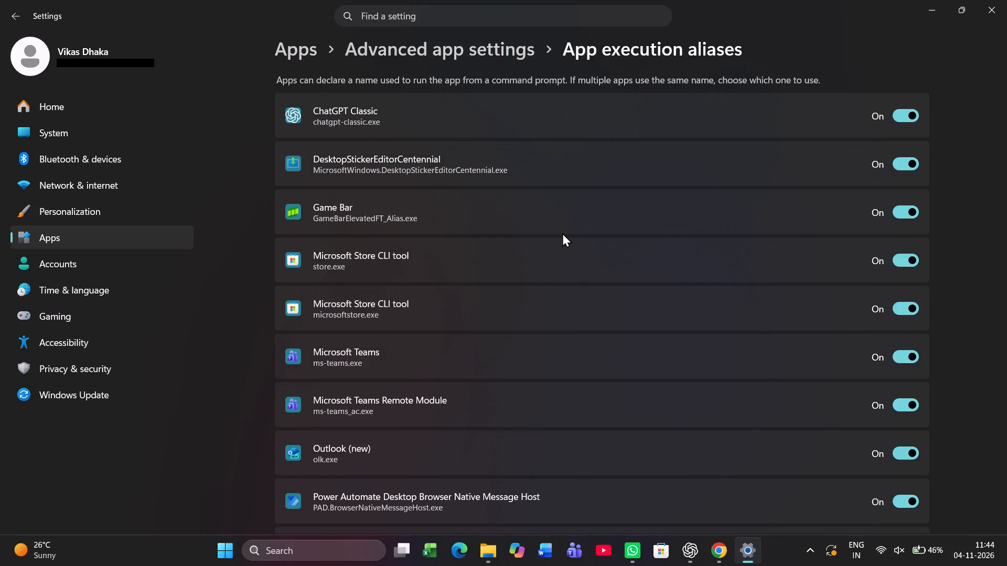
key("ctrl+alt+Left")
key("ctrl+alt+Left")
key("alt+Left")
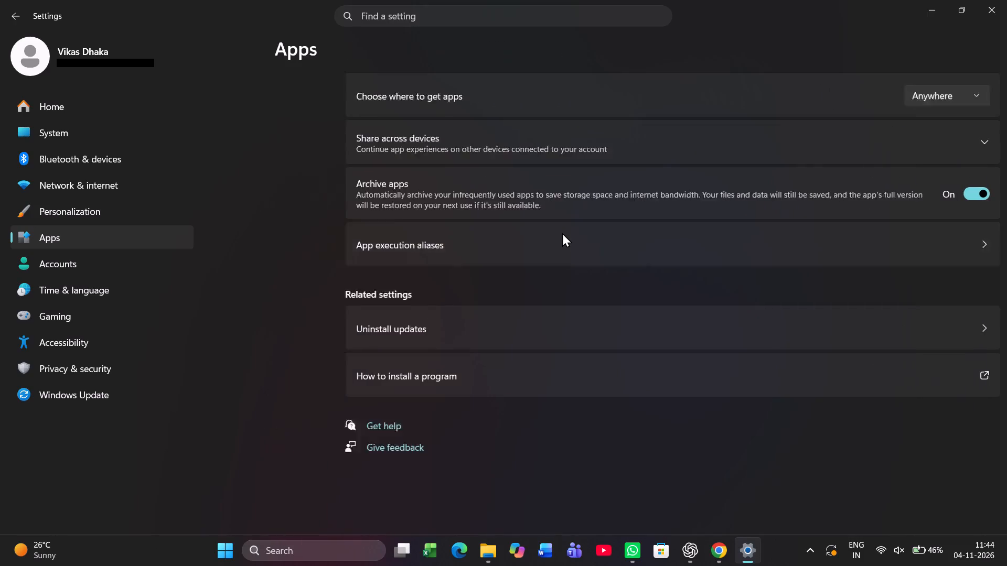
Open the Default apps page and view the default file types and link types for Adobe Acrobat.
key("Down")
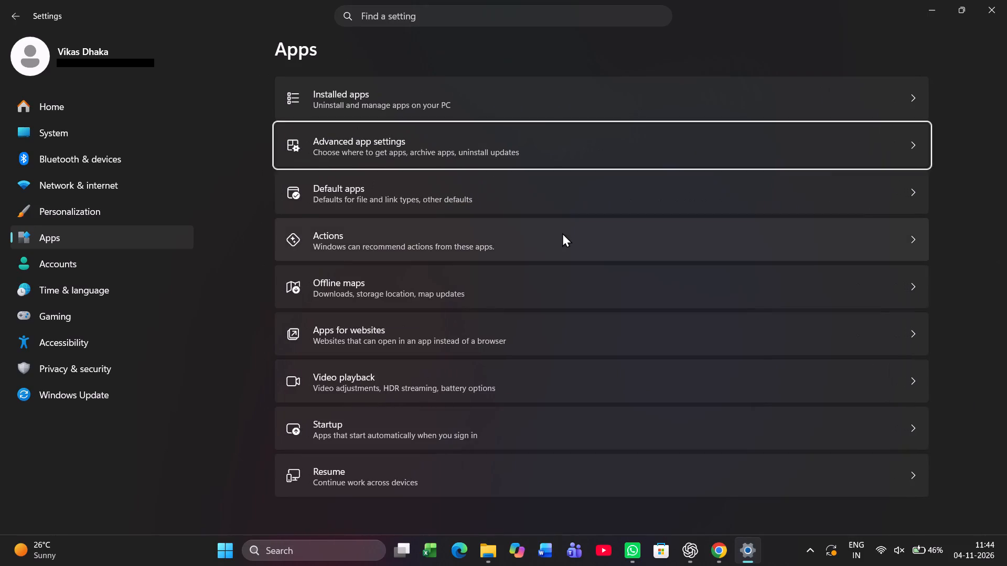
key("Down")
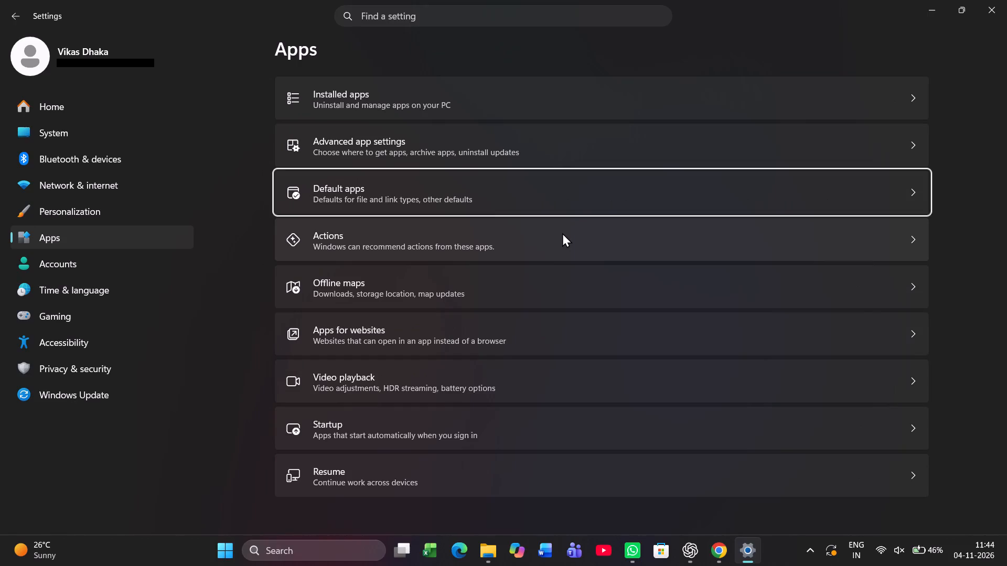
key("Return")
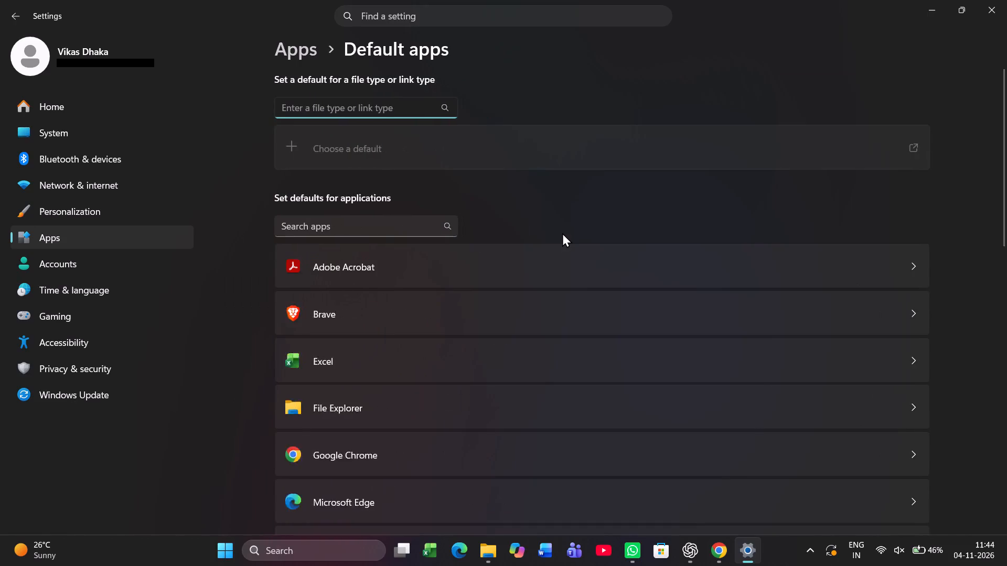
key("Down")
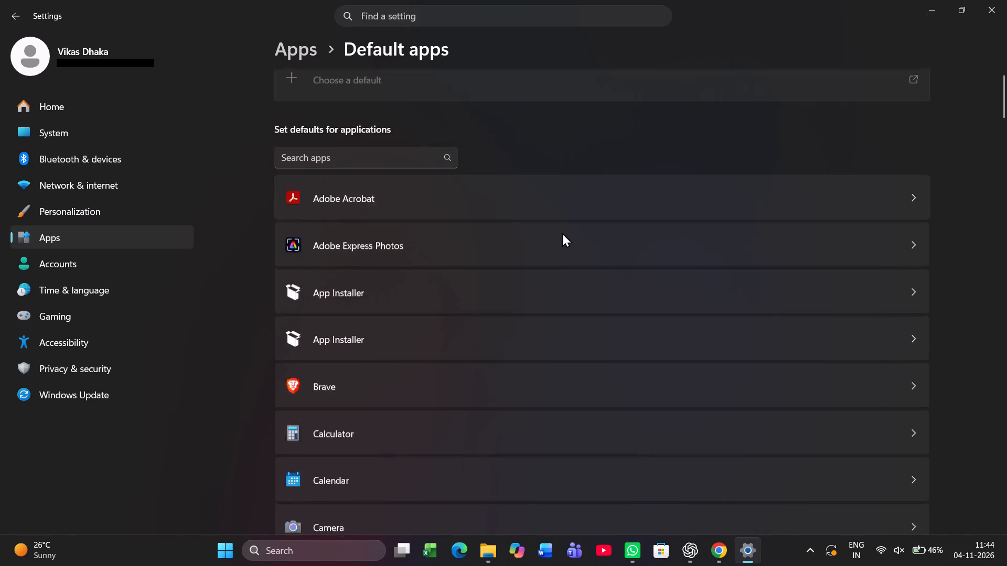
key("Up")
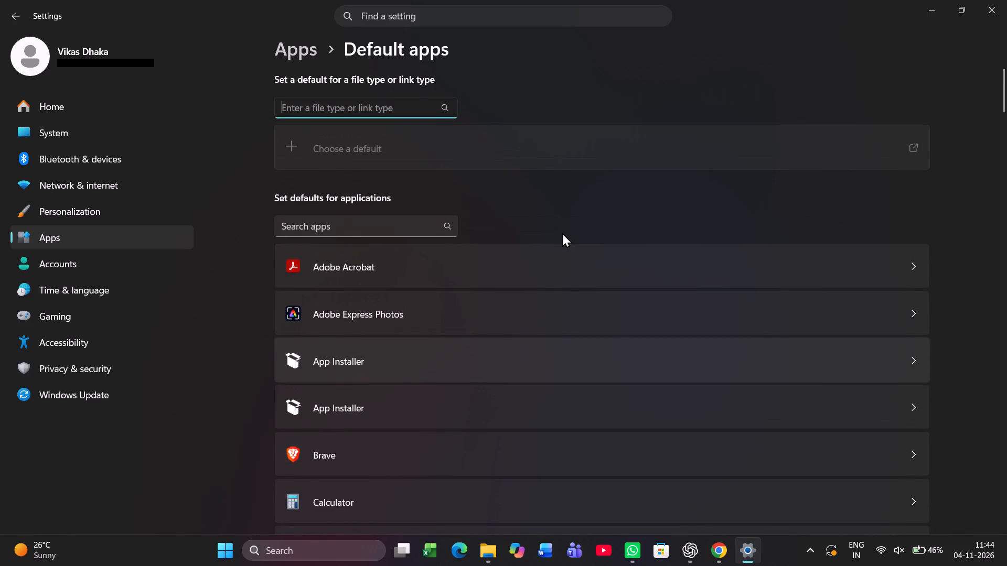
key("Up")
left_click(483, 266)
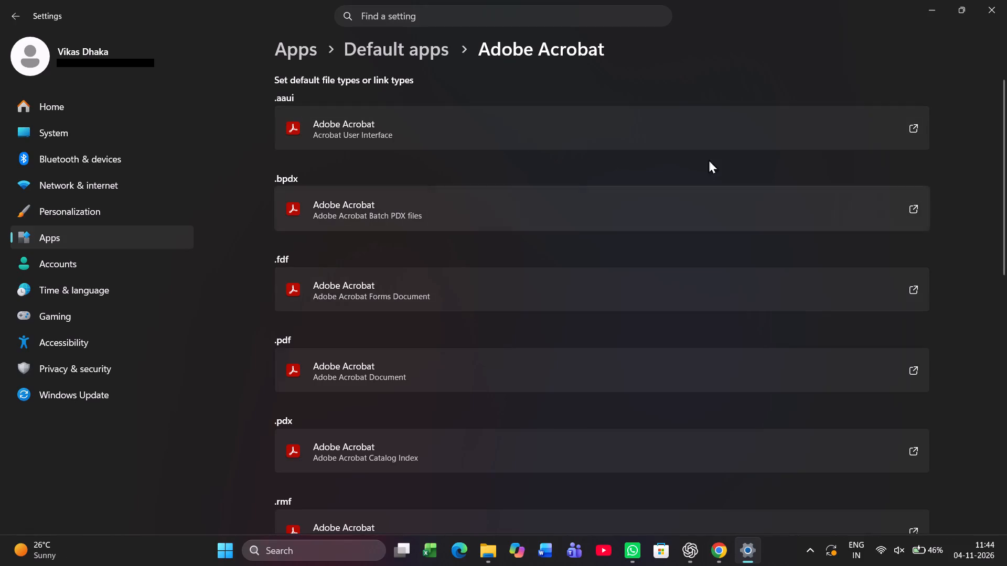
Check which apps are offered as default for .pdf files, dismissing the chooser without changing Adobe Acrobat.
scroll(544, 354, "down", 1)
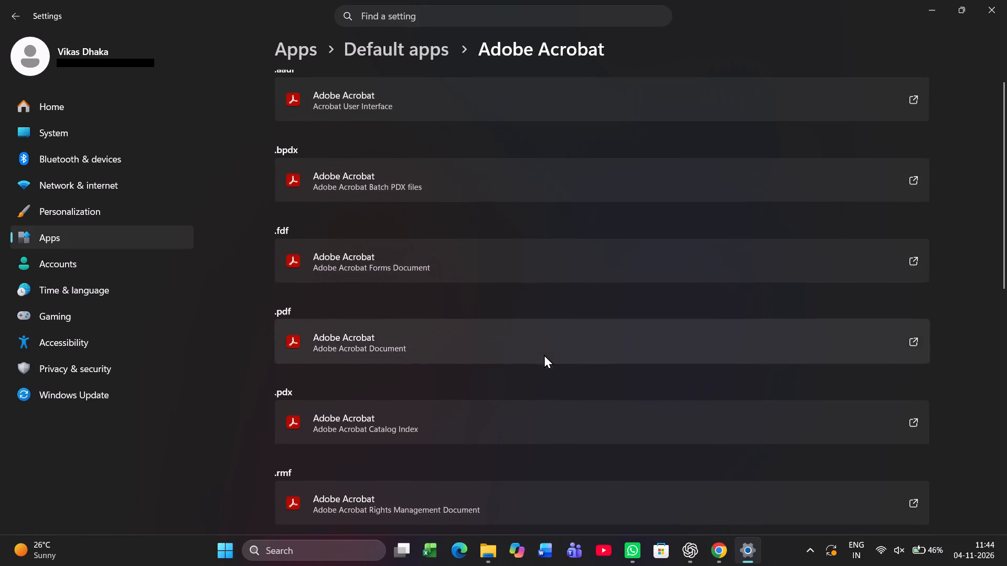
left_click(910, 338)
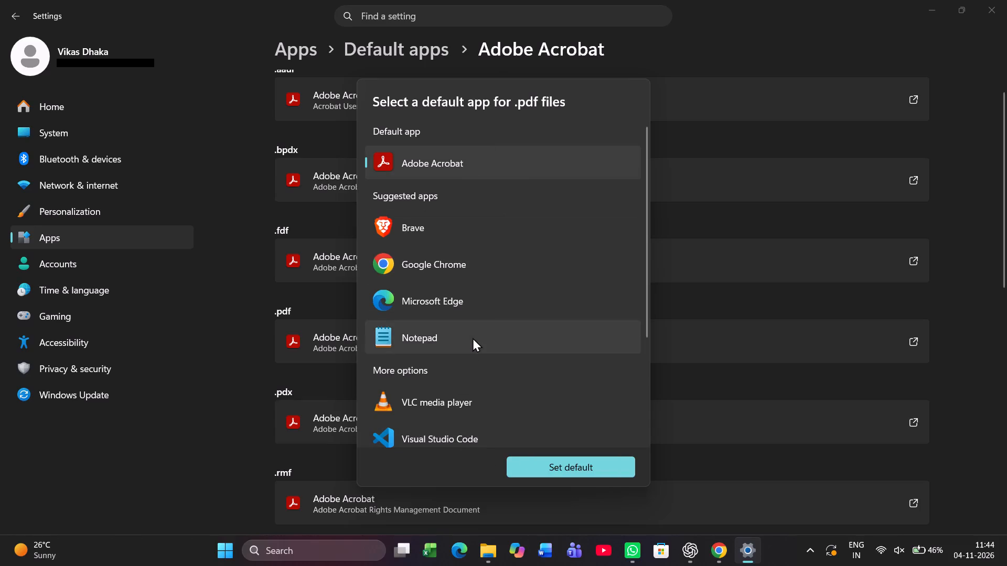
scroll(473, 338, "down", 4)
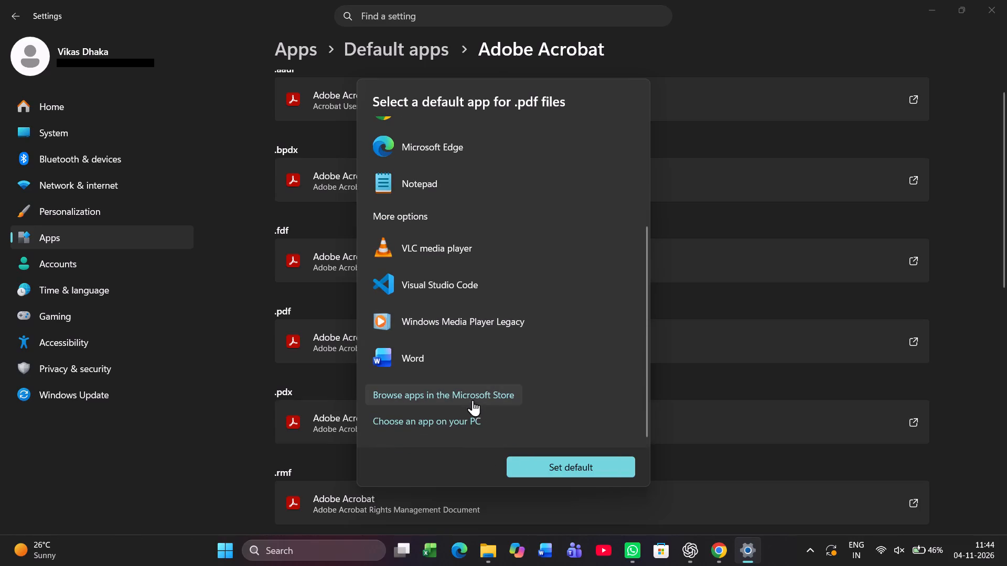
left_click(733, 356)
scroll(733, 356, "down", 2)
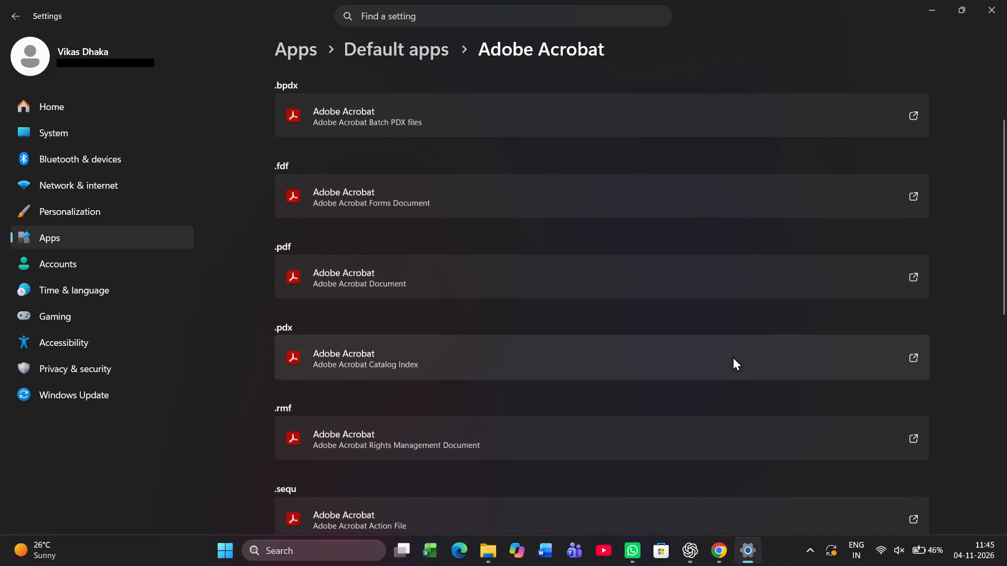
left_click(409, 287)
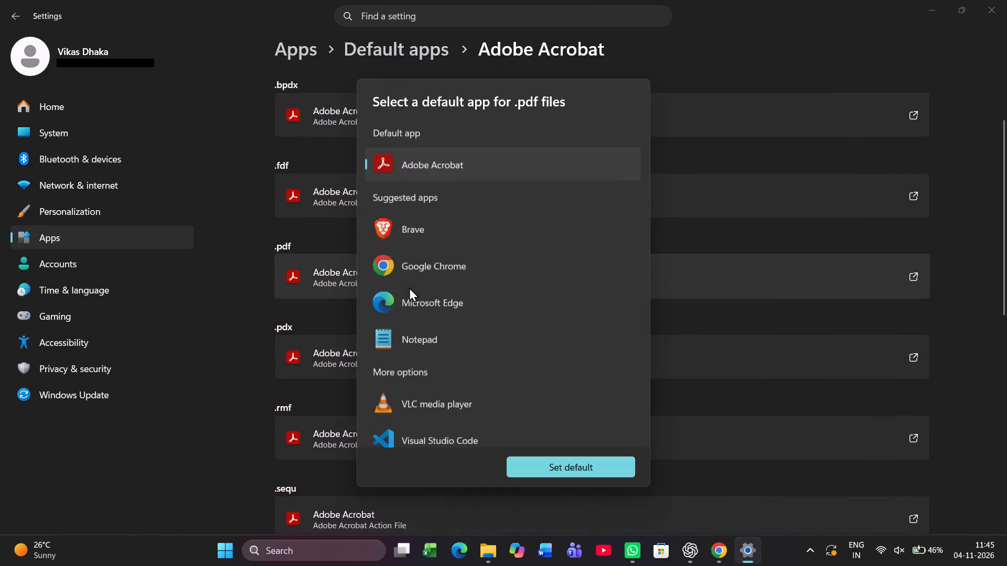
left_click(745, 324)
Check Adobe Acrobat's remaining file types, read the web help on changing default programs settings, and close the Edge window.
scroll(745, 324, "down", 1)
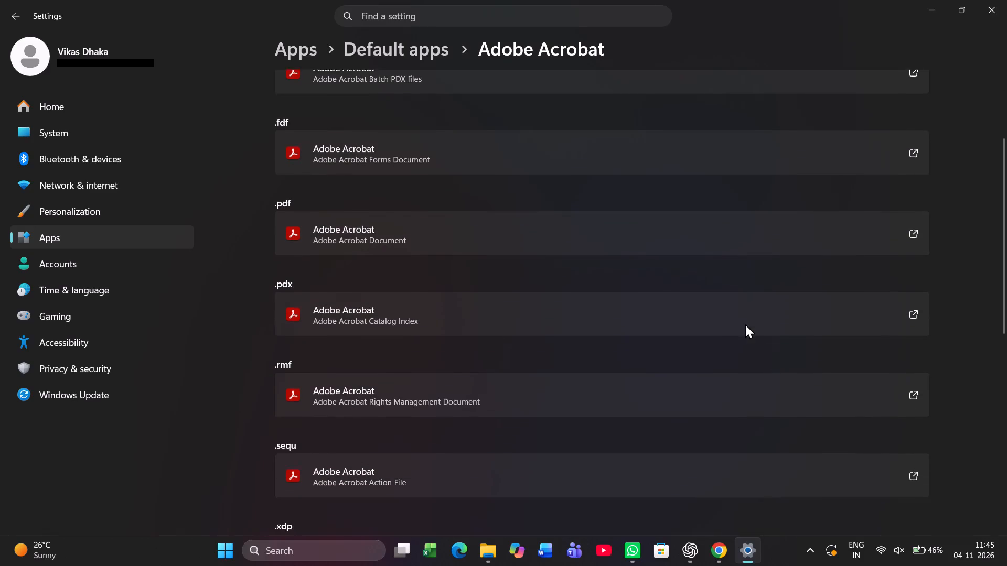
scroll(745, 324, "down", 5)
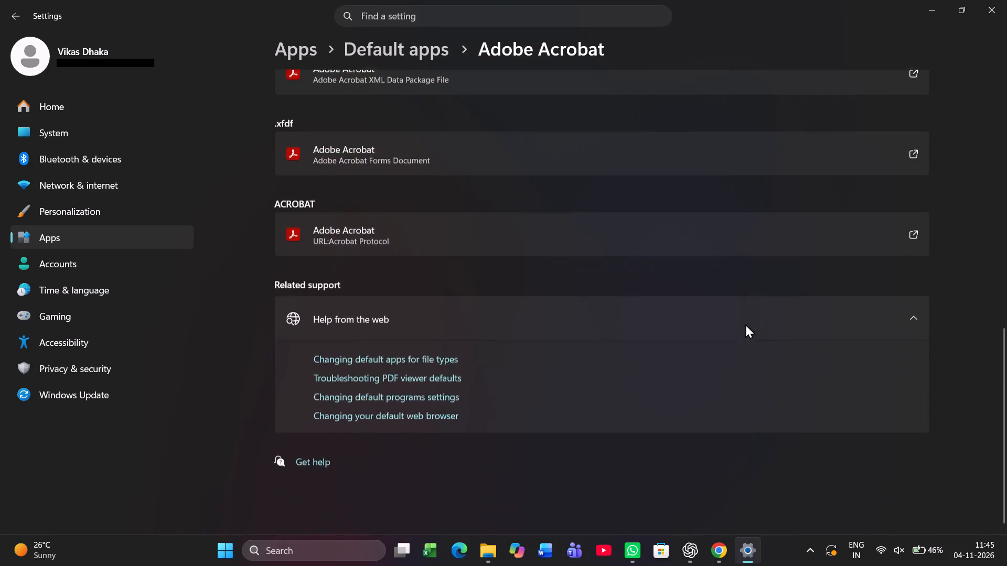
scroll(745, 324, "down", 1)
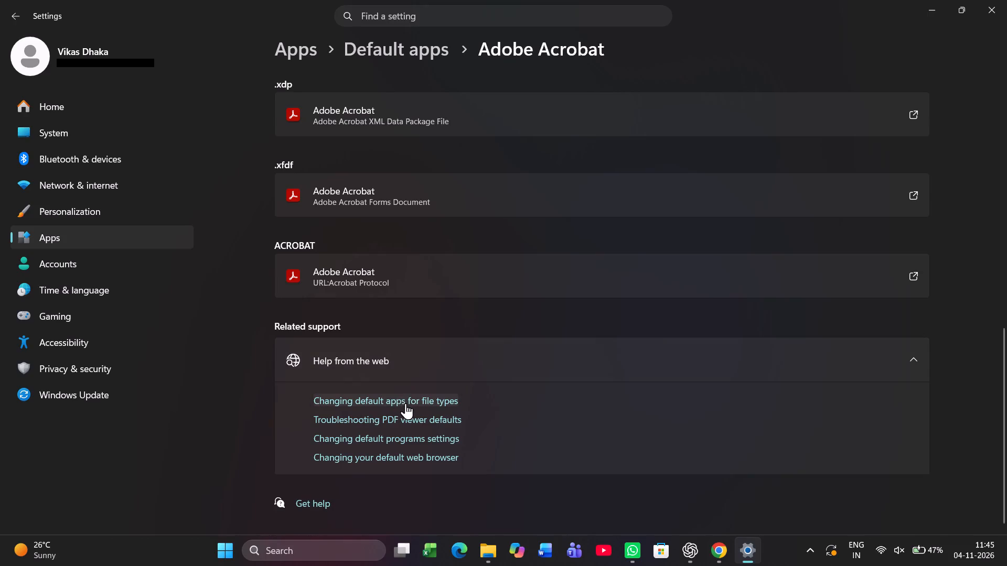
left_click(400, 438)
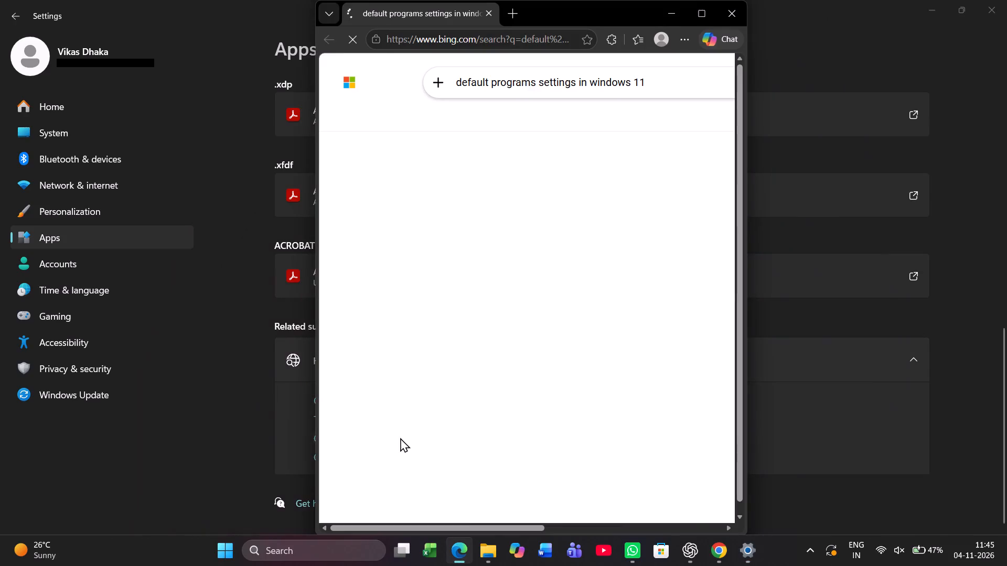
scroll(546, 308, "down", 2)
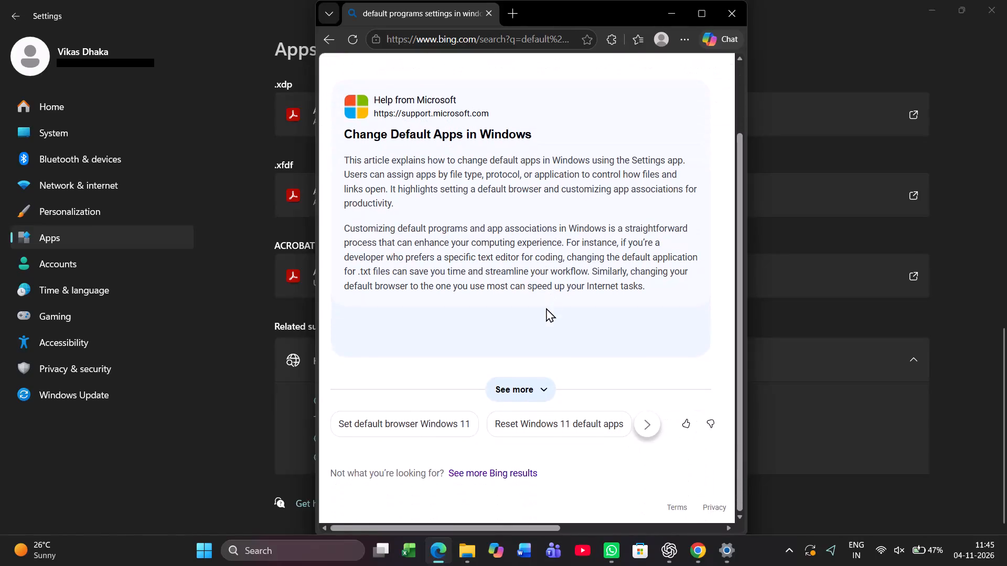
scroll(546, 308, "down", 5)
scroll(546, 308, "up", 9)
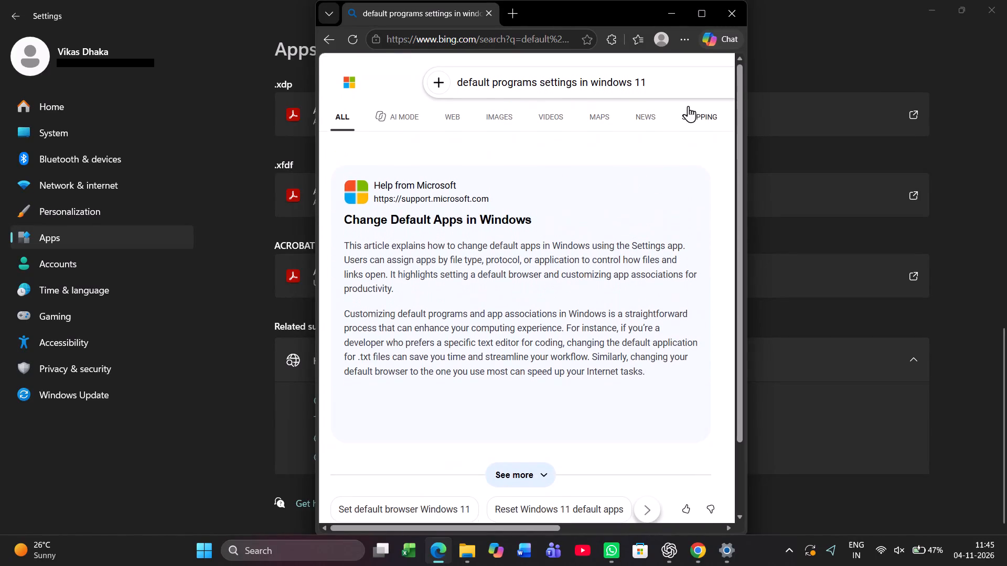
left_click(726, 6)
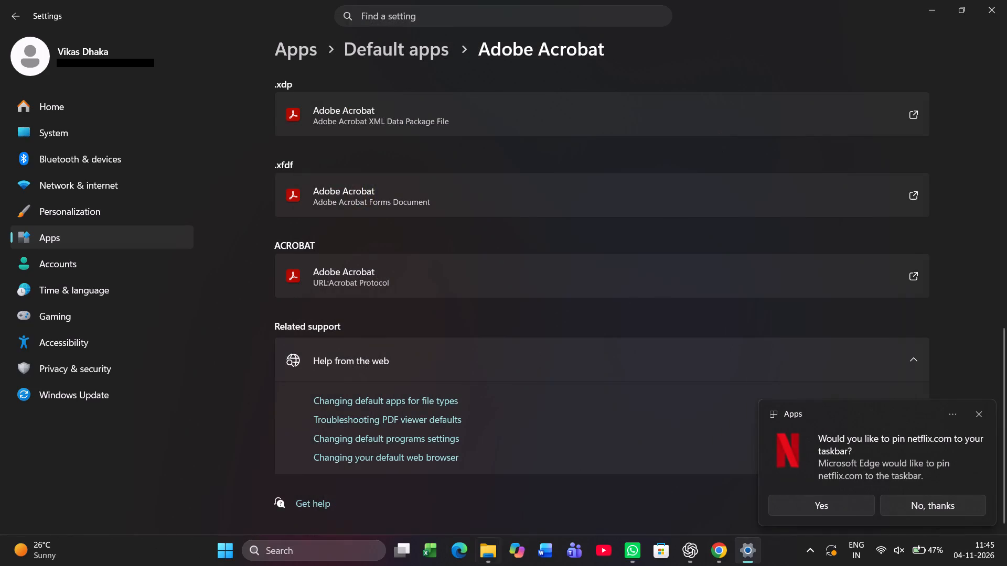
Read the web help on troubleshooting PDF viewer defaults, including its Context Menu section, and close the Edge window.
left_click(410, 419)
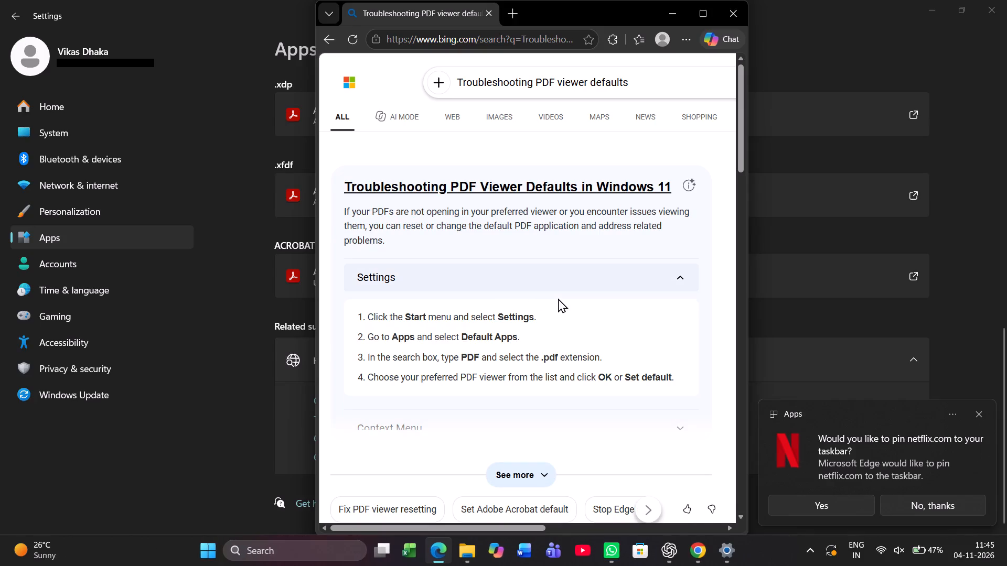
scroll(533, 385, "down", 1)
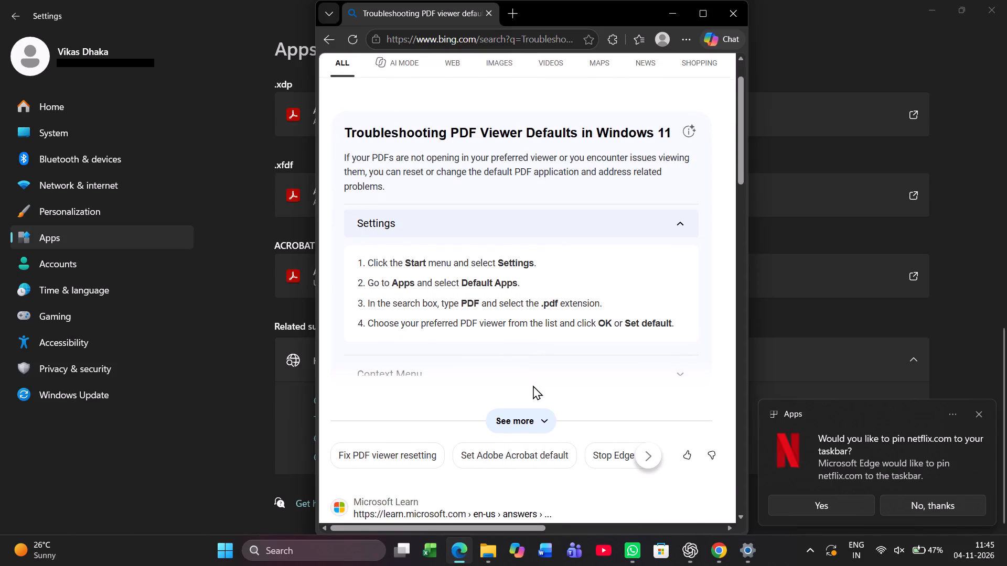
scroll(533, 385, "down", 1)
scroll(573, 234, "down", 2)
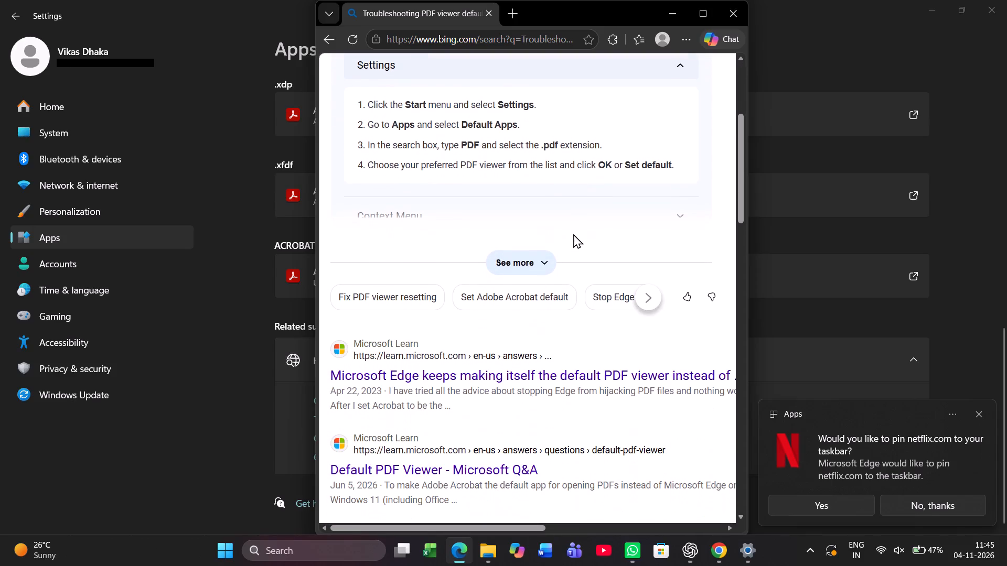
left_click(680, 216)
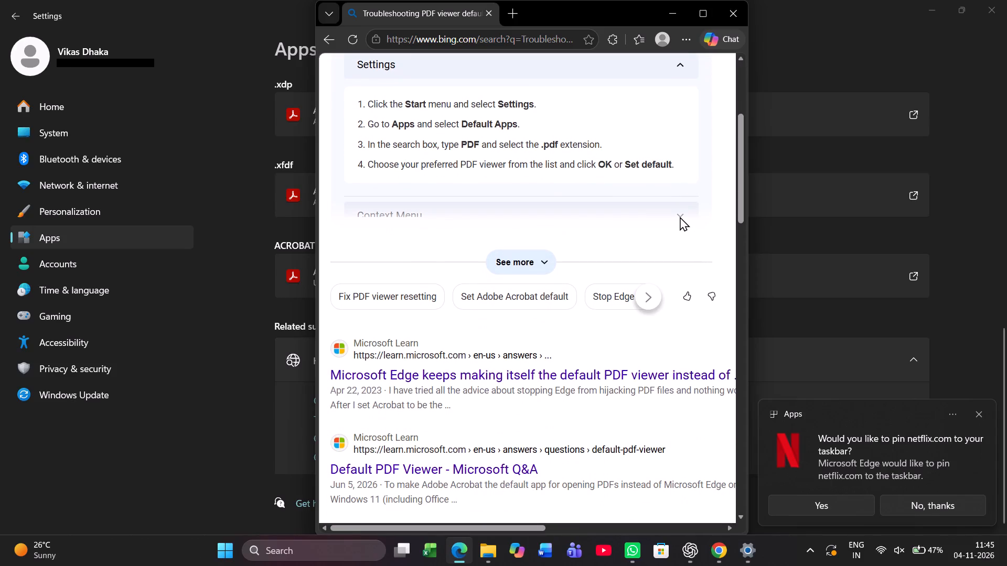
left_click(680, 214)
left_click(732, 9)
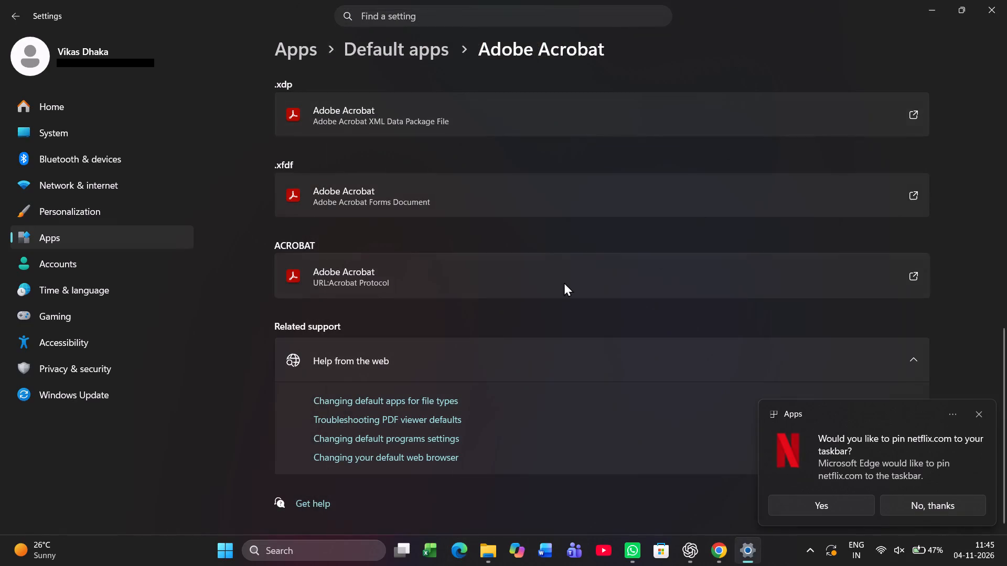
Look over the Accounts and System settings pages, and close the Settings window.
left_click(68, 259)
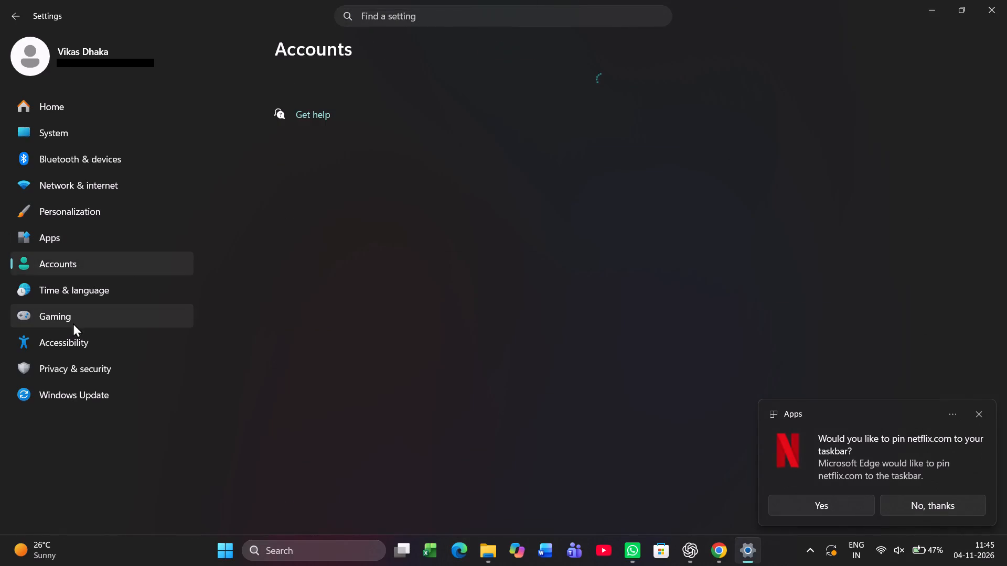
left_click(79, 133)
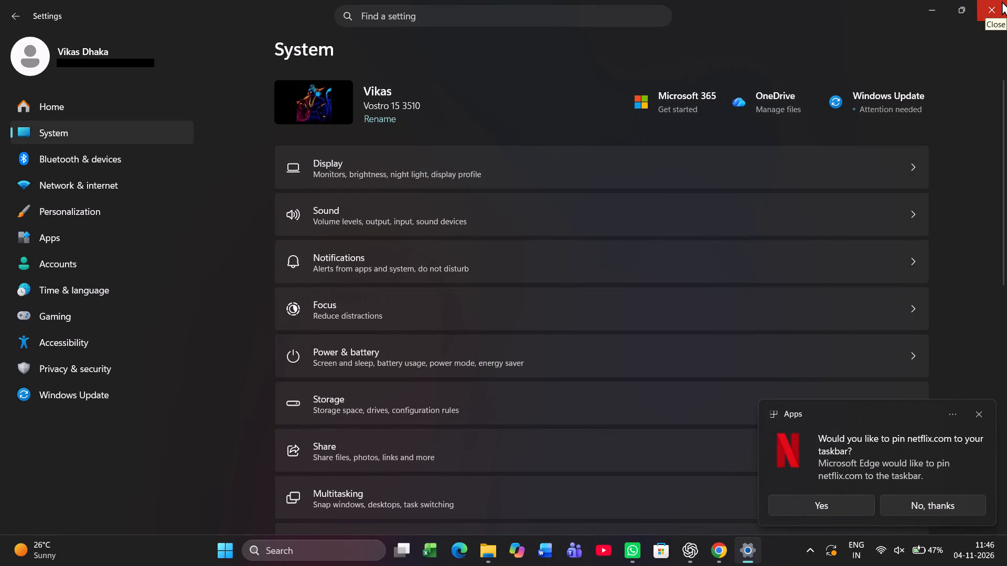
left_click(989, 15)
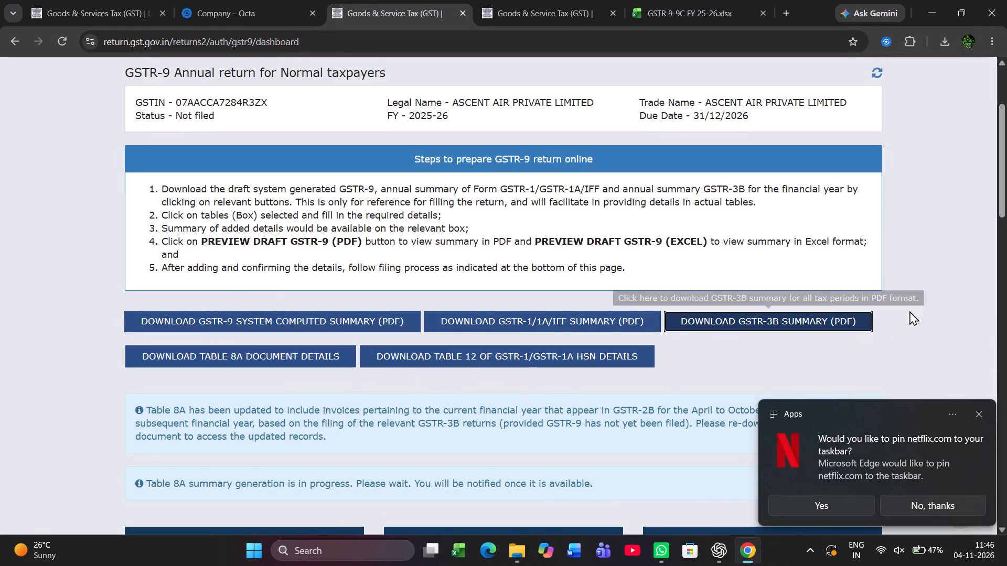
Move today's five GSTR-9, GSTR-9C, GSTR-1/1A and GSTR-3B PDFs from Downloads into the DELHI 3ZX folder of ASCENT AIR PRIVATE LIMITED.
left_click(927, 329)
key("alt+Tab")
key("alt+Tab")
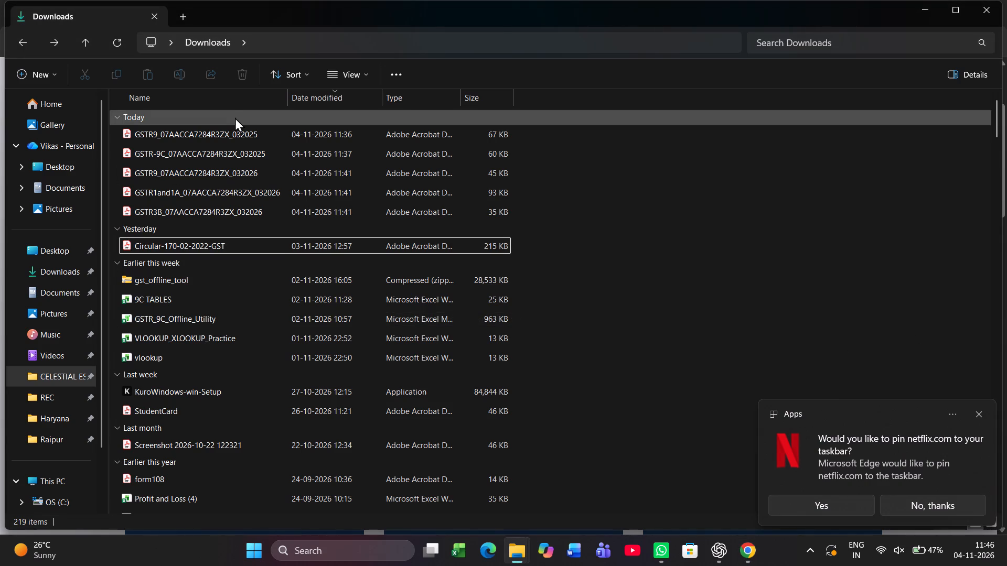
left_click(230, 134)
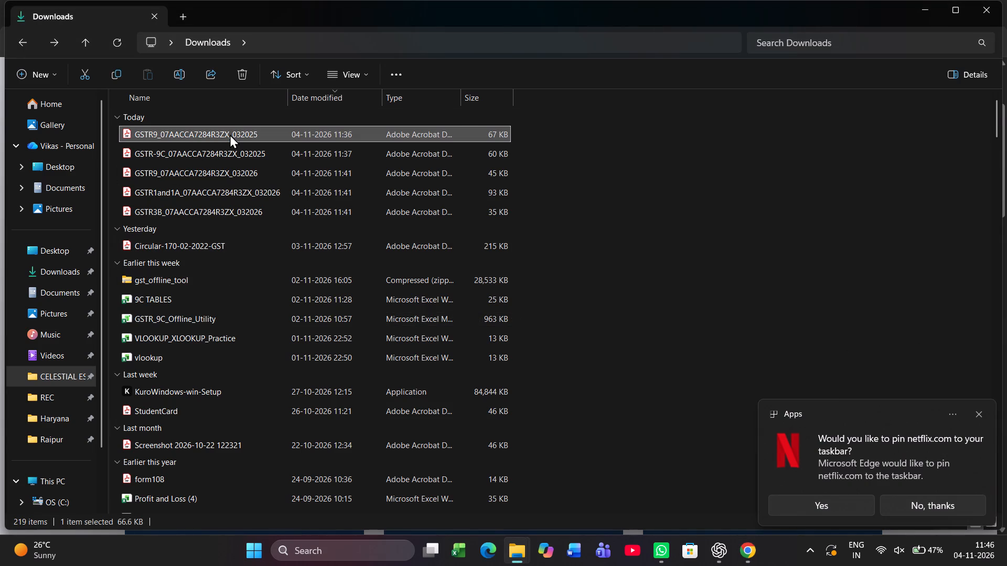
key("shift+Down")
key("shift+Down")
key("shift+Down")
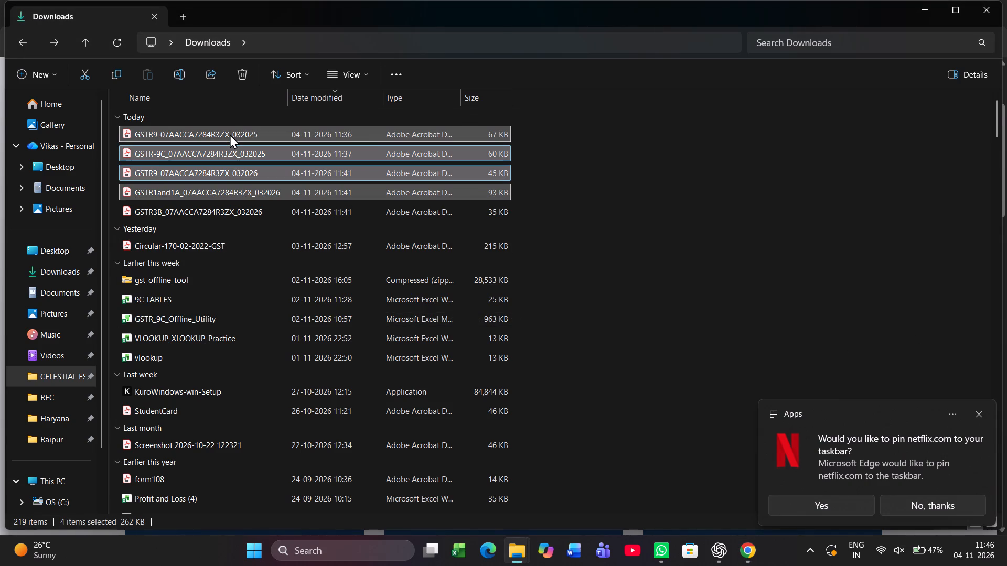
key("shift+Down")
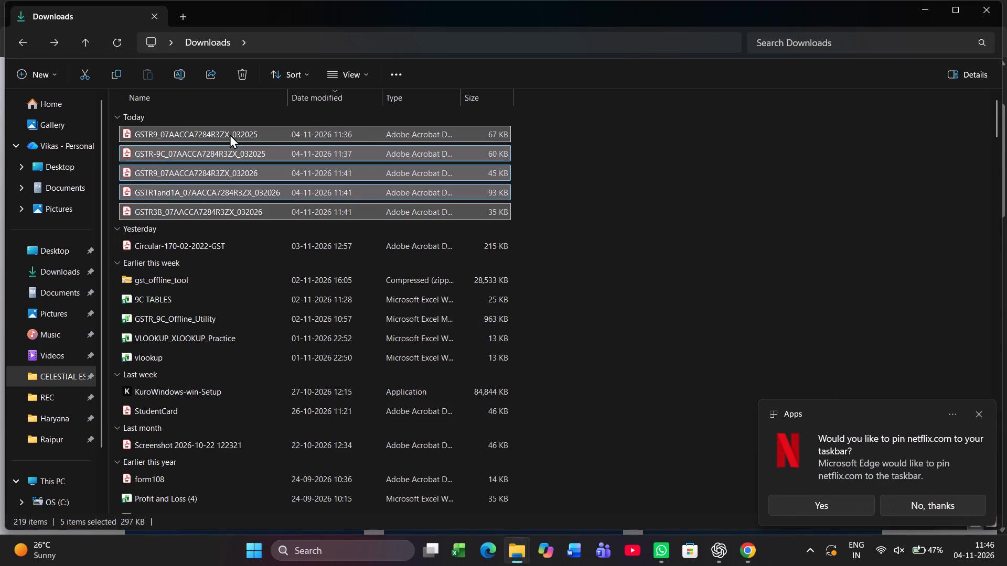
key("ctrl+x")
key("alt+Tab")
key("alt+Tab")
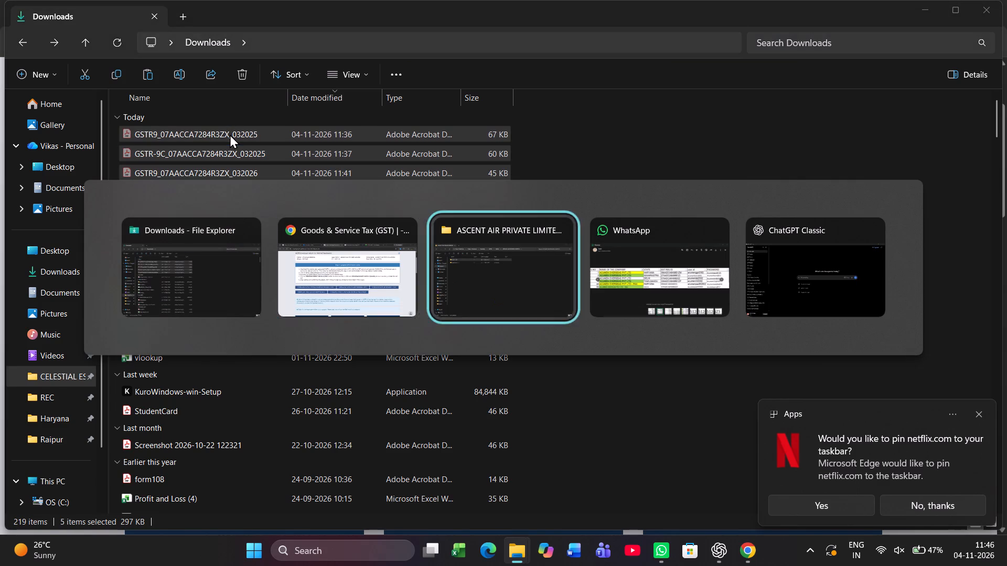
key("Up")
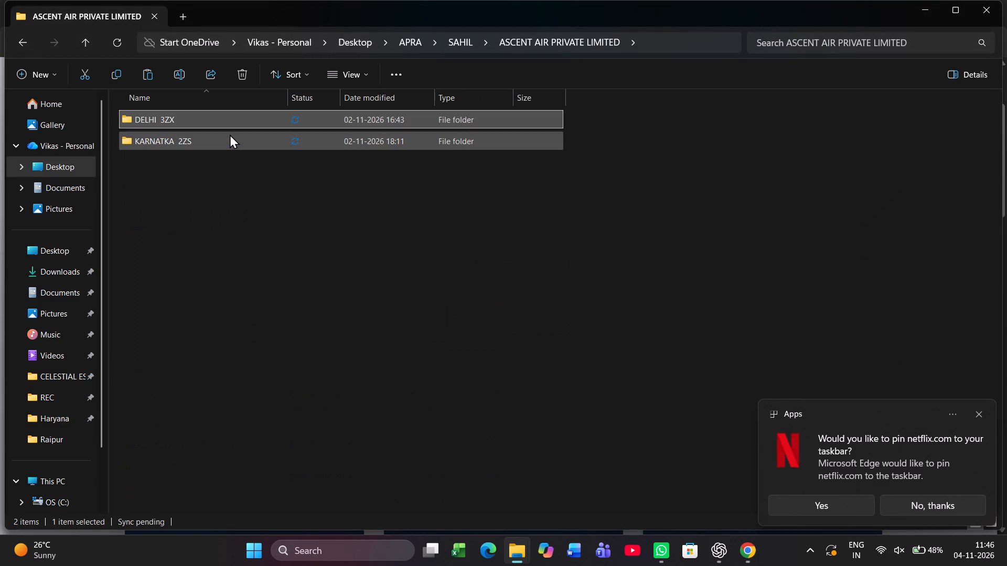
key("Down")
key("Up")
key("Return")
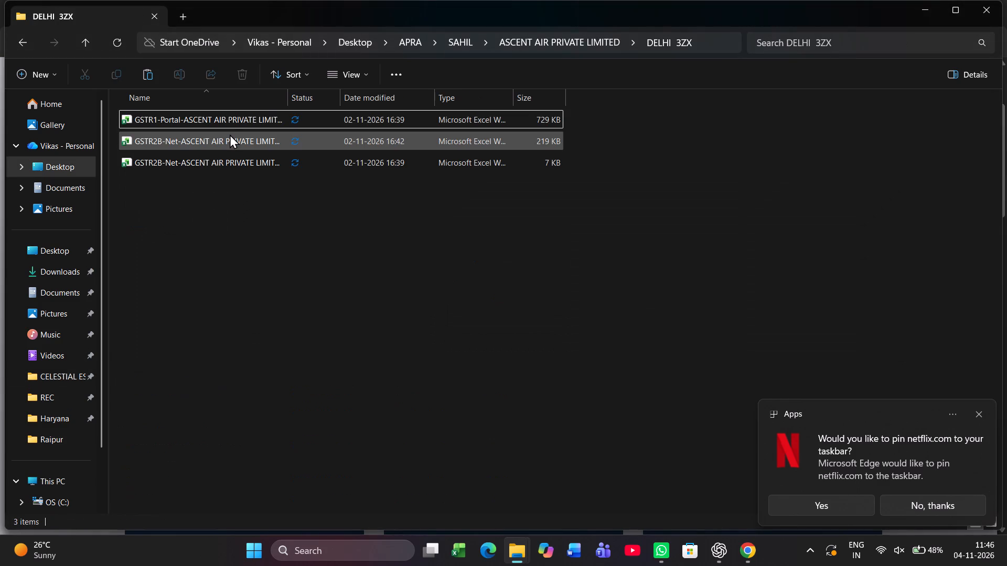
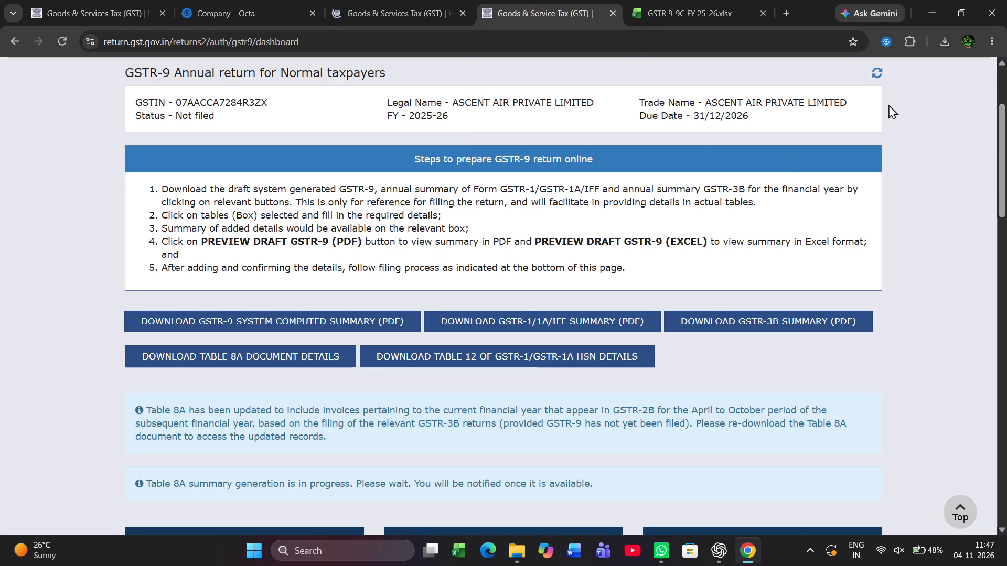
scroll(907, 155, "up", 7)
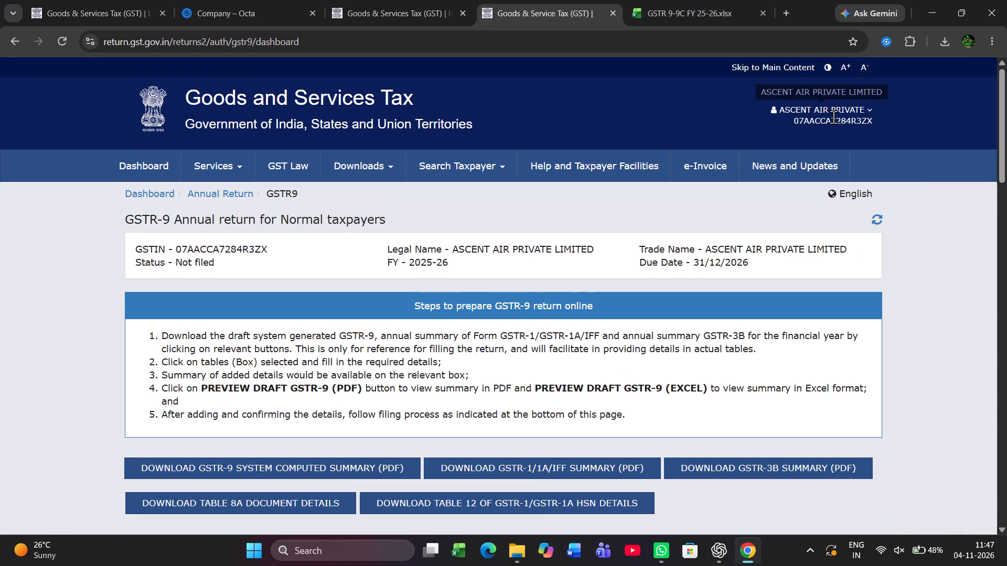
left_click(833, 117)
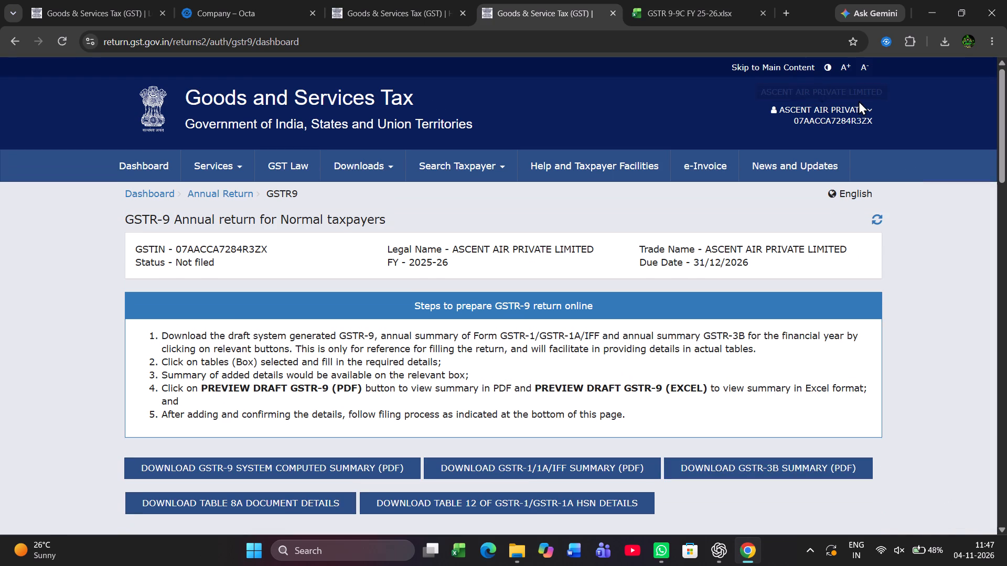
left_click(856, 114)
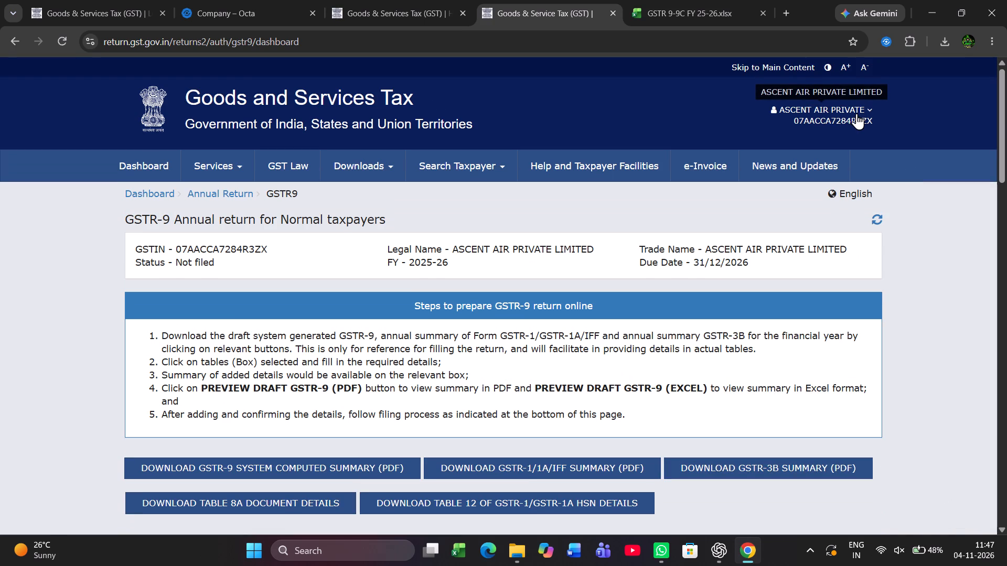
Download the filed 2024-25 GSTR-9 details as PDF for ASCENT AIR PRIVATE LIMITED's registration ending 2ZS, and close the opened PDF.
left_click(408, 13)
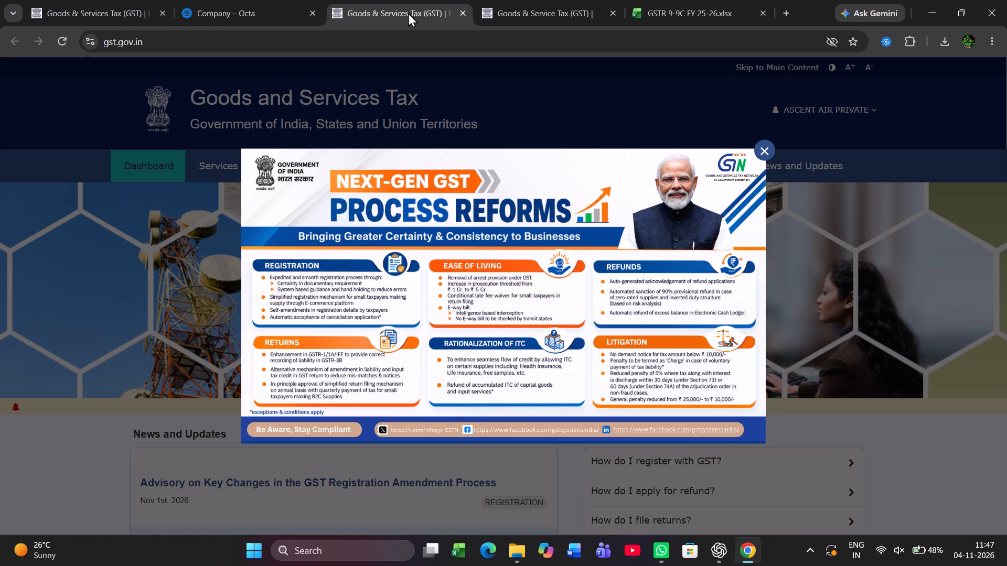
left_click(759, 146)
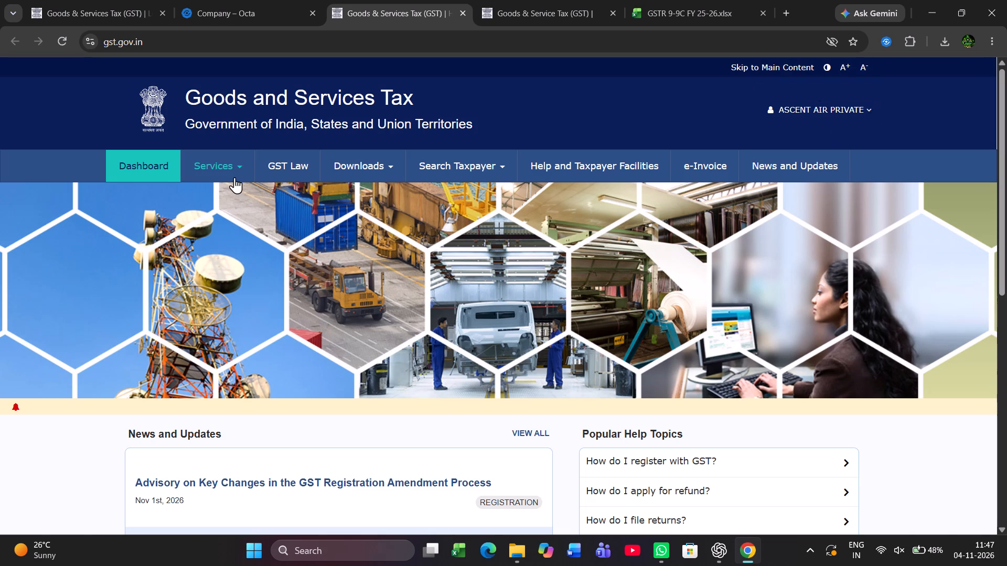
left_click(234, 172)
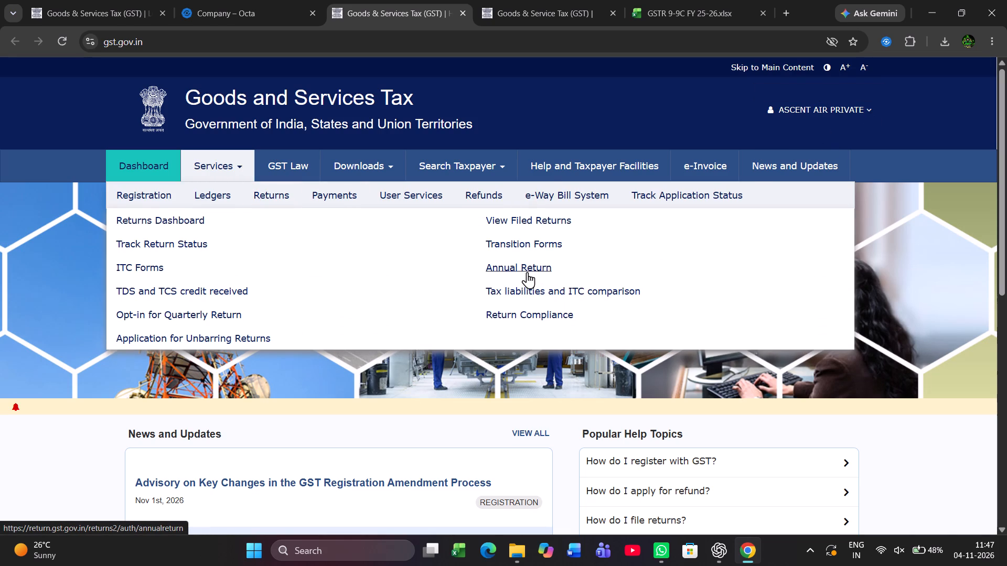
left_click(526, 271)
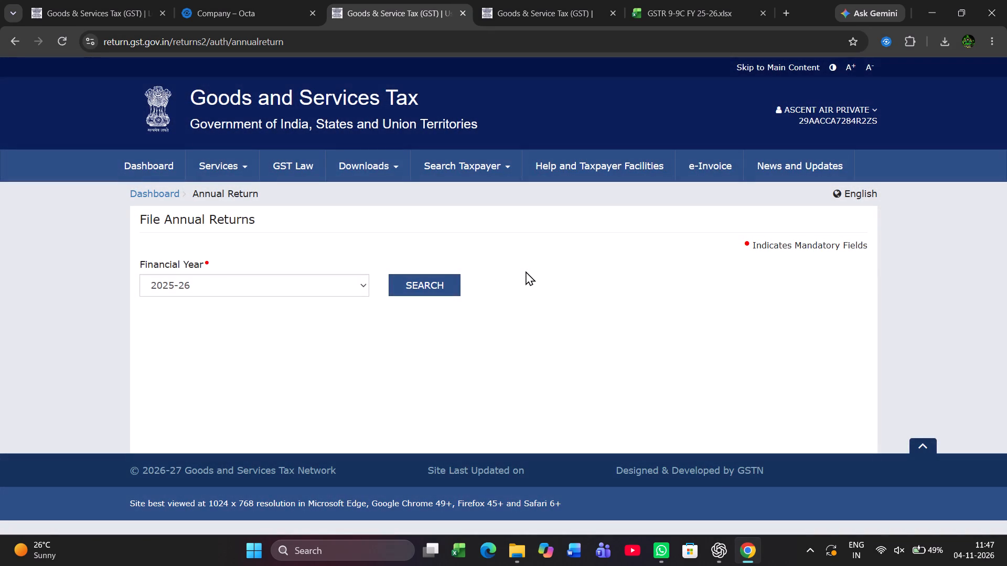
left_click(368, 284)
left_click(267, 321)
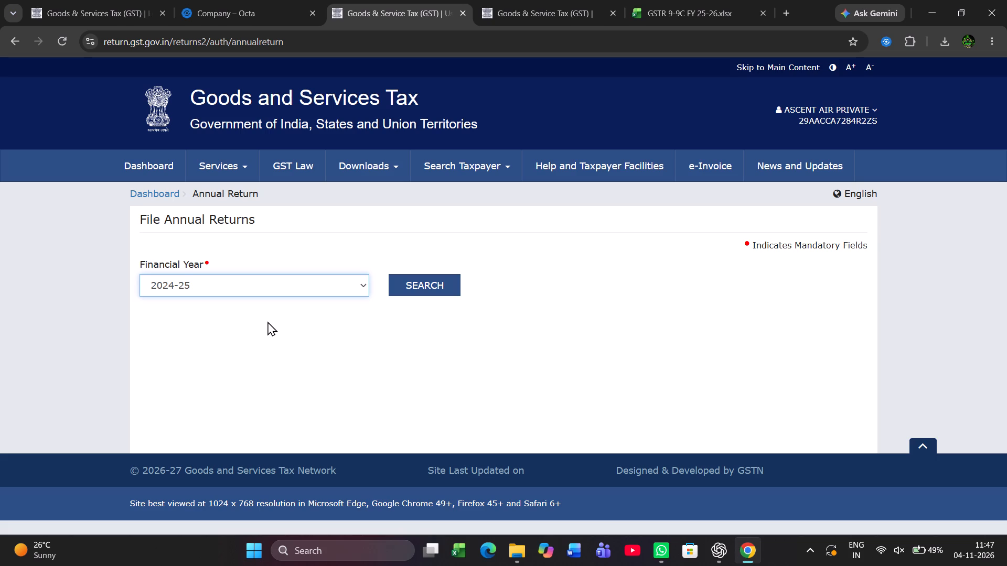
left_click(415, 295)
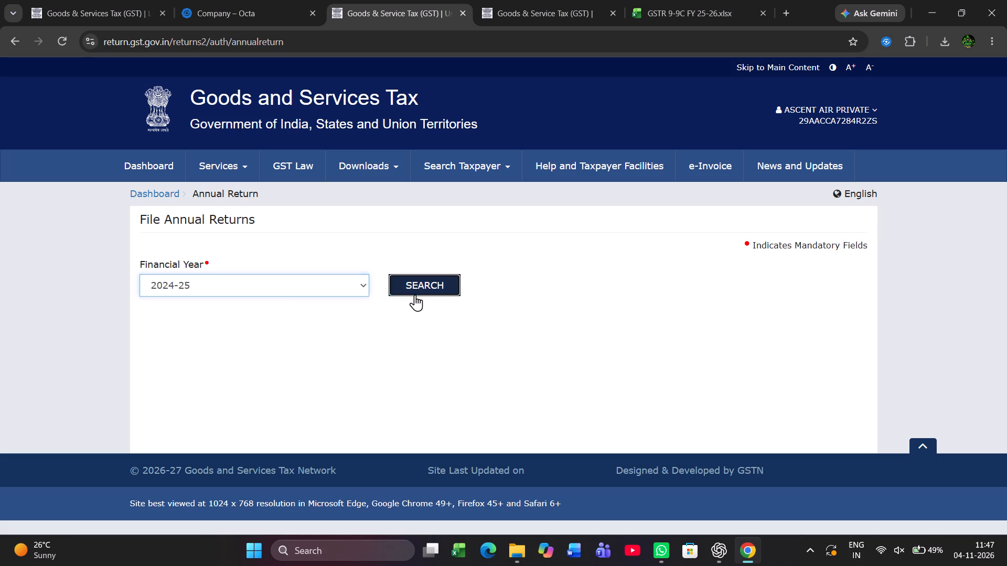
scroll(415, 295, "down", 5)
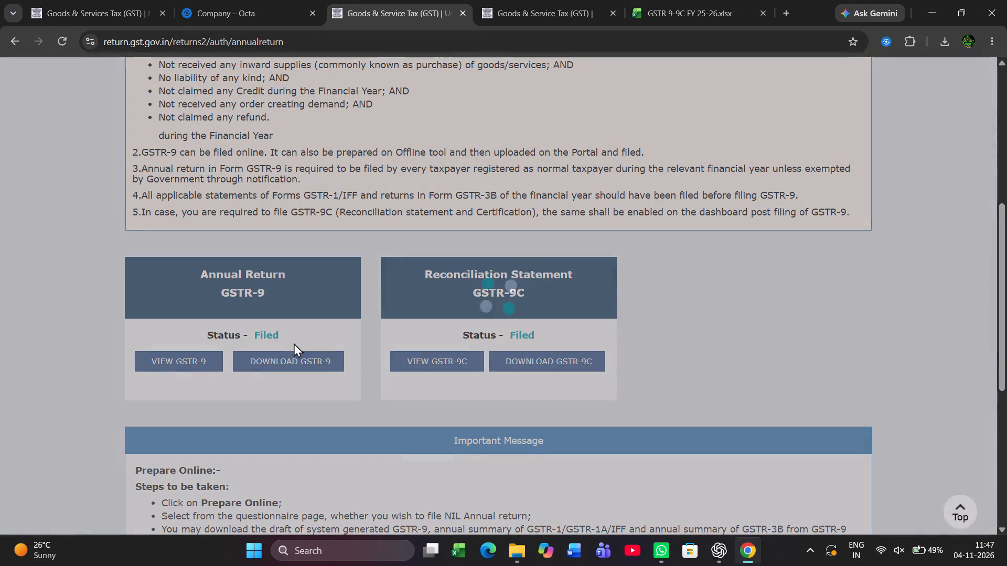
left_click(297, 363)
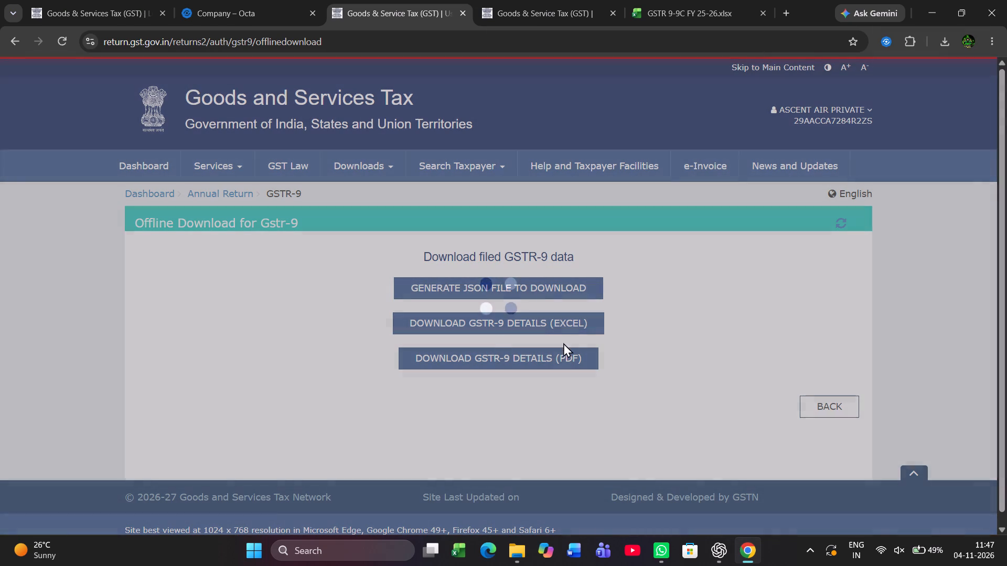
left_click(549, 361)
left_click(549, 361)
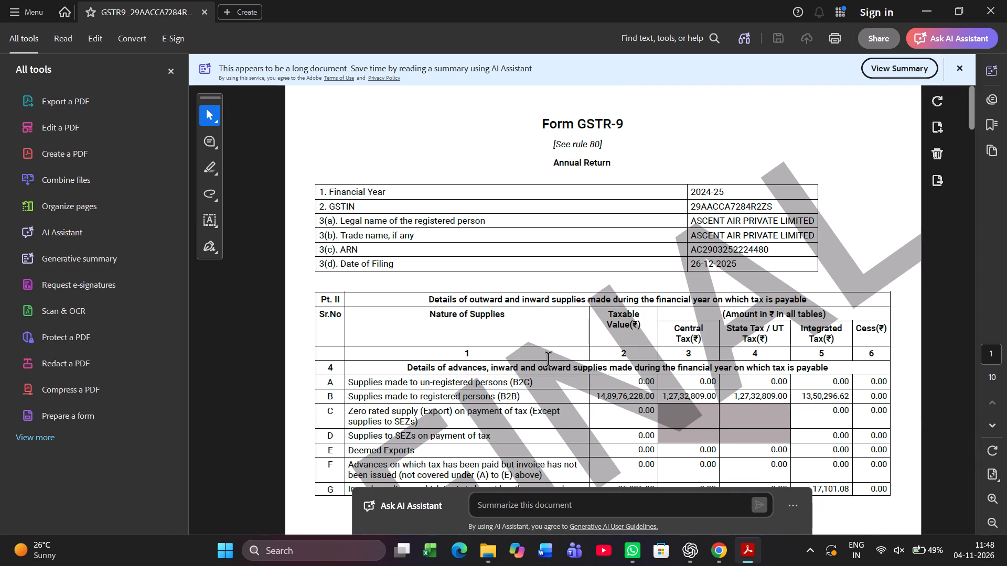
left_click(989, 8)
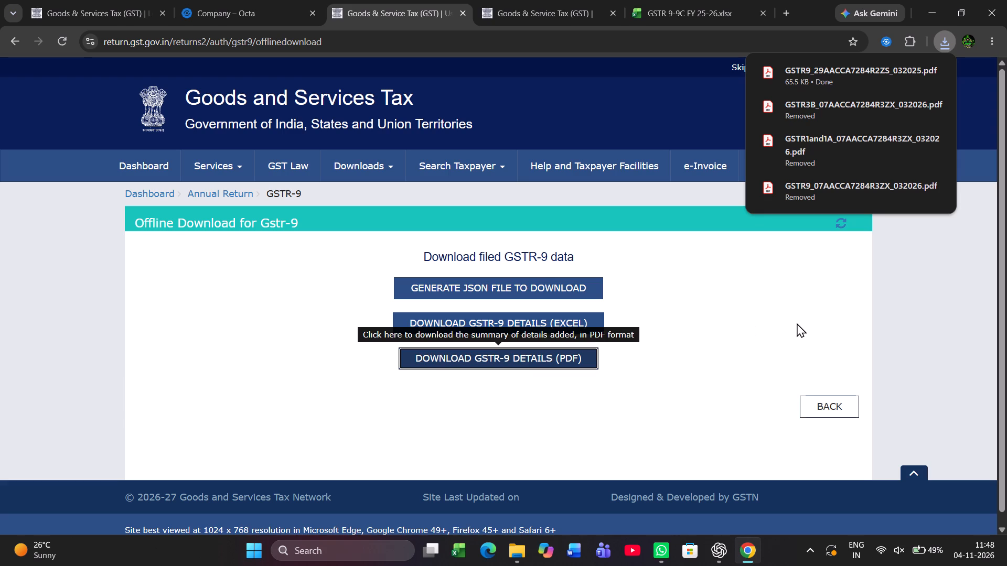
Return to the annual returns for 2024-25 and download the filed GSTR-9C for the registration ending 2ZS.
left_click(843, 401)
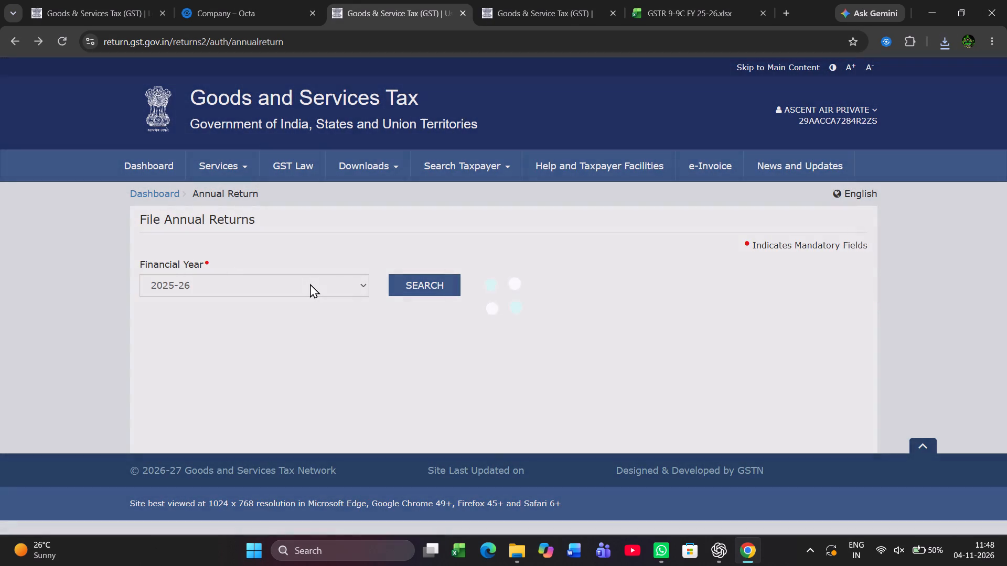
left_click(310, 284)
left_click(310, 284)
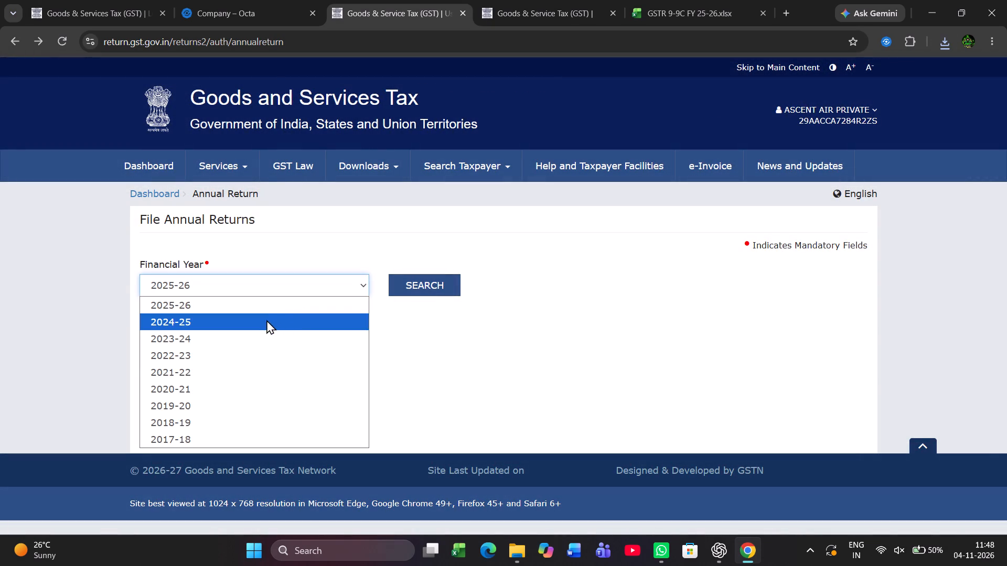
left_click(266, 320)
left_click(440, 277)
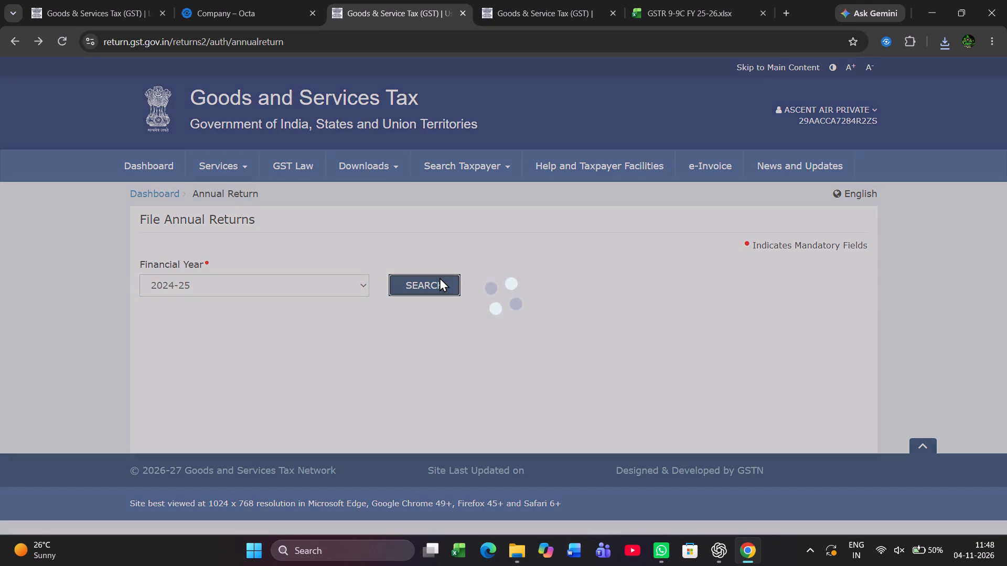
scroll(499, 411, "down", 2)
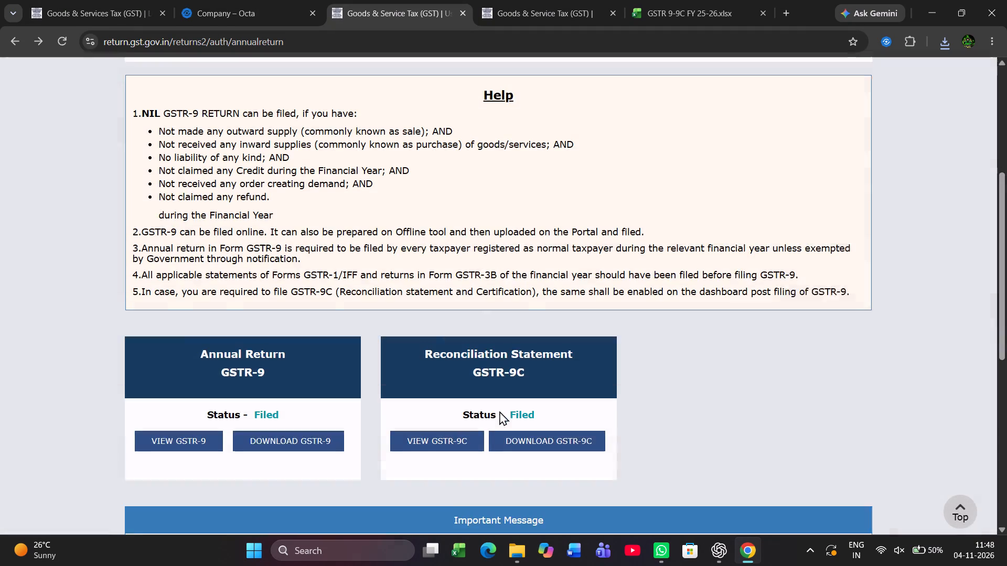
left_click(561, 412)
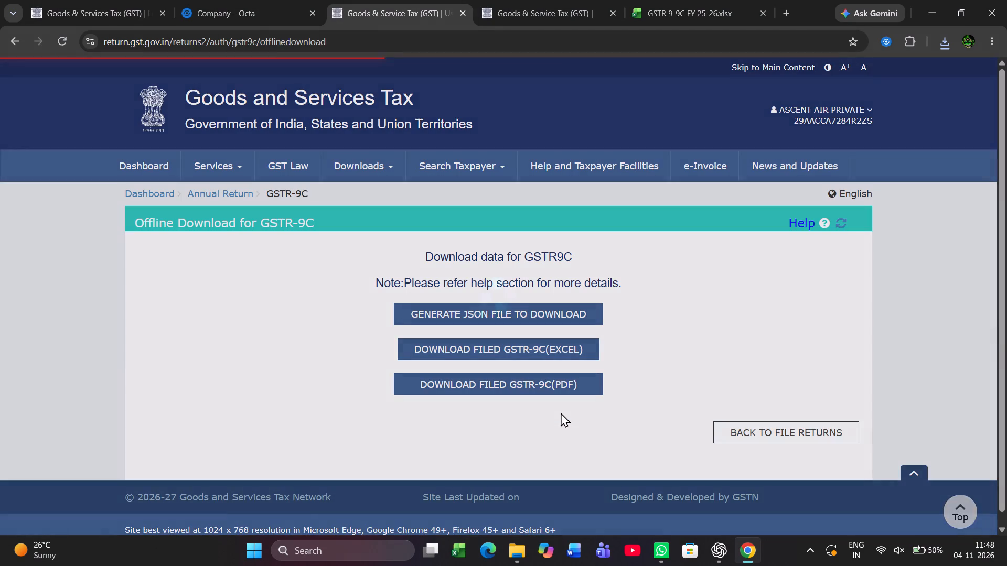
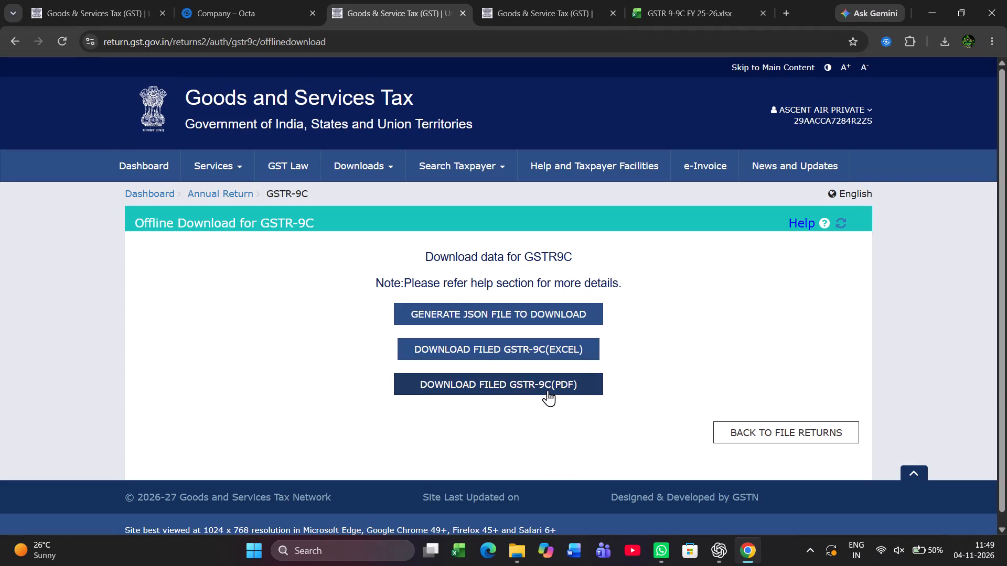
Download the filed GSTR-9C for 2024-25 as PDF for the registration ending 2ZS.
left_click(549, 388)
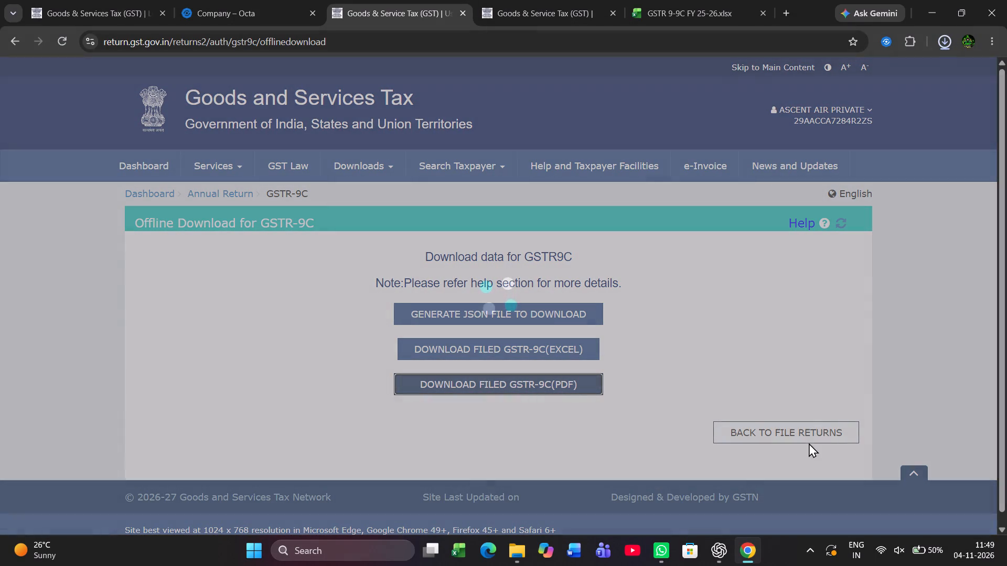
Return to the annual returns for 2025-26 and open the GSTR-9 form online, proceeding with No for the nil return question.
left_click(802, 437)
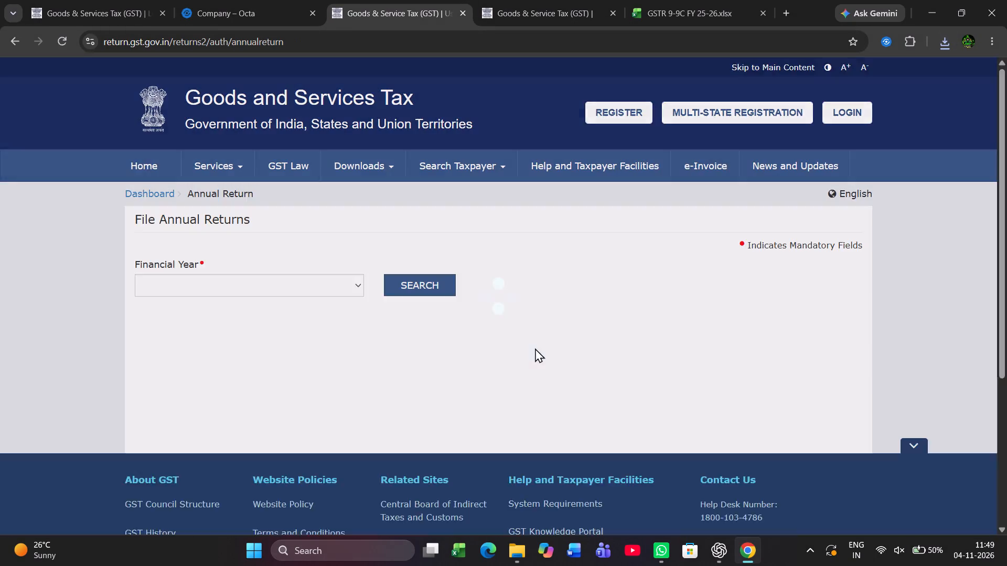
left_click(351, 280)
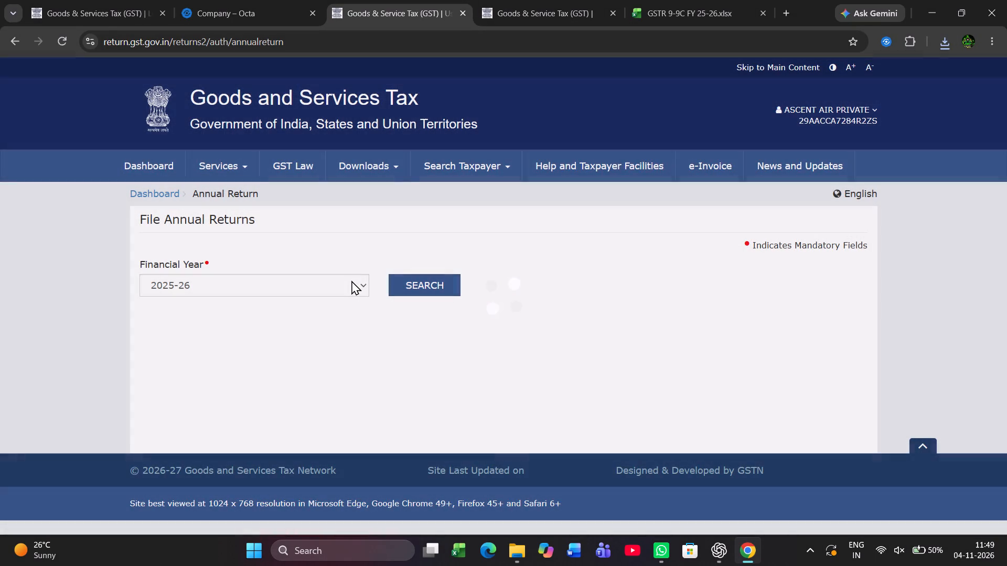
left_click(351, 280)
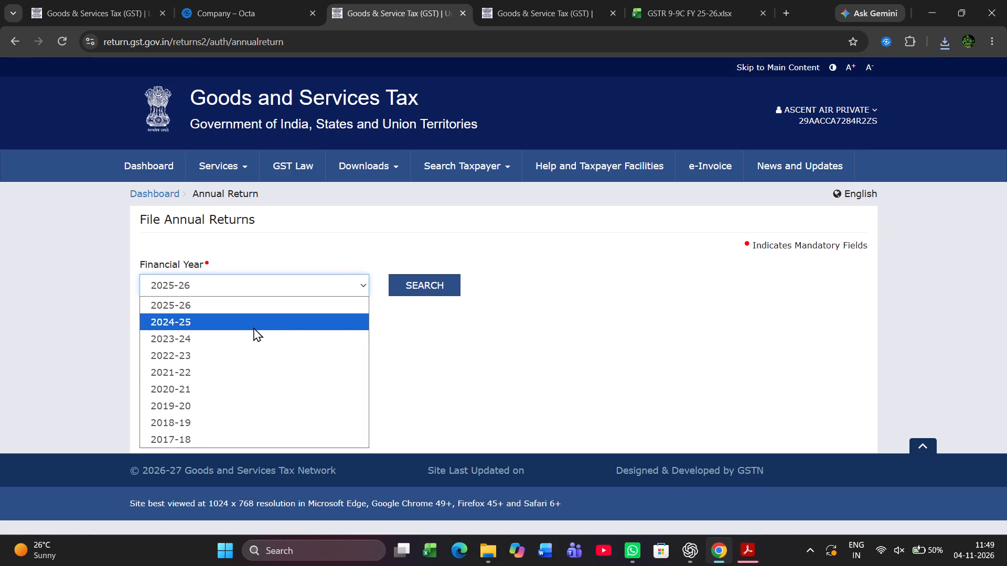
left_click(375, 296)
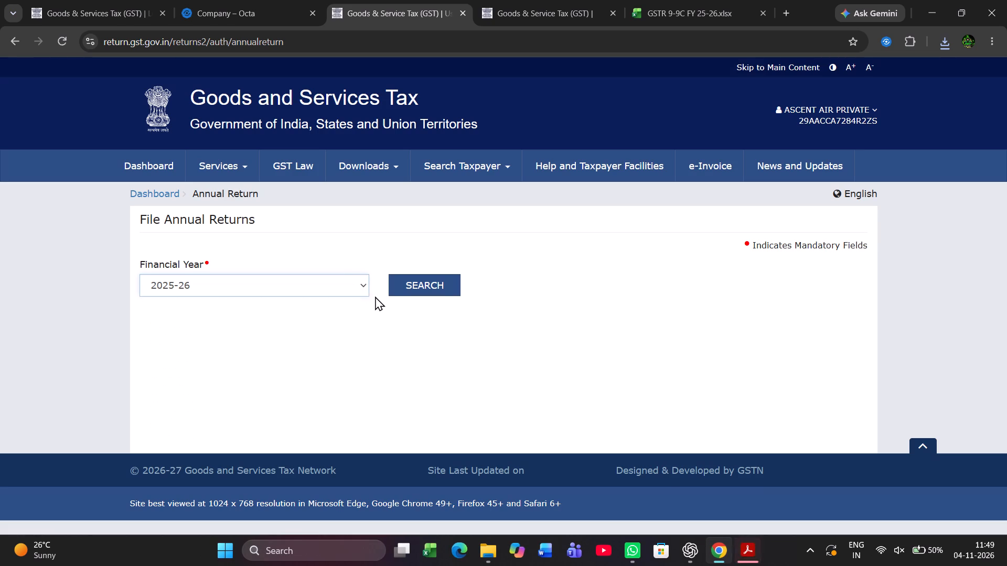
left_click(408, 291)
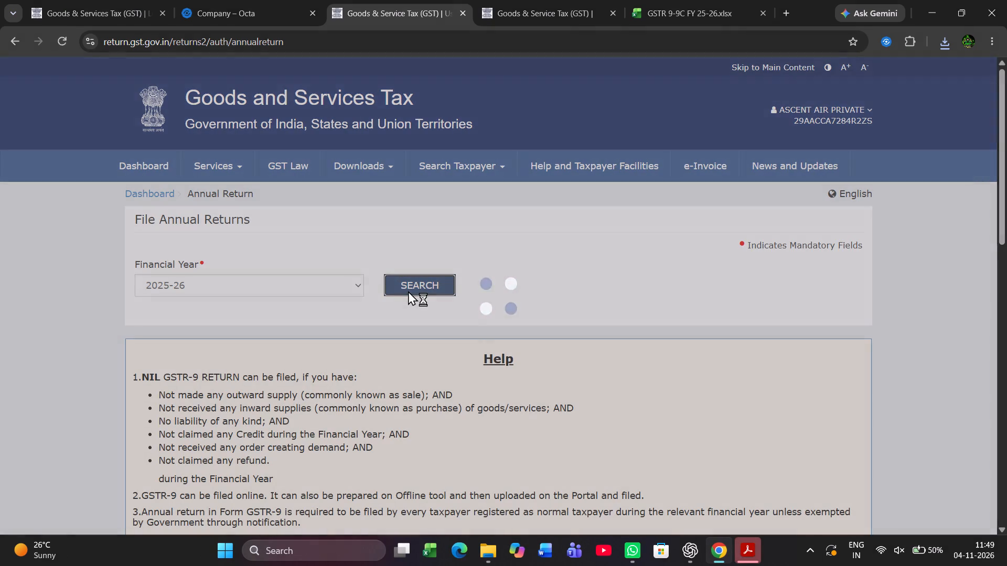
scroll(517, 398, "down", 5)
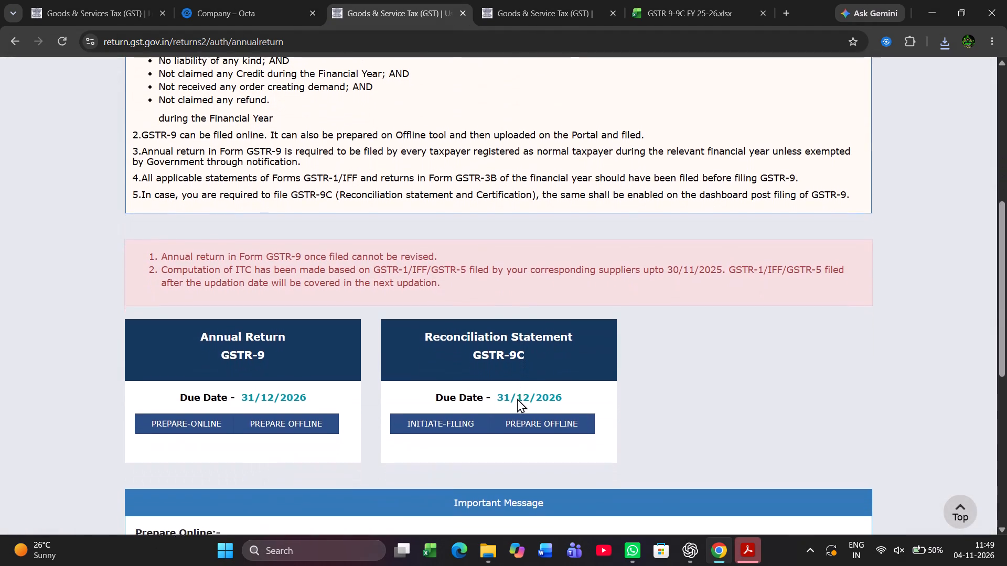
scroll(517, 398, "down", 1)
left_click(274, 343)
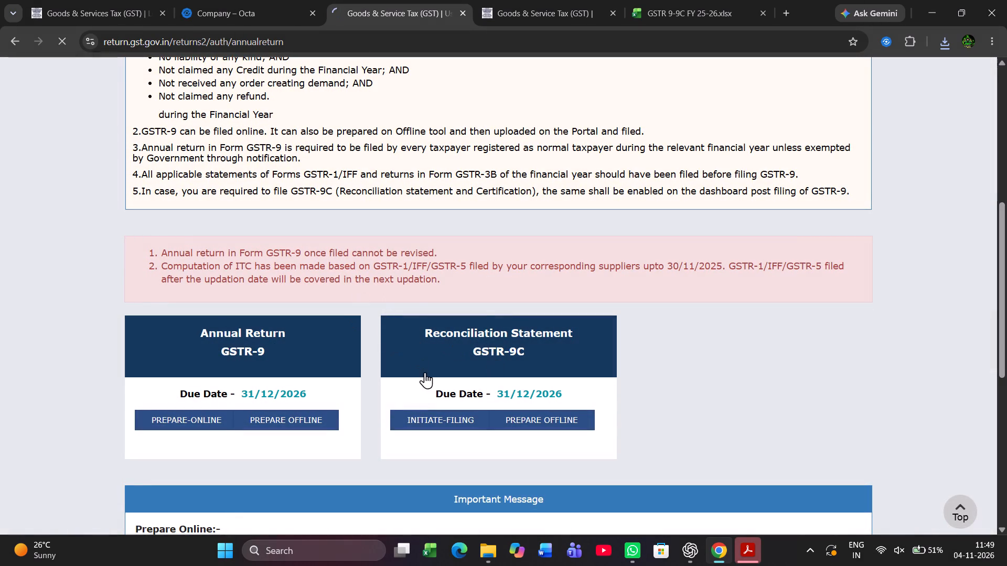
scroll(448, 368, "down", 2)
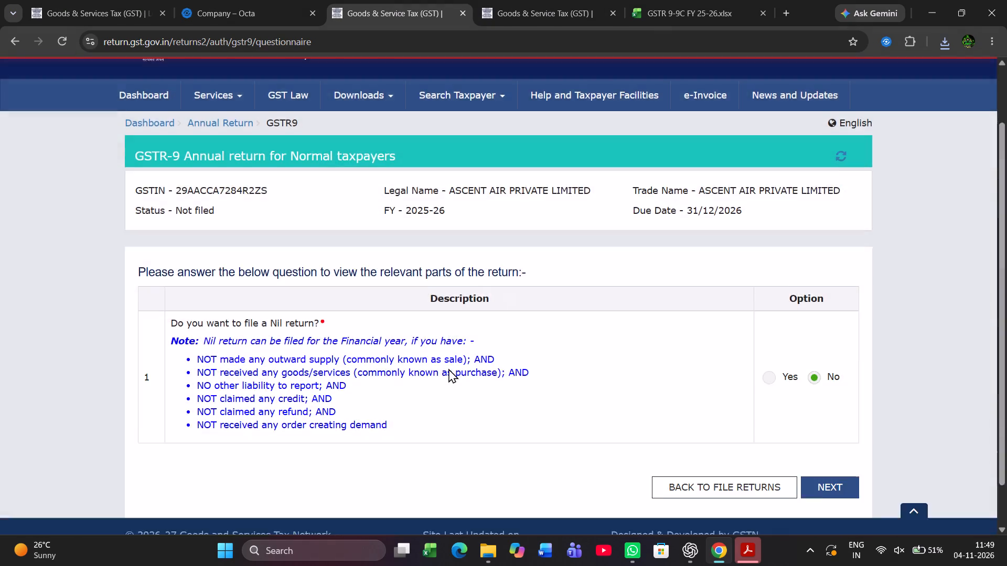
scroll(448, 368, "down", 1)
left_click(834, 446)
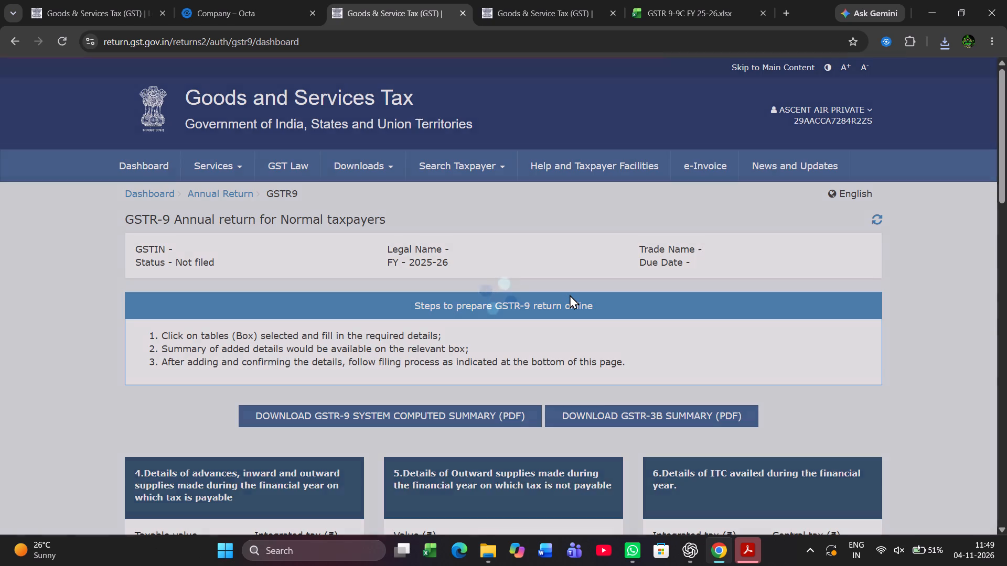
Download the 2025-26 GSTR-9 system computed, GSTR-1/1A/IFF and GSTR-3B summaries as PDF, and close the opened PDFs.
scroll(570, 280, "down", 3)
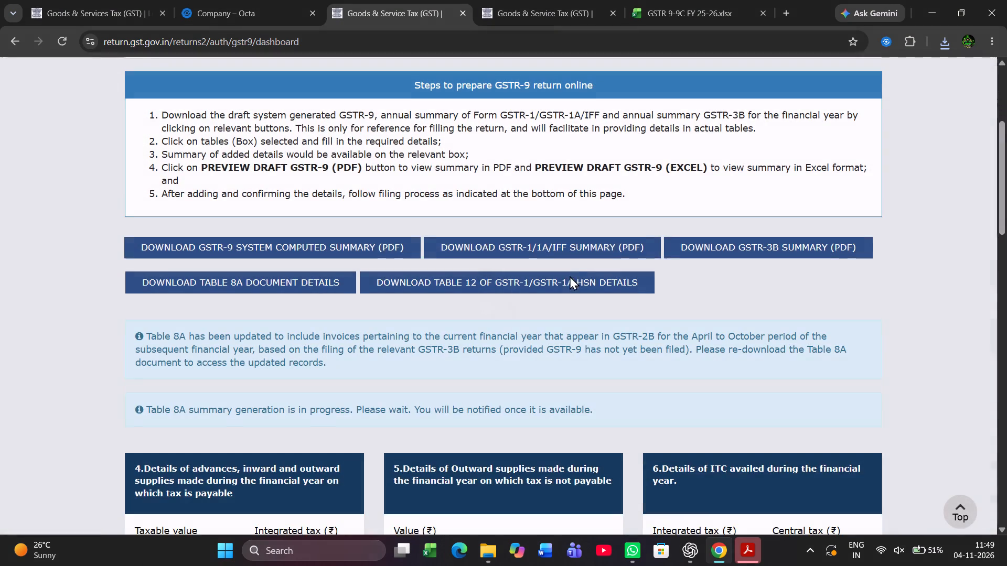
scroll(570, 276, "down", 1)
left_click(313, 246)
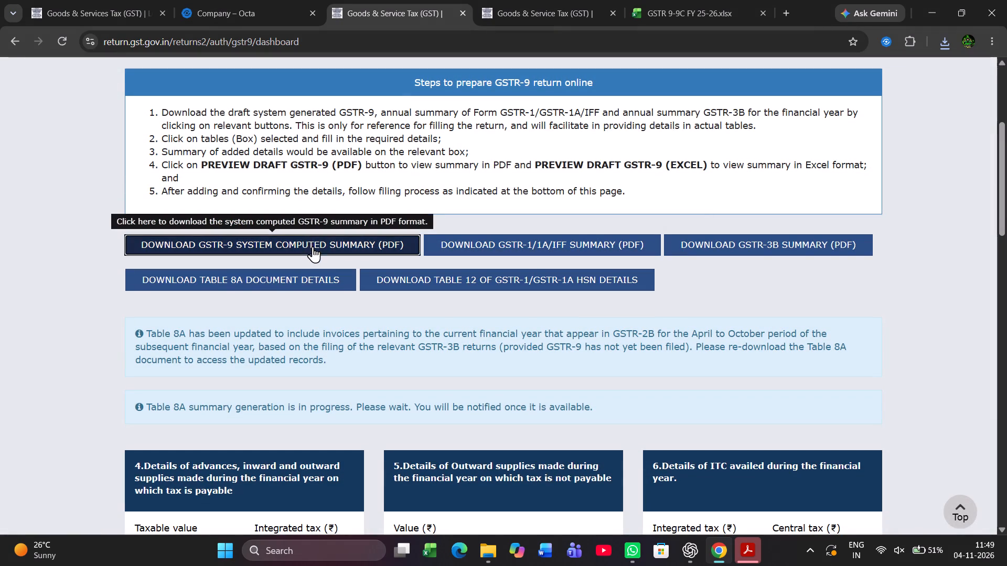
left_click(518, 242)
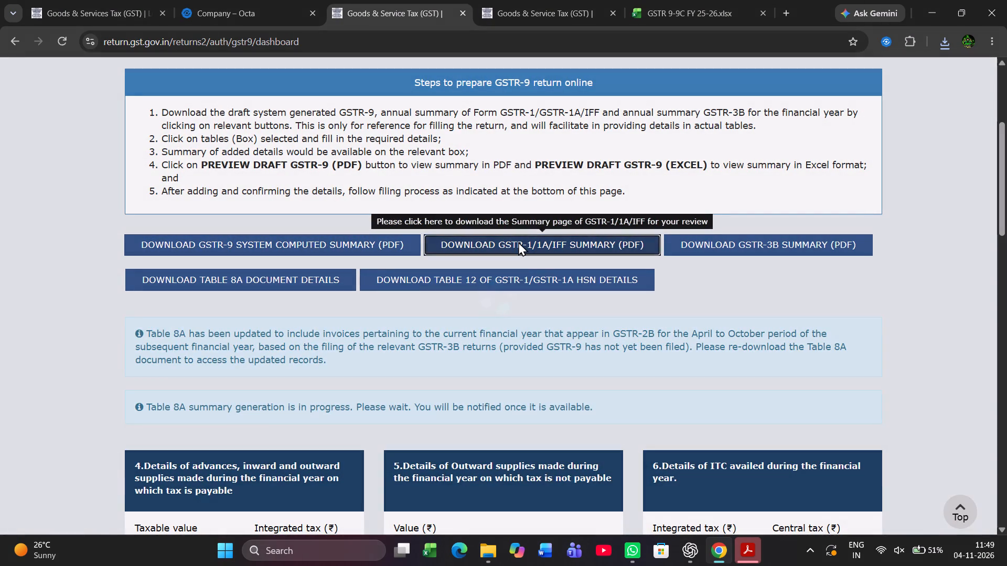
left_click(732, 248)
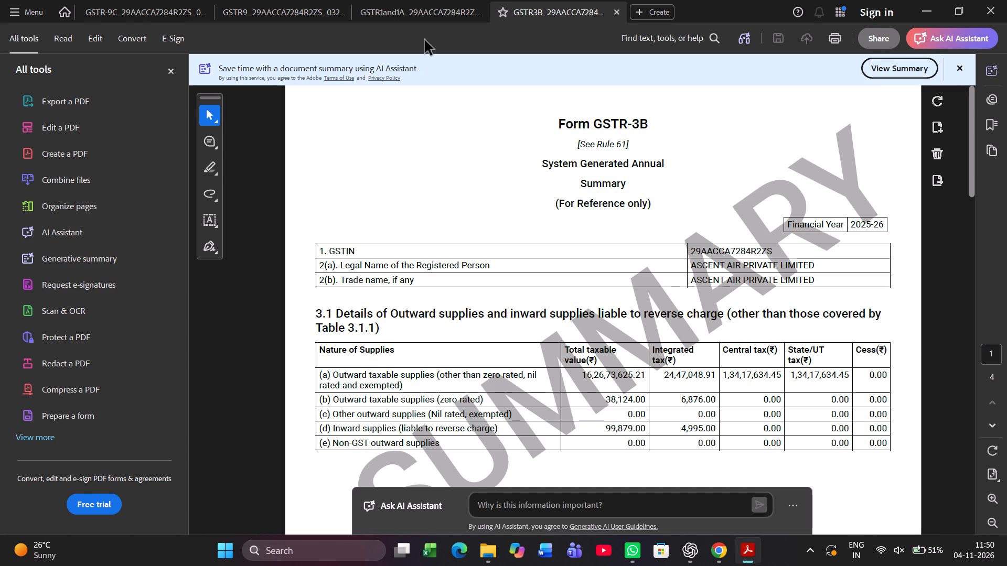
left_click(1006, 0)
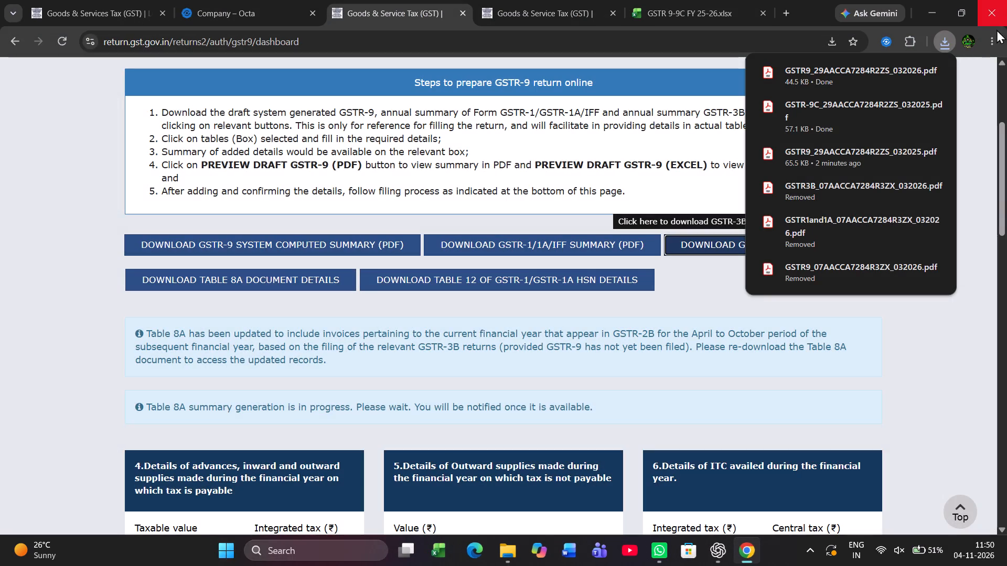
In the browser's site settings, set the default behavior for PDF documents to Download PDFs, and close the settings.
left_click(999, 36)
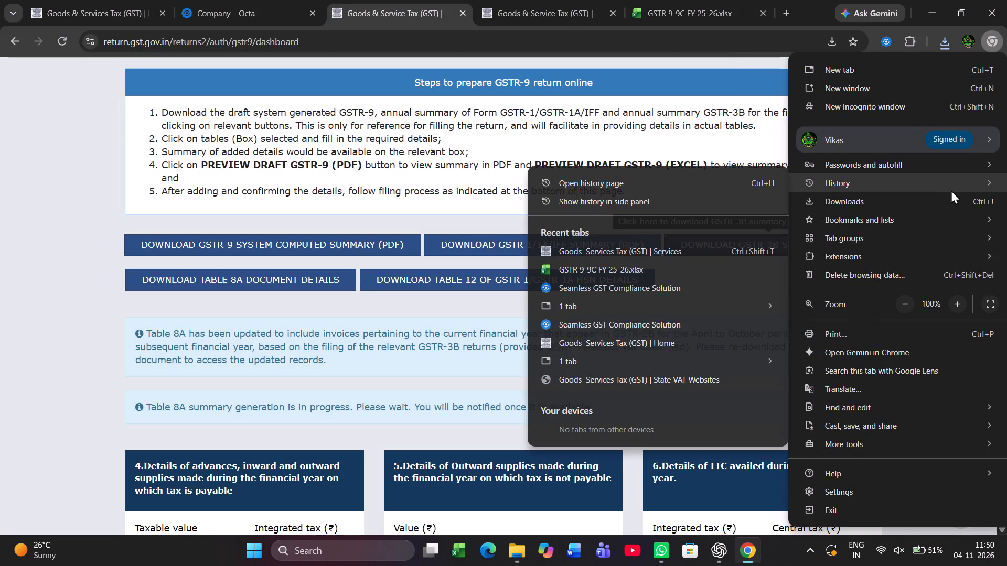
left_click(869, 487)
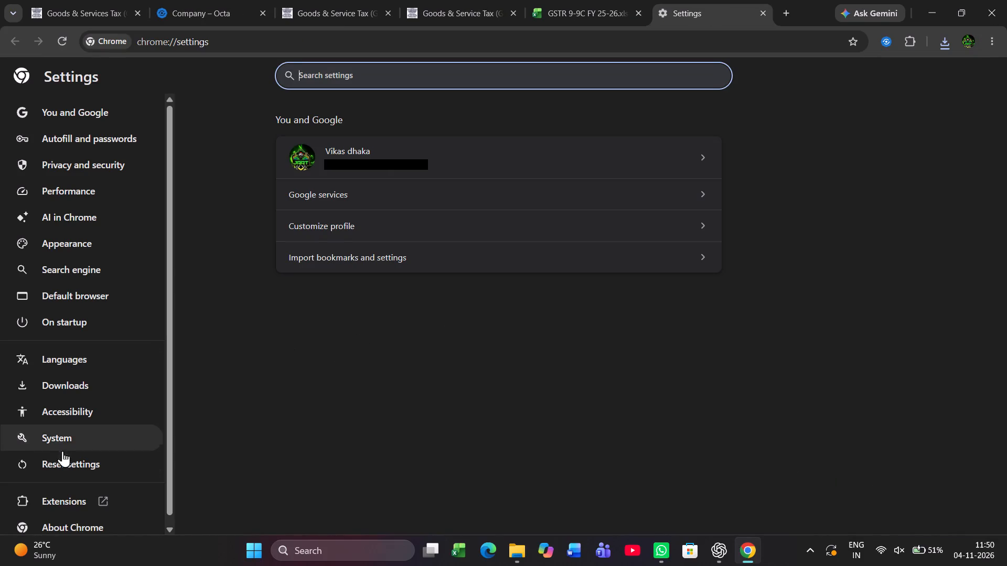
left_click(98, 164)
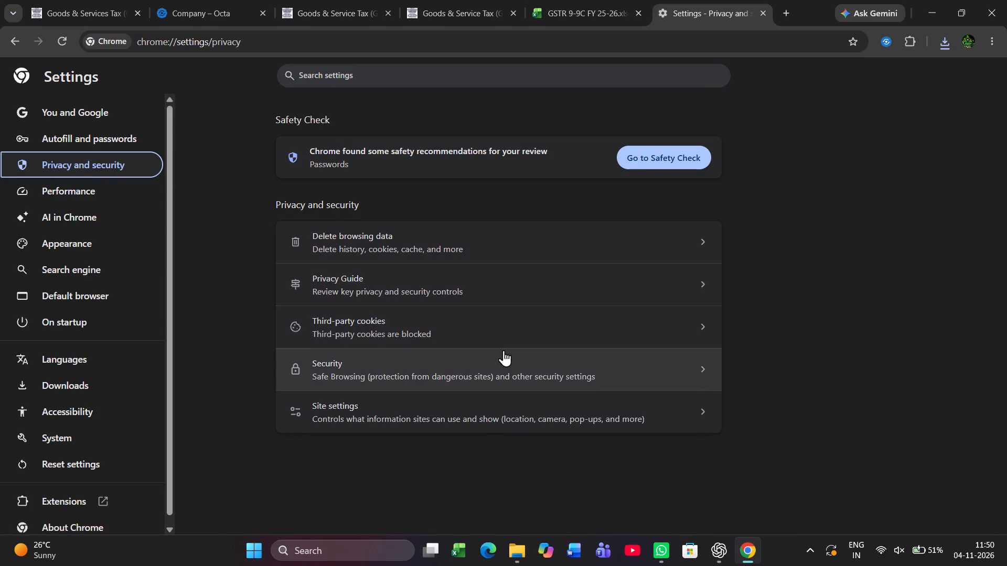
scroll(504, 350, "down", 2)
scroll(504, 350, "up", 2)
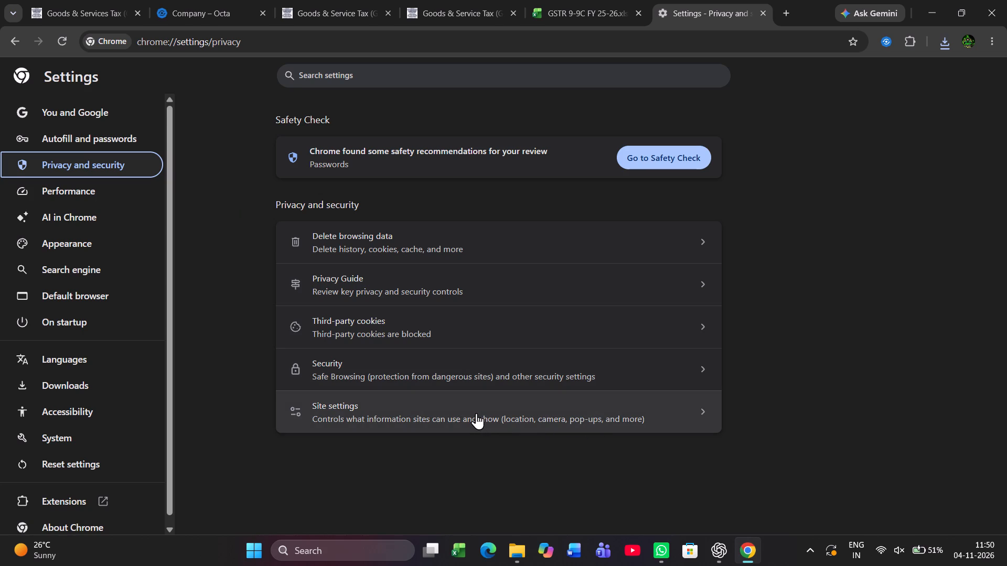
left_click(476, 413)
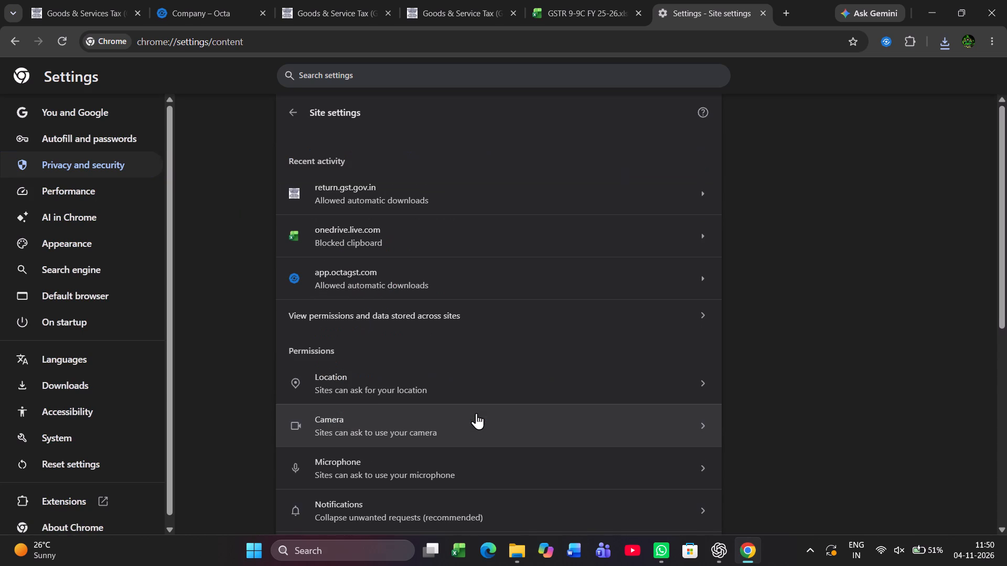
scroll(456, 411, "down", 2)
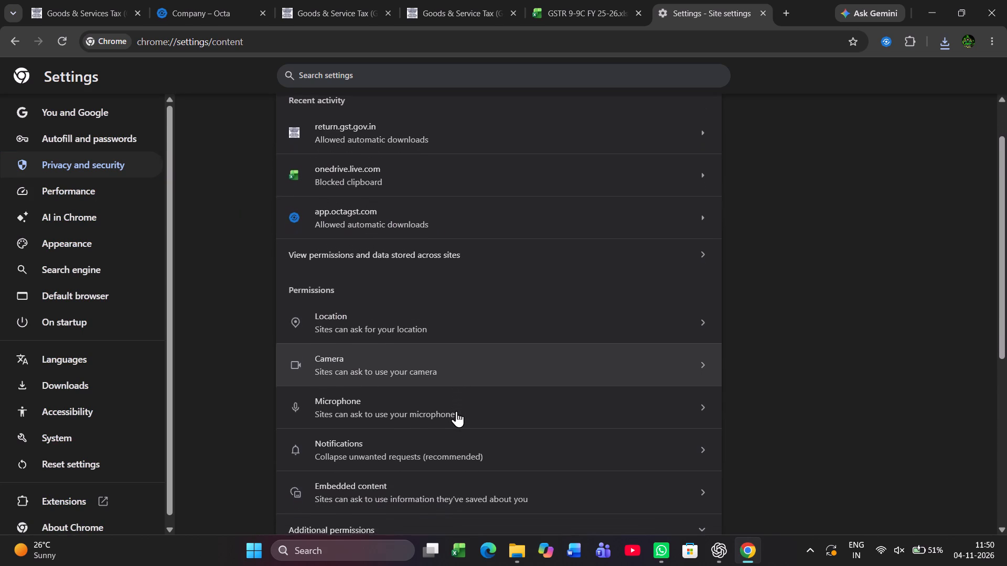
scroll(456, 411, "down", 4)
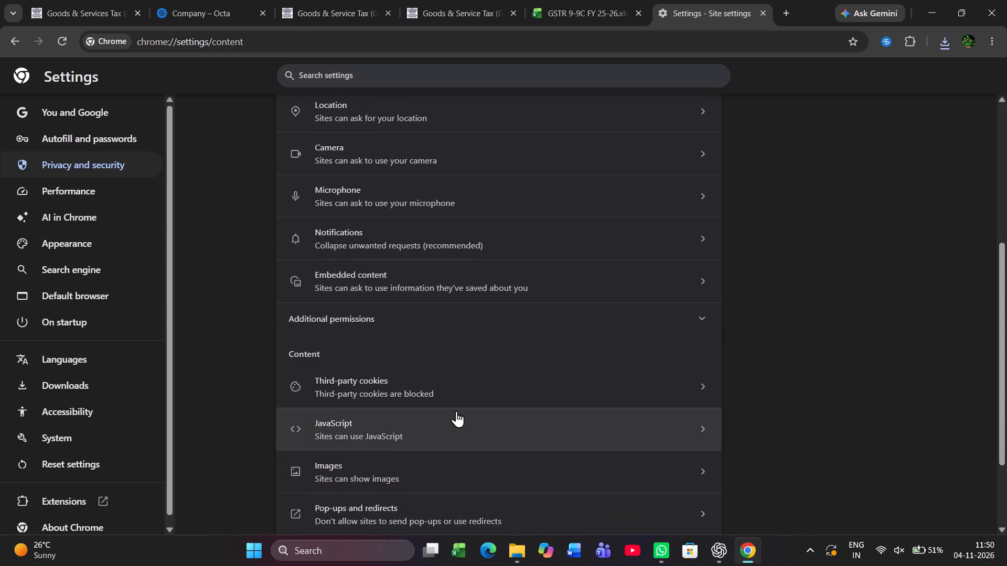
scroll(456, 411, "down", 4)
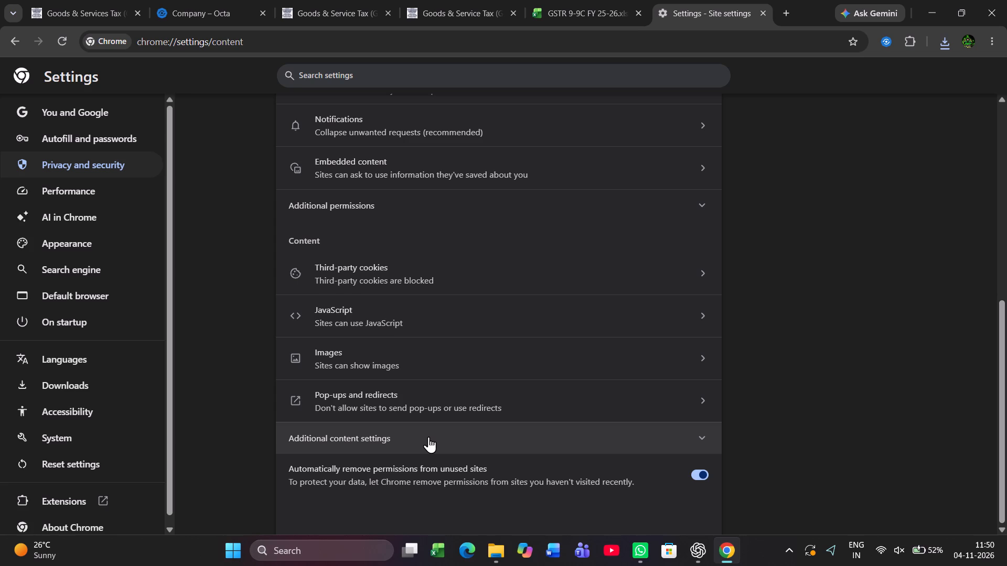
left_click(428, 437)
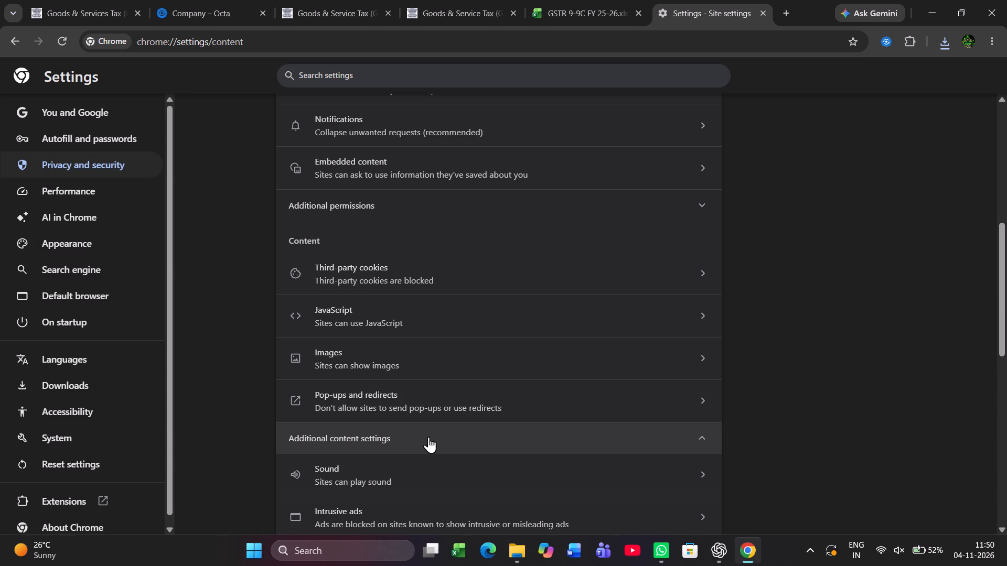
scroll(428, 437, "down", 3)
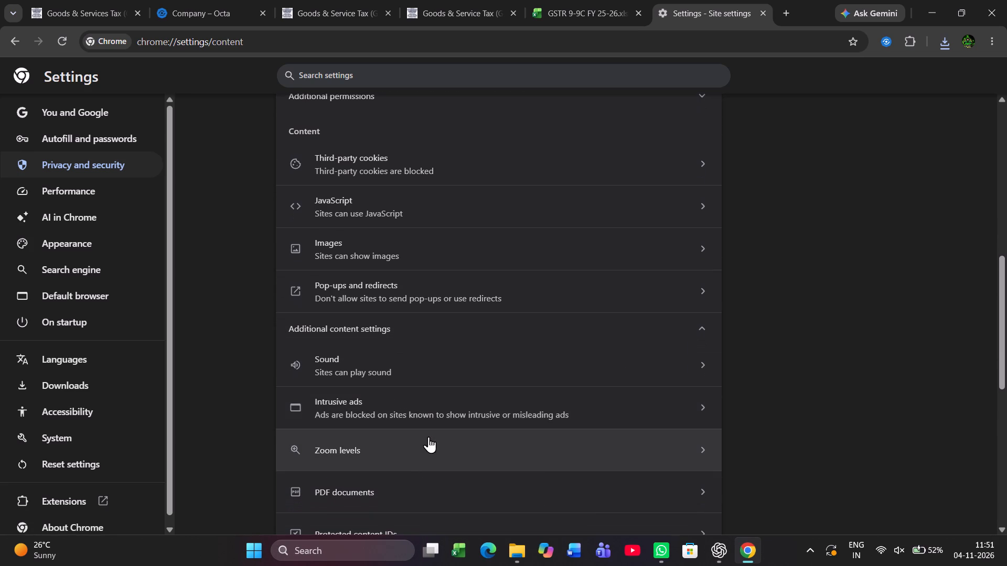
scroll(428, 437, "down", 1)
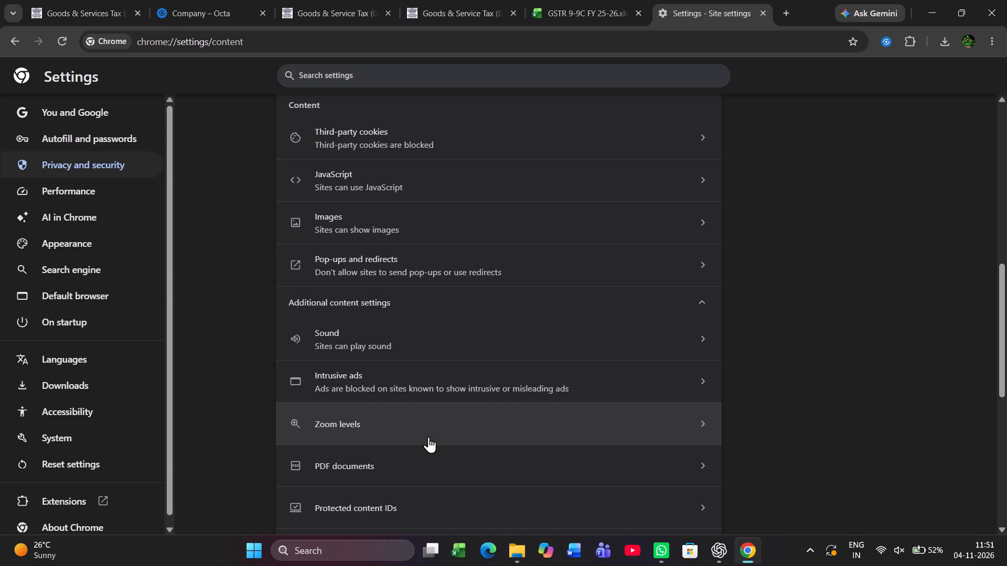
scroll(428, 437, "down", 1)
left_click(416, 442)
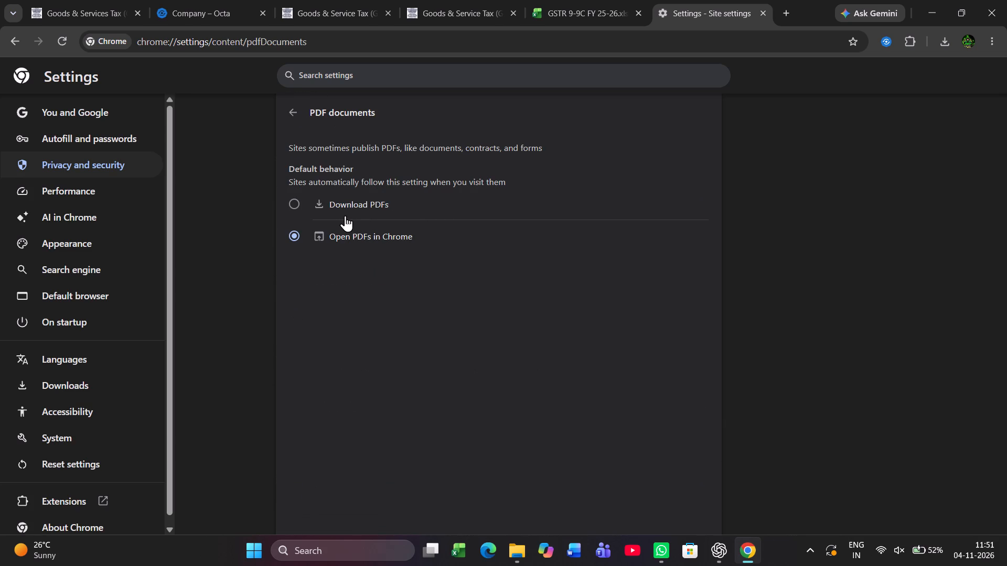
left_click(295, 201)
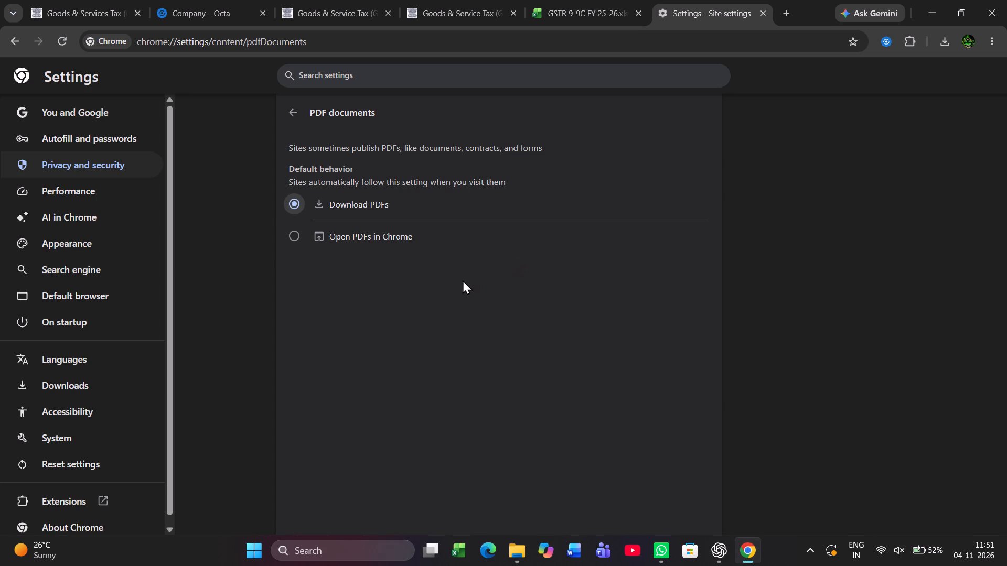
scroll(463, 280, "right", 3)
left_click(295, 111)
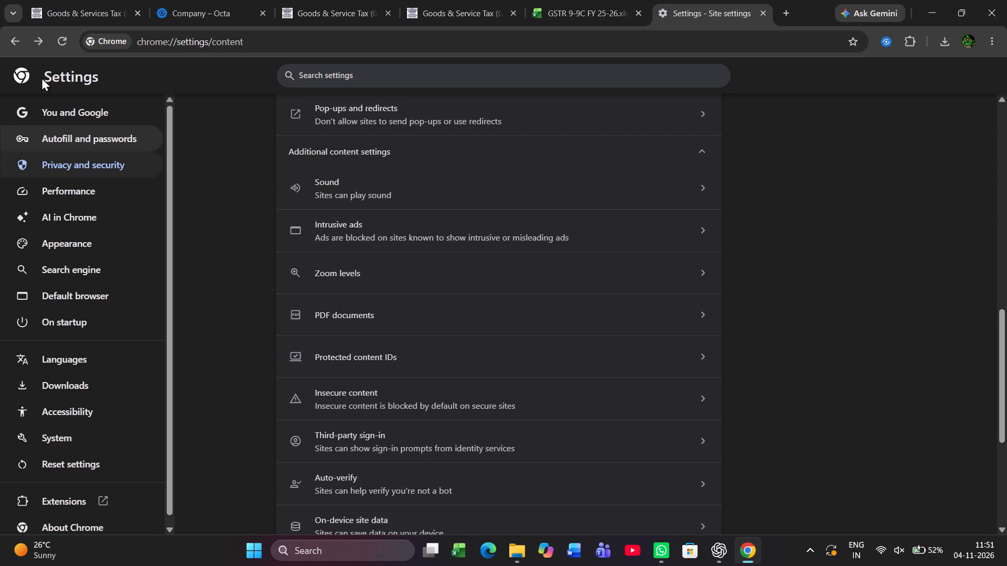
left_click(761, 13)
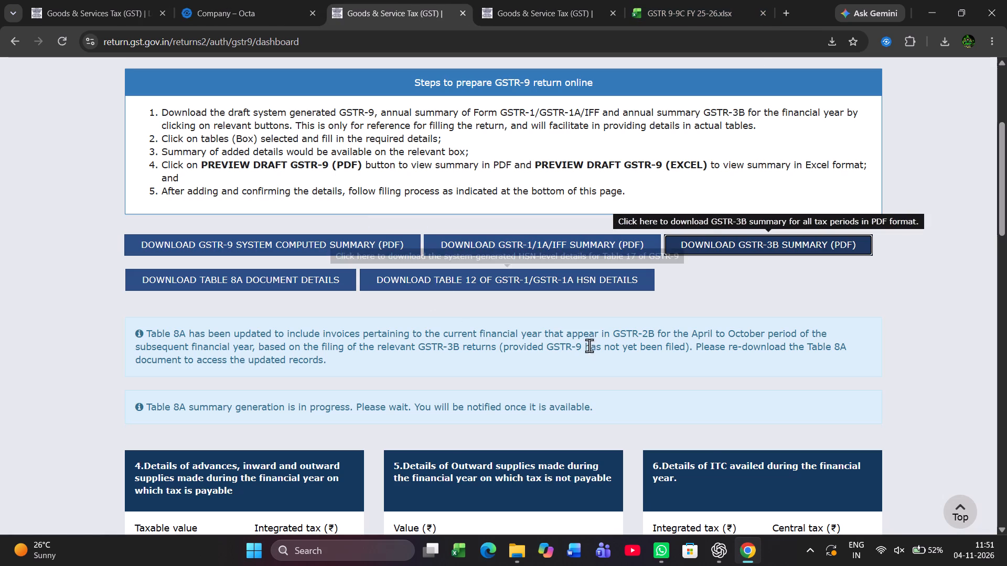
In File Explorer, move today's five 2ZS GST return PDFs from Downloads into the KARNATKA 2ZS folder of ASCENT AIR PRIVATE LIMITED.
key("alt+Tab")
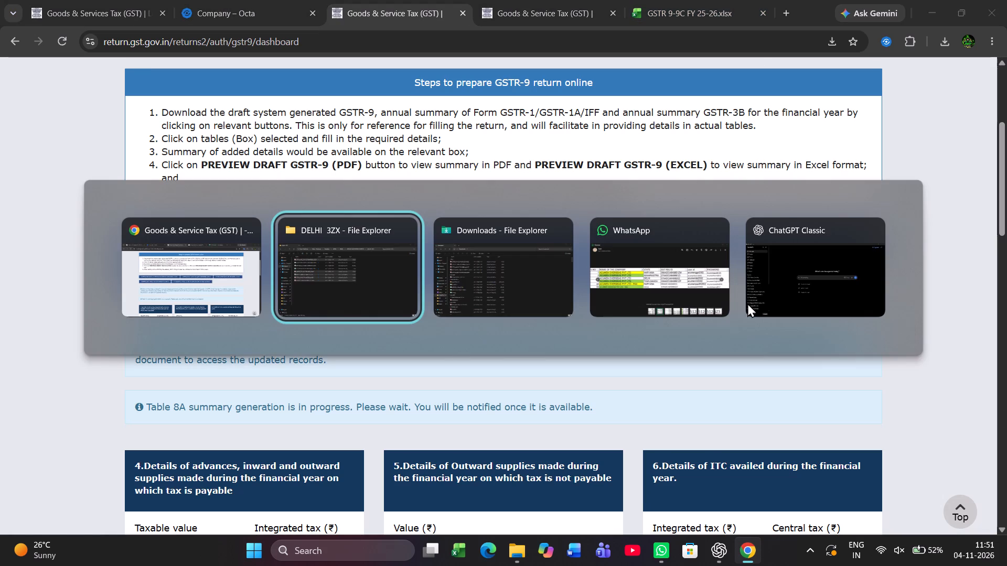
key("alt+Tab")
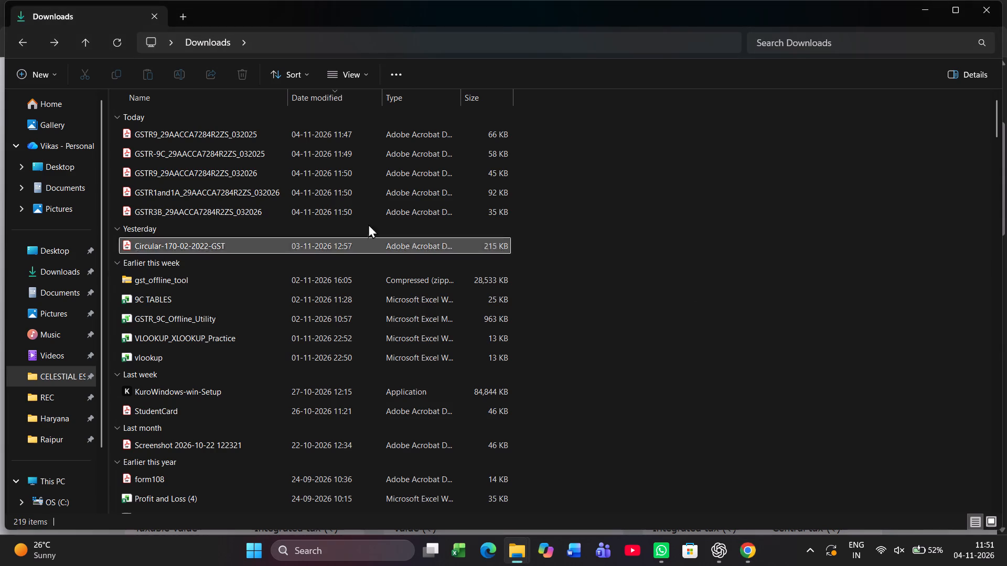
left_click(271, 139)
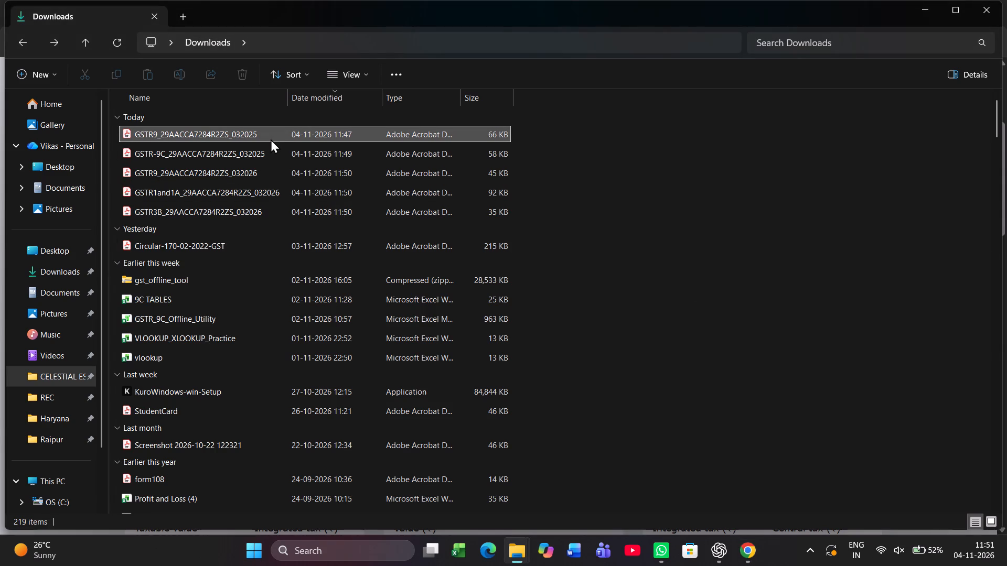
key("shift+Down")
key("shift+Down")
key("shift+Down")
key("shift+Down")
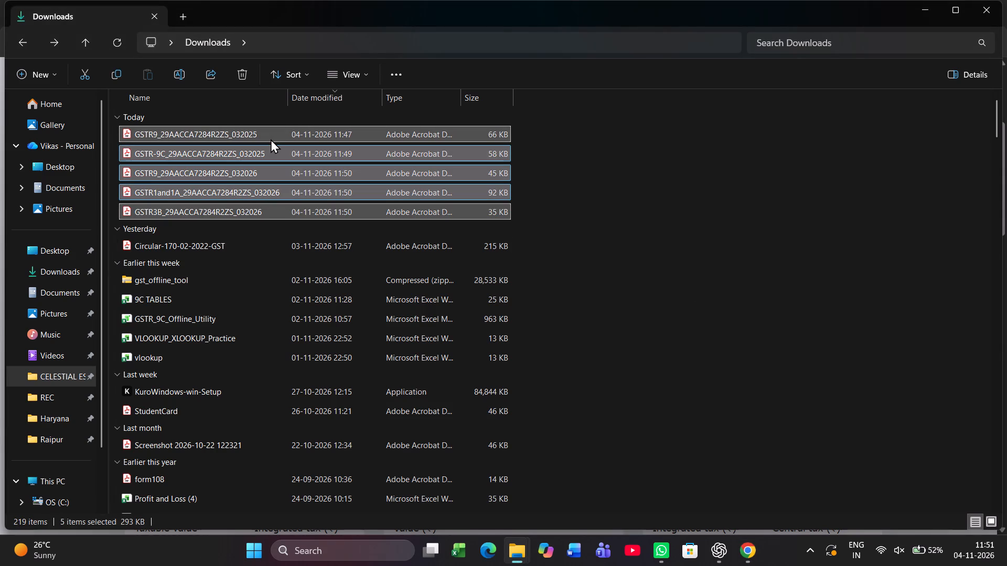
key("ctrl+x")
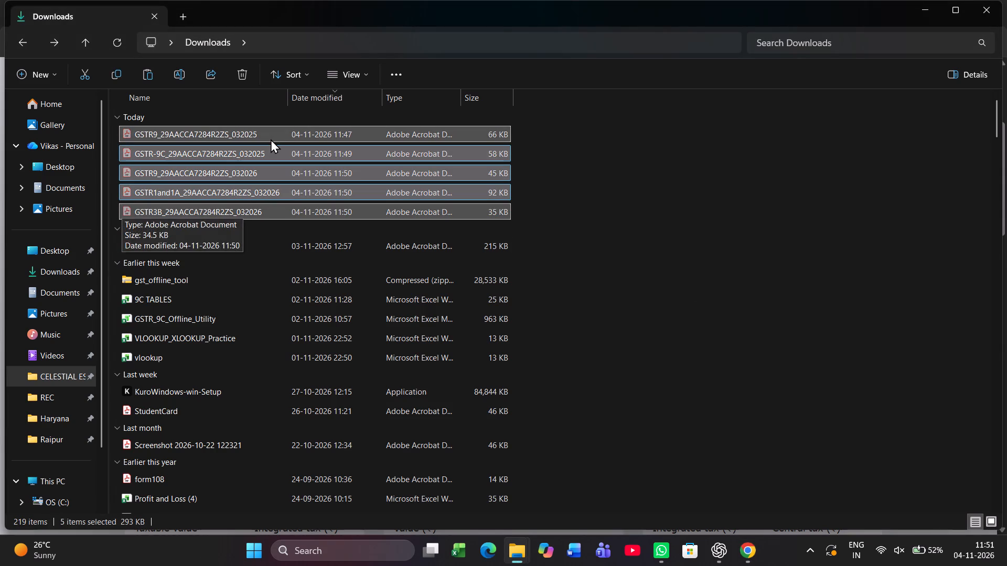
key("alt+Tab")
key("alt+Tab")
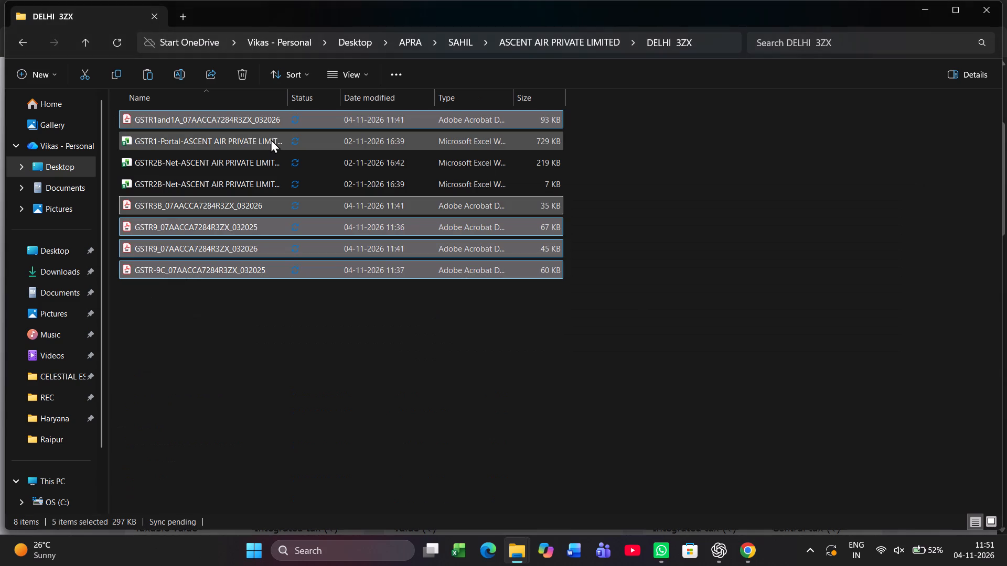
key("BackSpace")
key("Down")
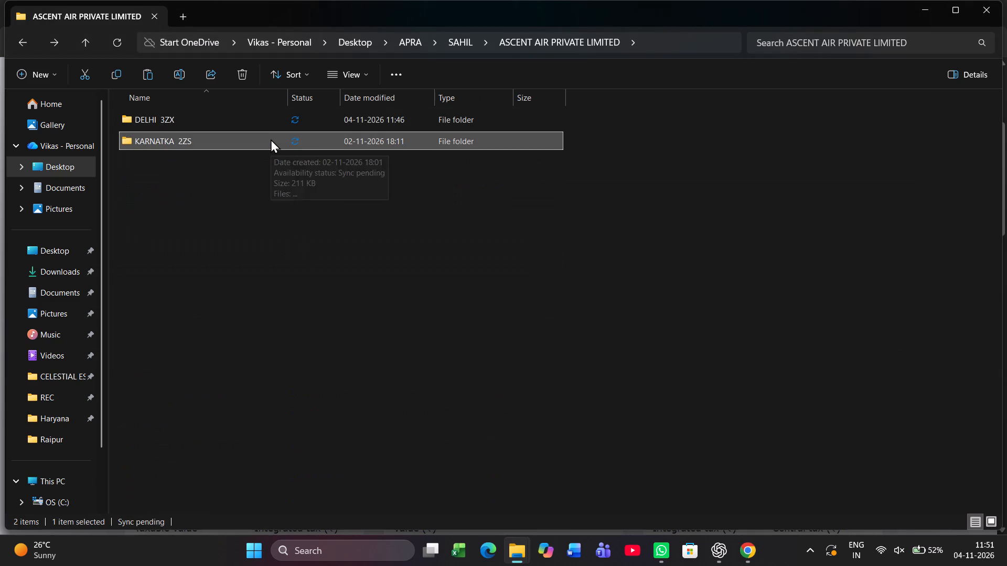
key("Return")
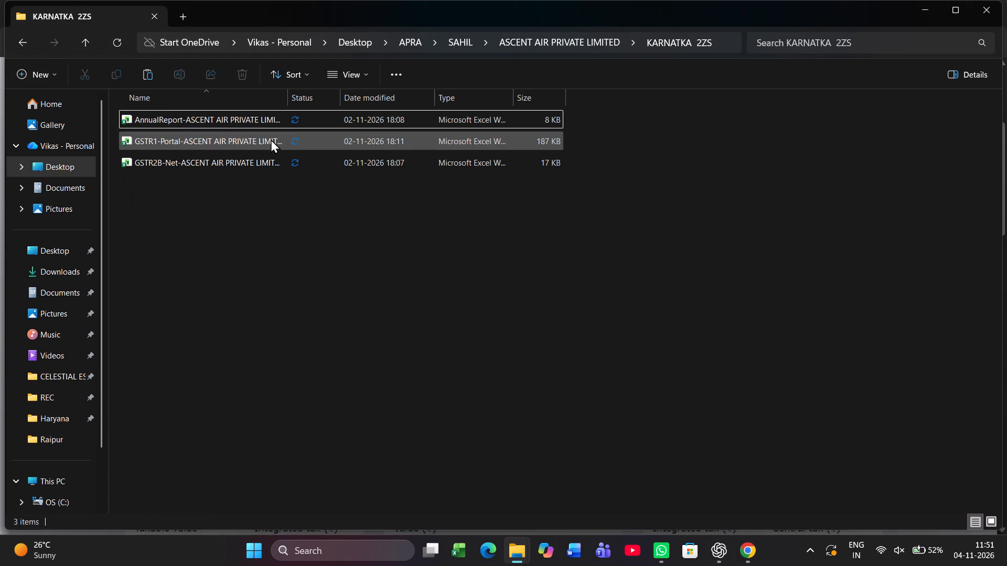
key("ctrl+v")
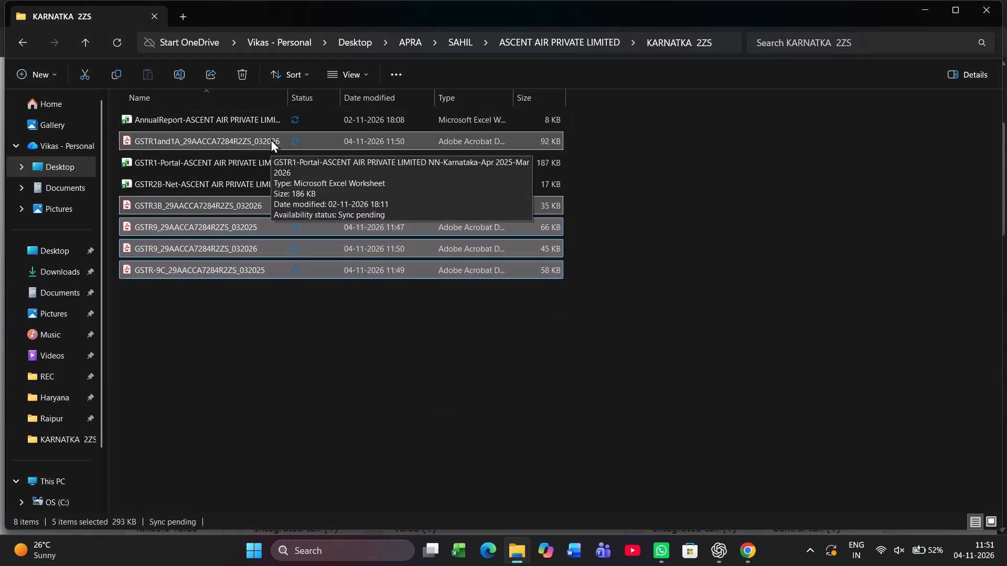
left_click(345, 414)
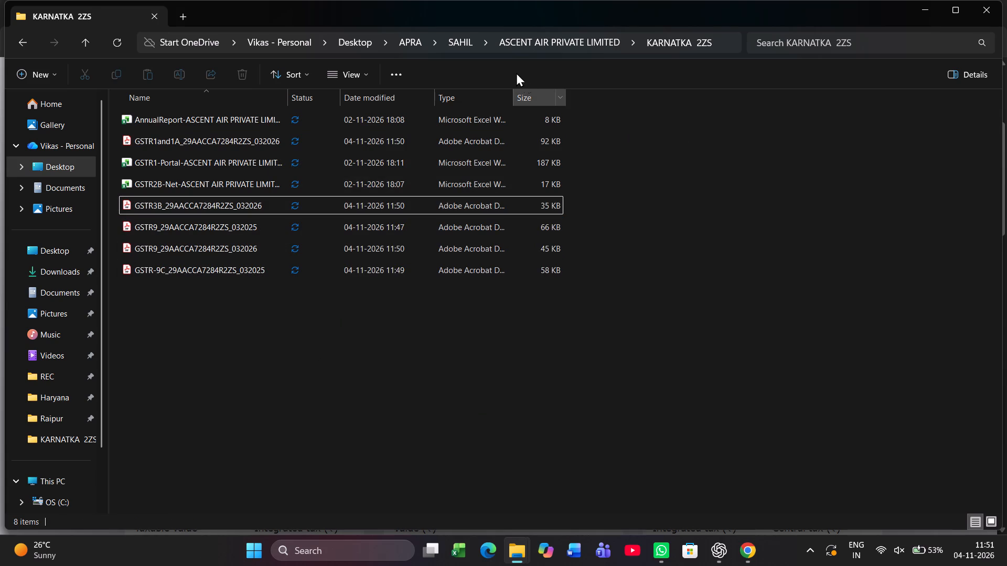
Go back to the SAHIL folder, check the contents of the PACE EXPRESS TRAVELS AND CARGO PVT LTD folder, and return to the client list.
key("BackSpace")
key("BackSpace")
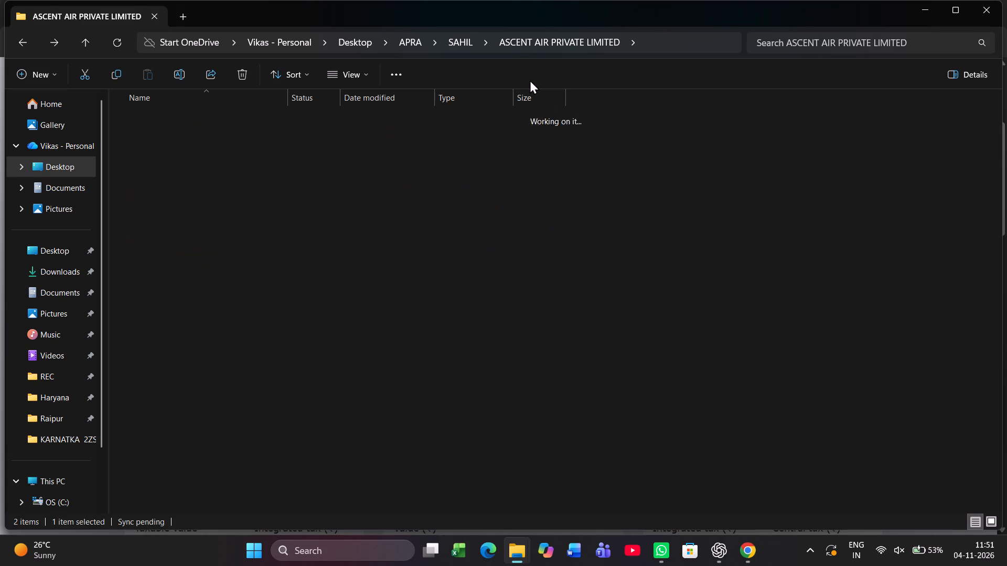
key("Down")
key("Return")
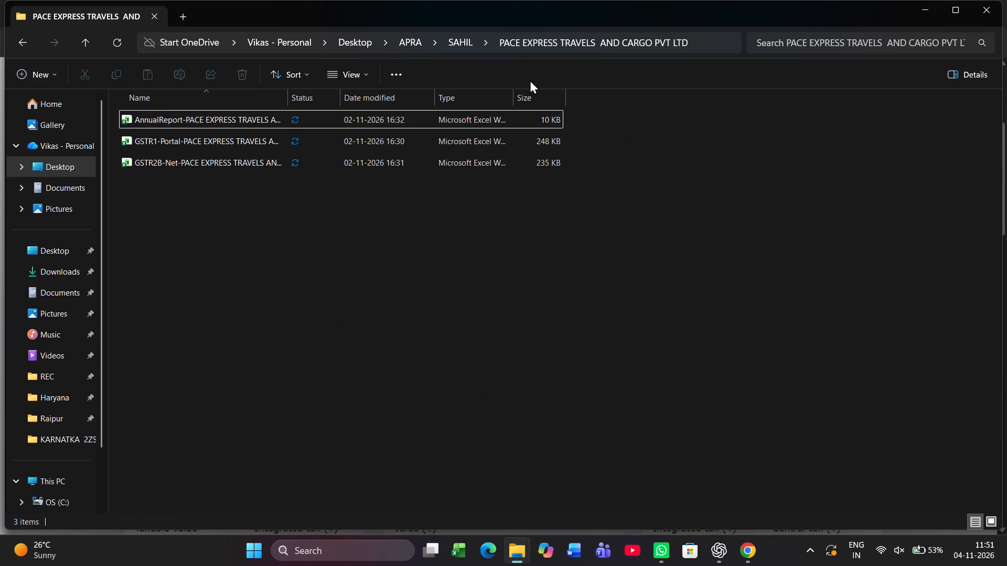
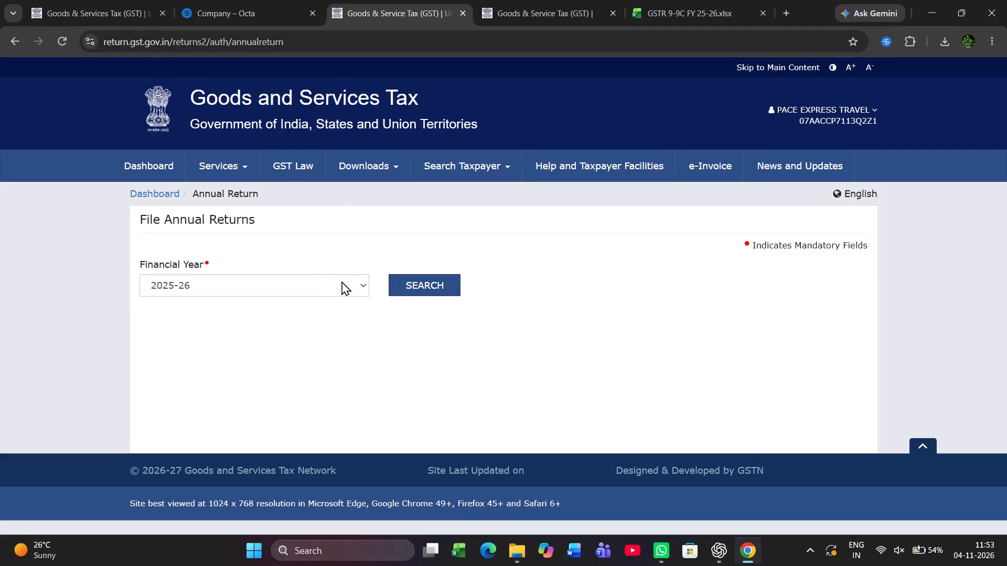
Download the filed 2024-25 GSTR-9 details of PACE EXPRESS TRAVELS as PDF from the GST portal, and return to the annual returns page.
left_click(328, 289)
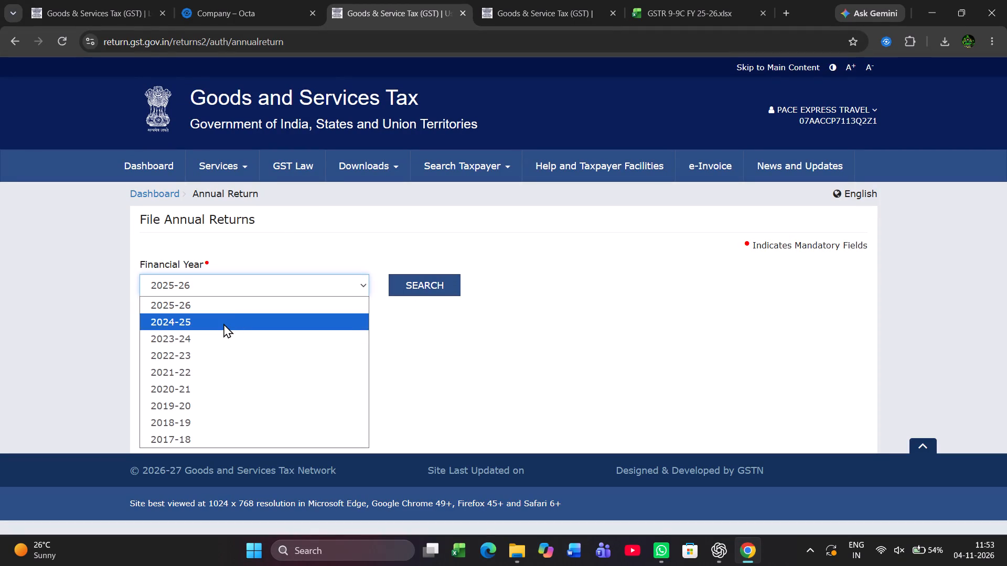
left_click(223, 323)
left_click(420, 286)
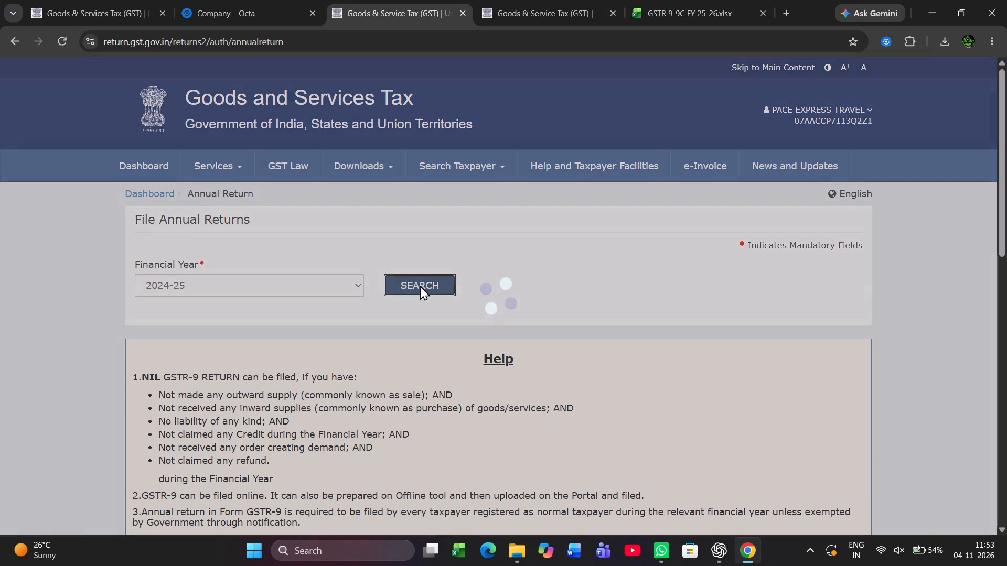
scroll(407, 360, "down", 2)
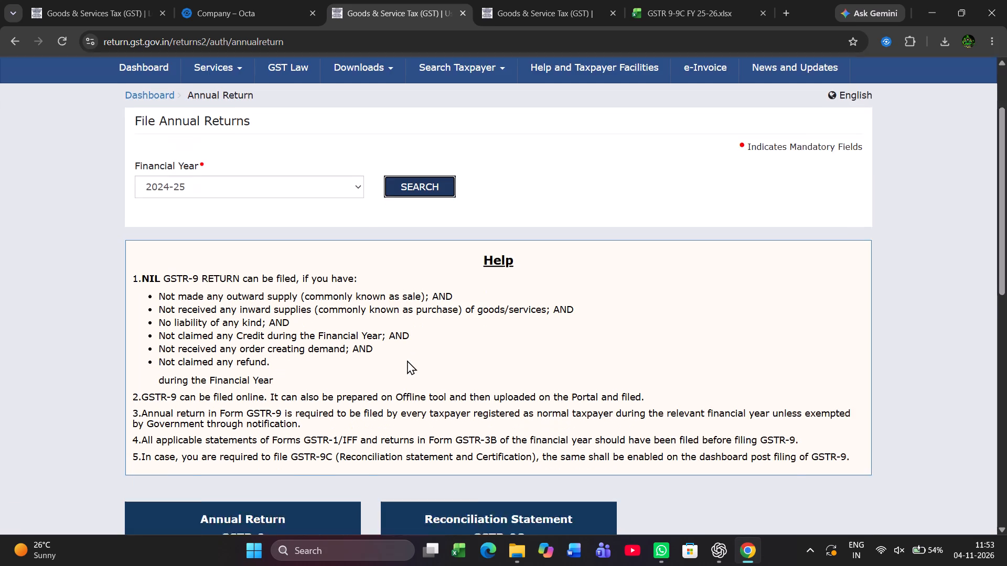
scroll(407, 360, "down", 3)
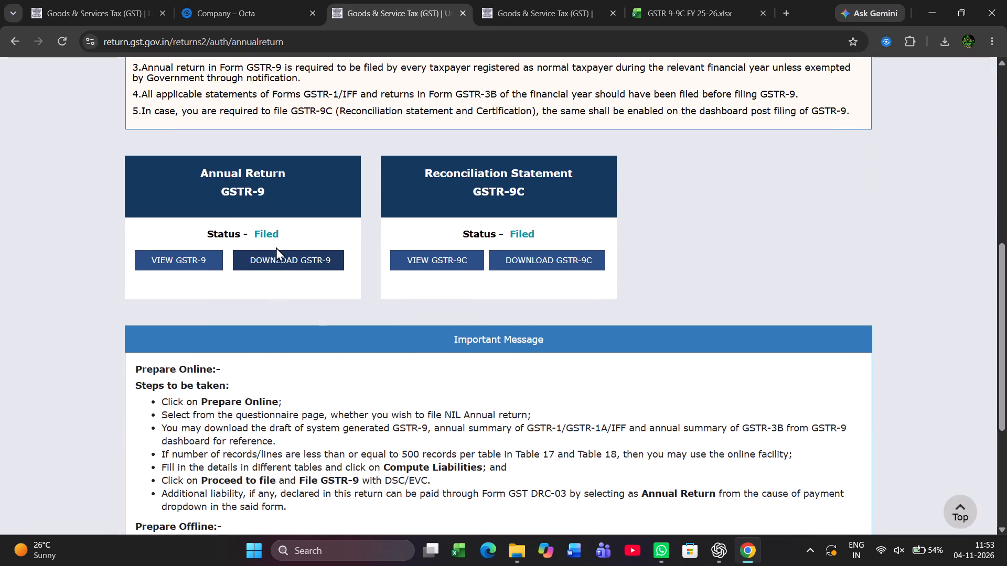
left_click(298, 259)
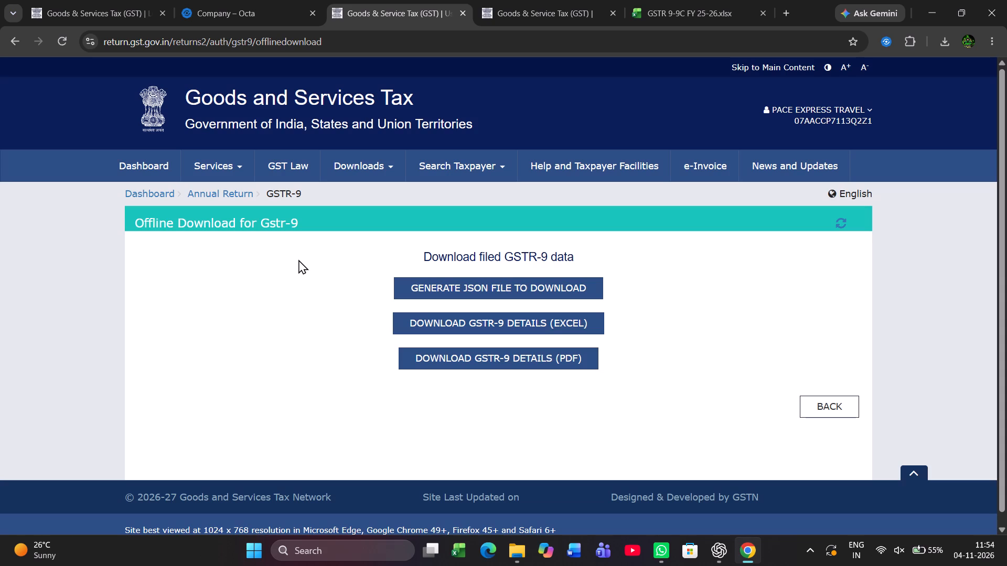
left_click(517, 358)
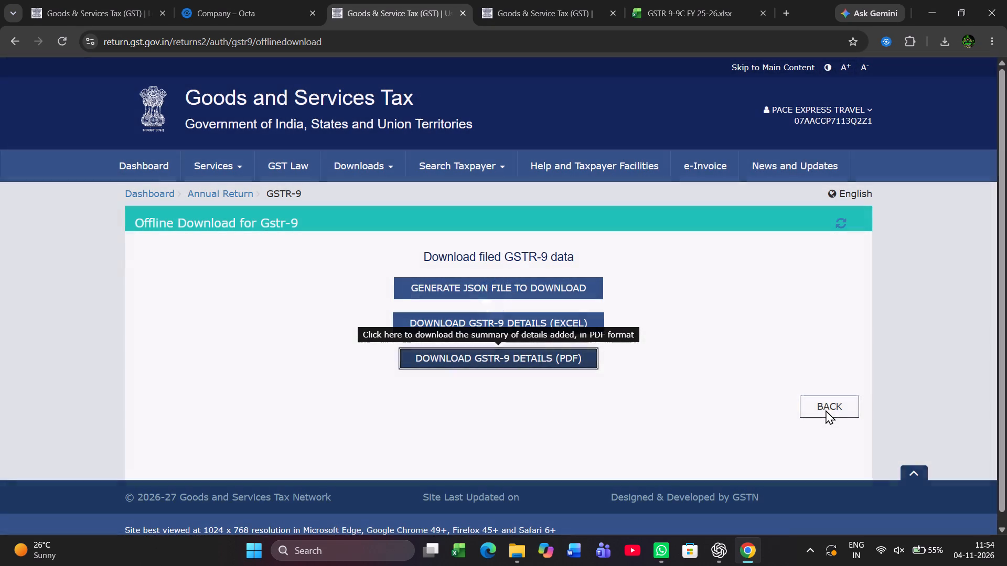
left_click(826, 410)
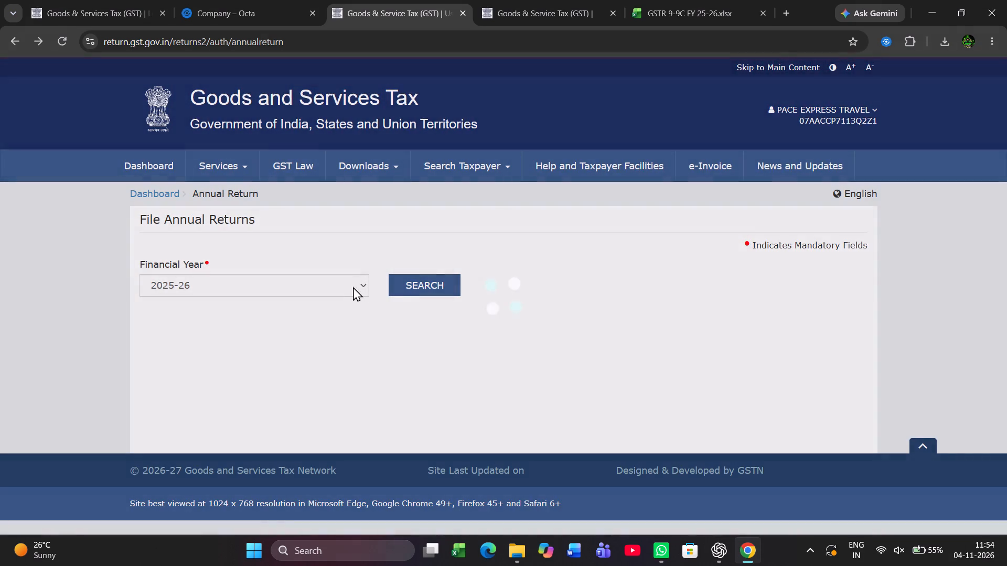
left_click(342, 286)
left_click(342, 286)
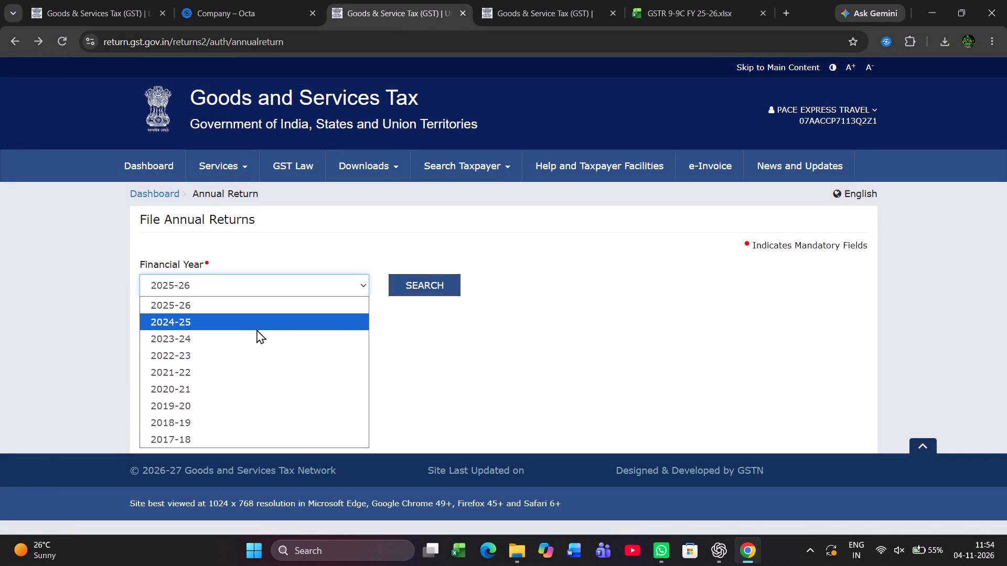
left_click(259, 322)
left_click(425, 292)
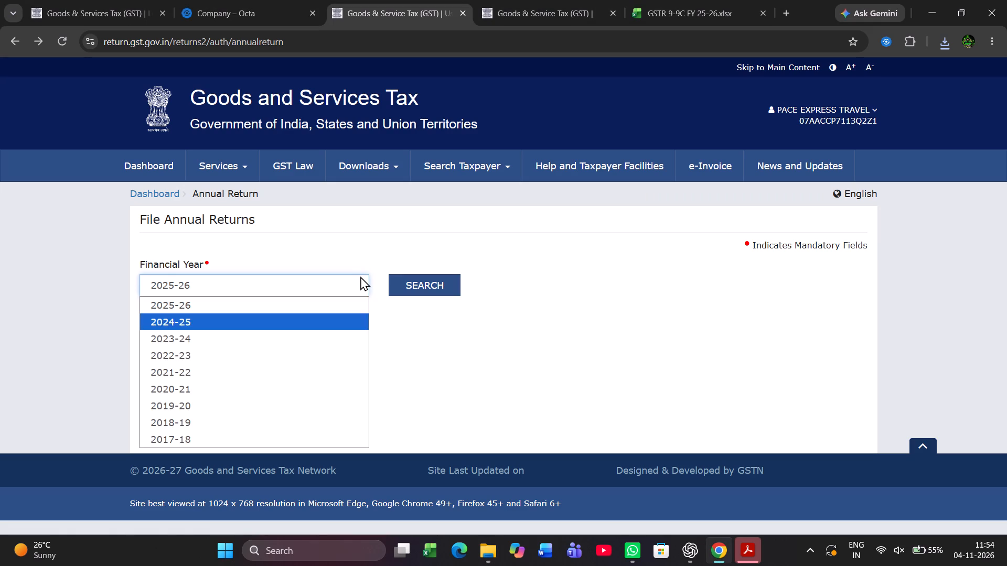
key("Return")
left_click(426, 279)
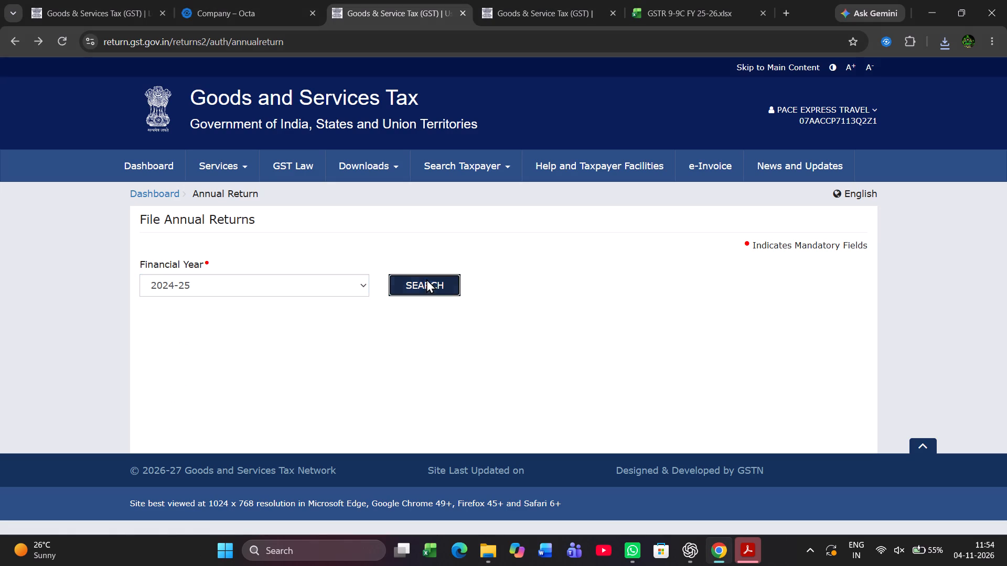
scroll(540, 360, "down", 1)
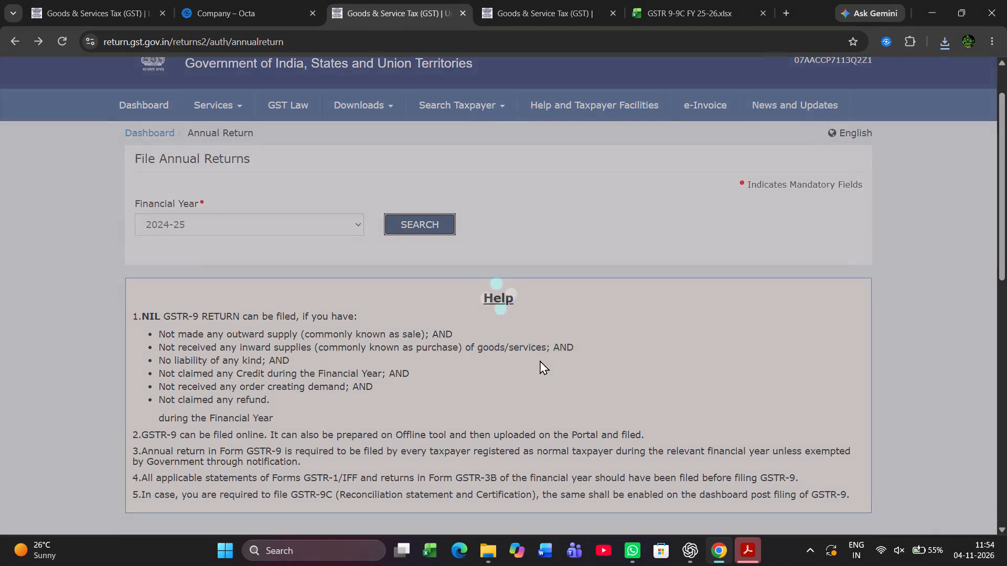
scroll(540, 360, "down", 2)
left_click(533, 355)
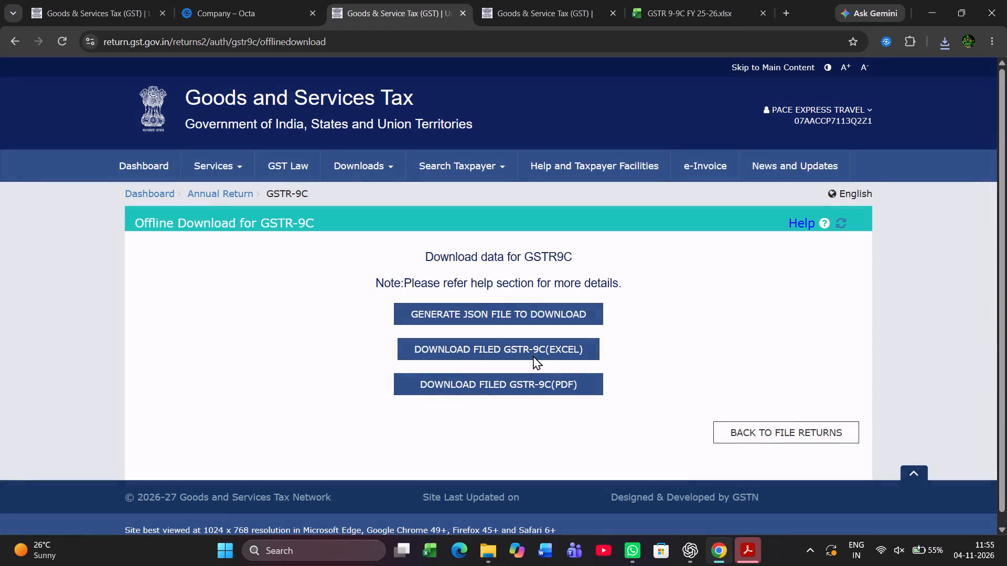
left_click(516, 385)
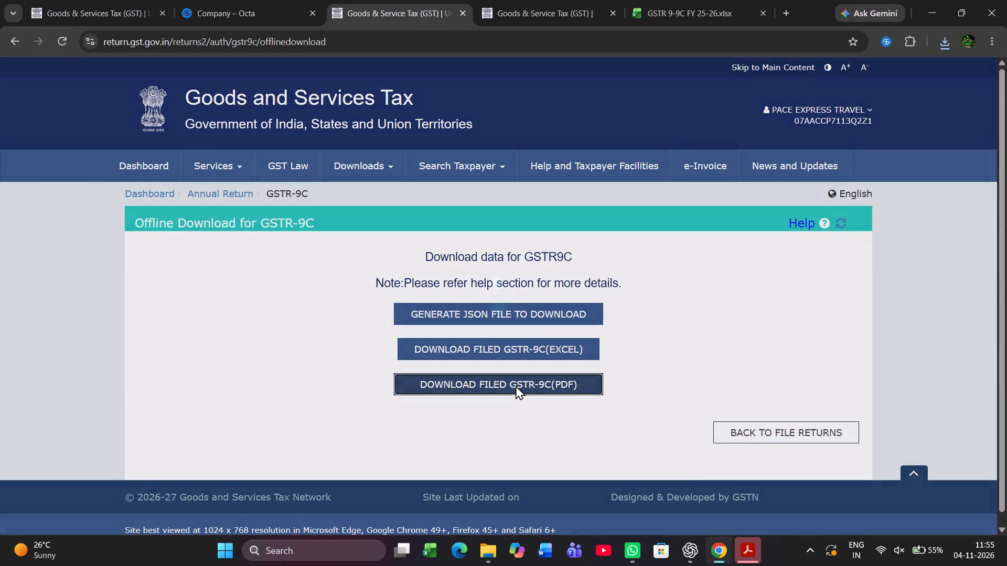
left_click(780, 433)
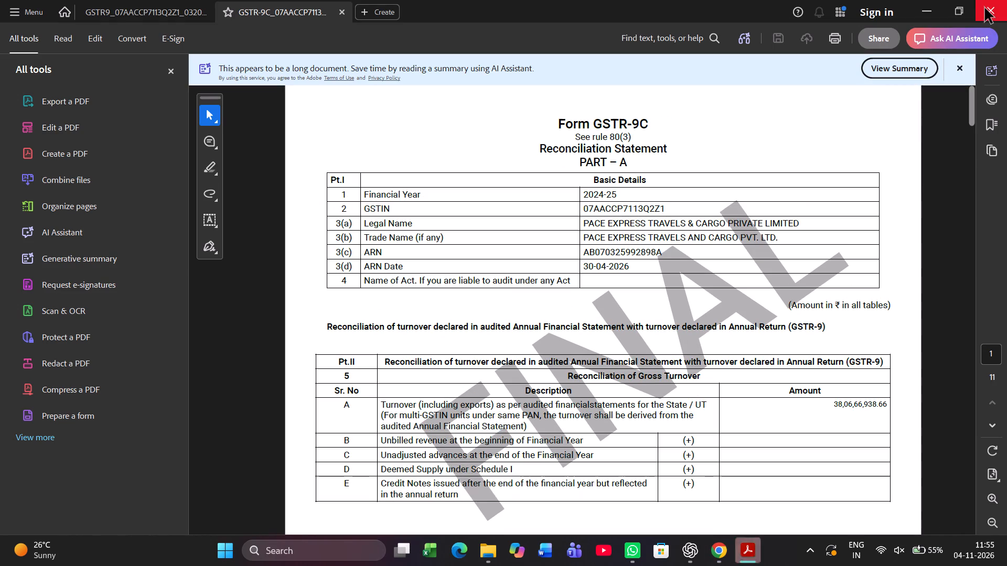
left_click(985, 8)
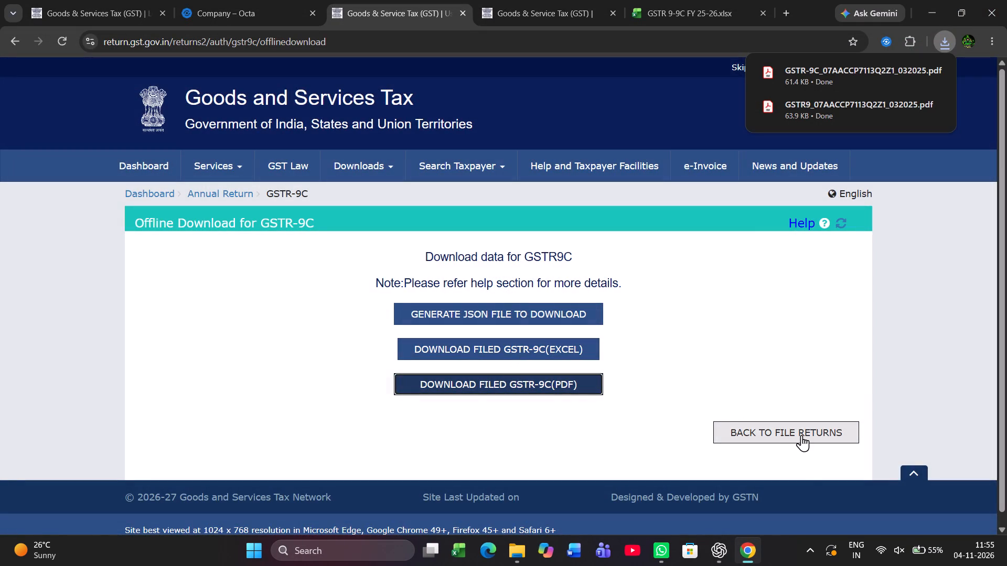
Open the 2025-26 GSTR-9 for online preparation and download its system computed, GSTR-1/1A/IFF and GSTR-3B summaries as PDF.
left_click(806, 434)
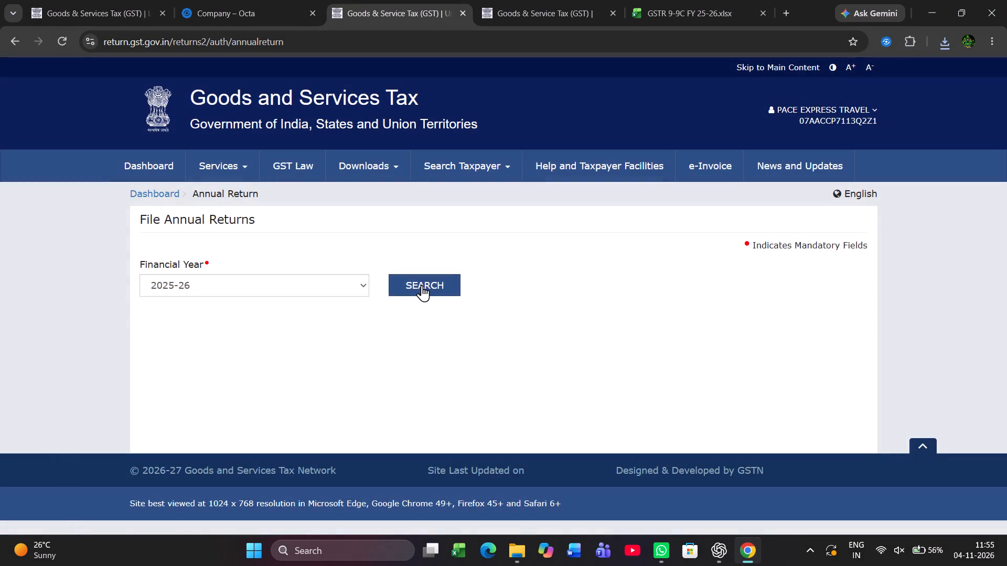
left_click(422, 285)
scroll(275, 398, "down", 5)
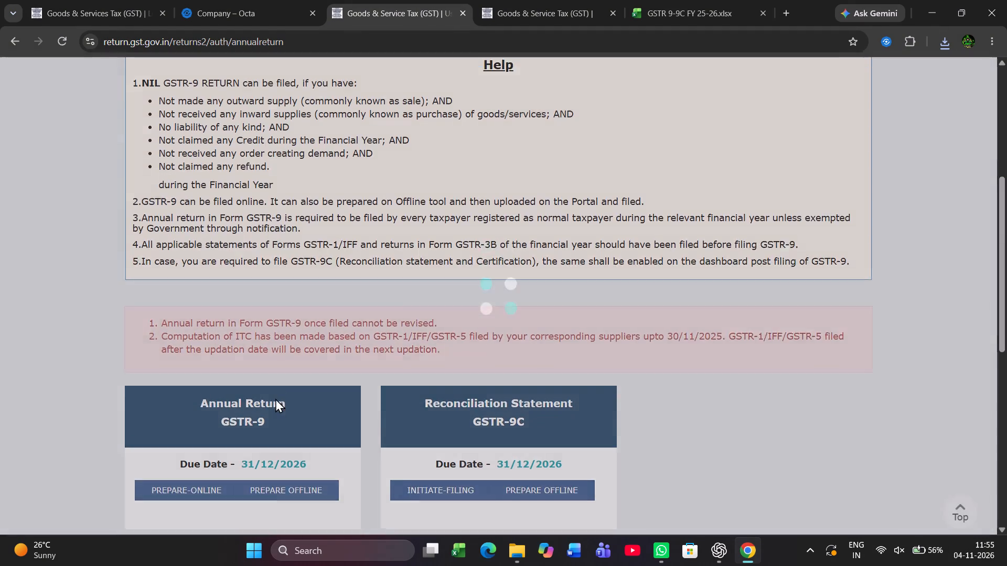
left_click(295, 389)
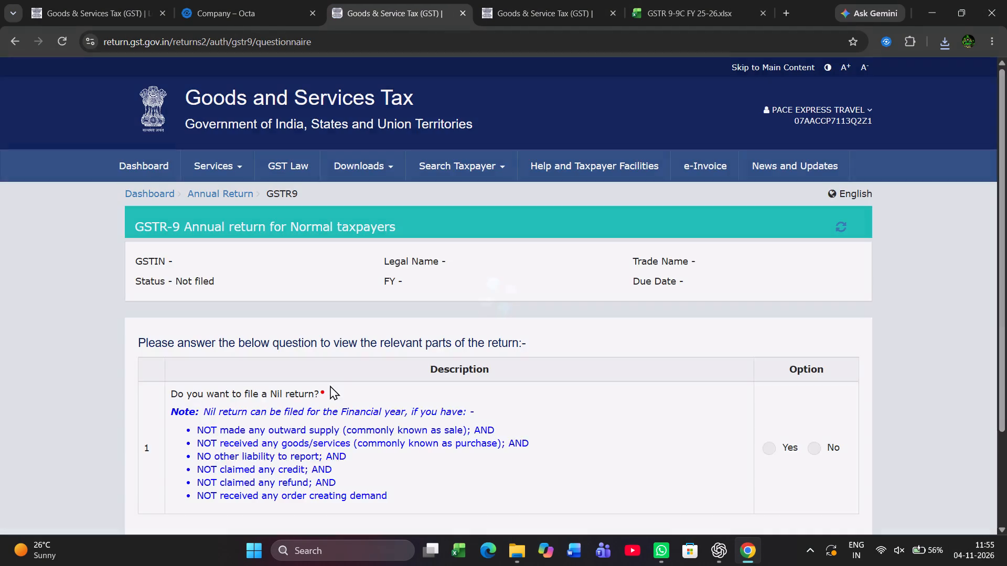
scroll(627, 401, "down", 3)
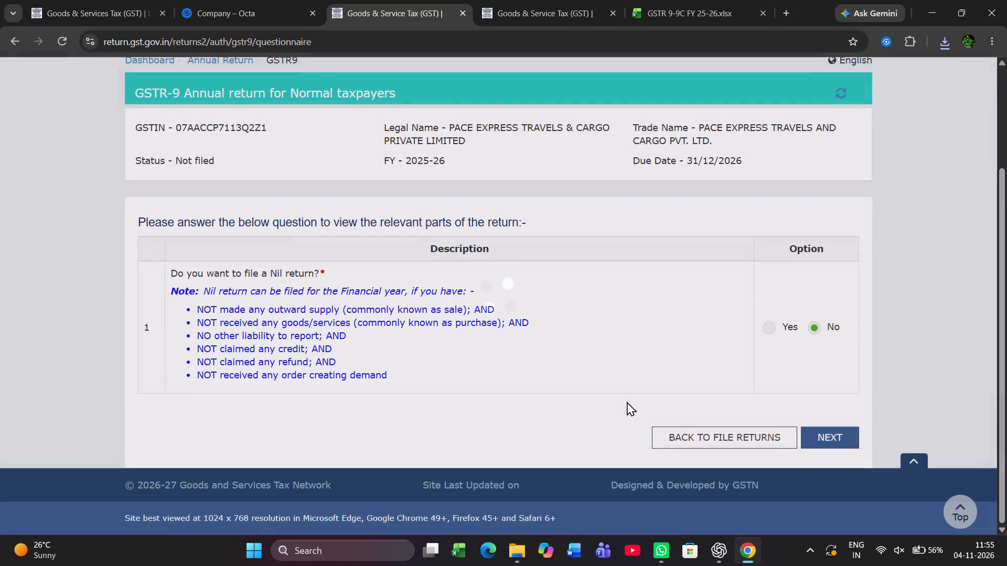
left_click(828, 443)
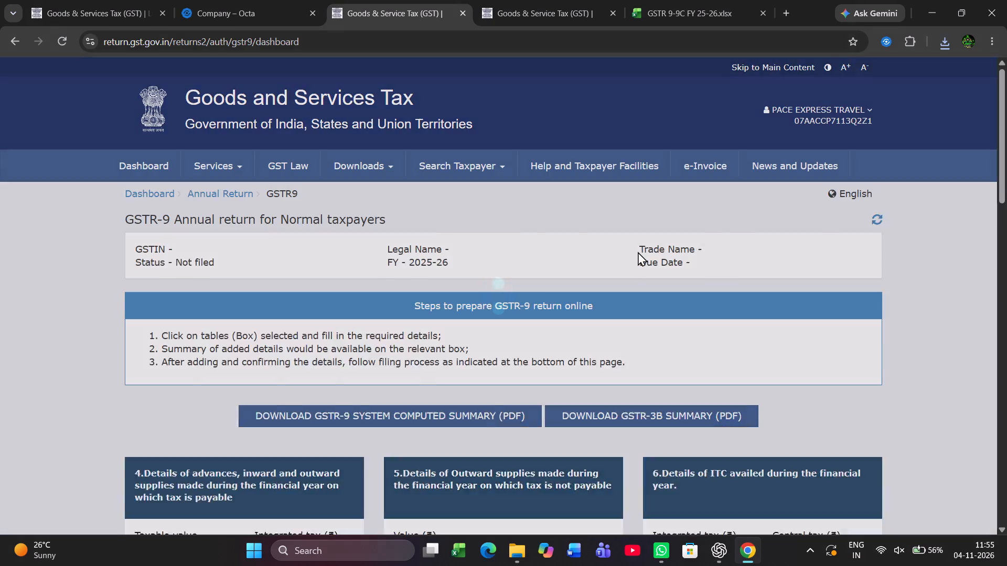
scroll(638, 252, "down", 2)
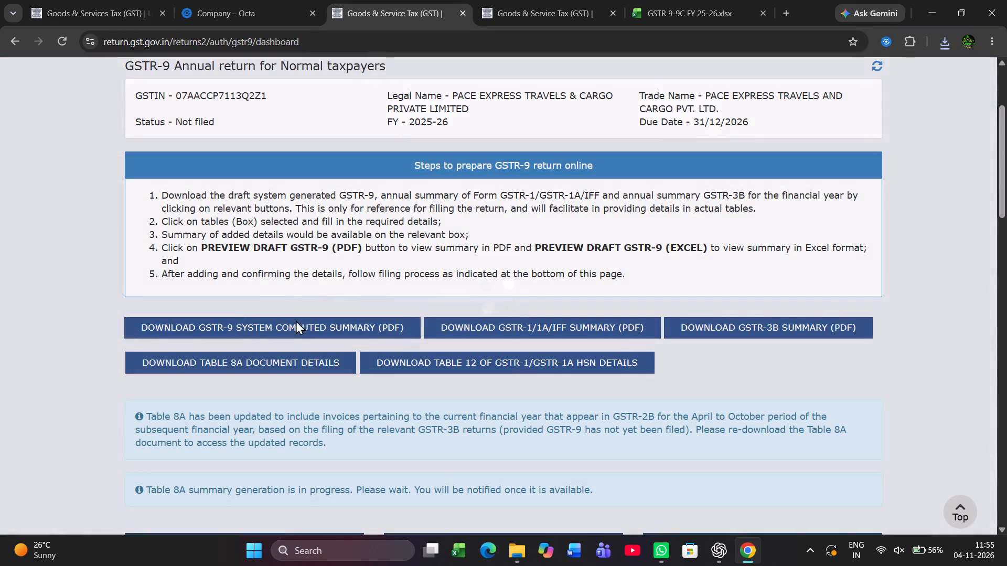
left_click(294, 320)
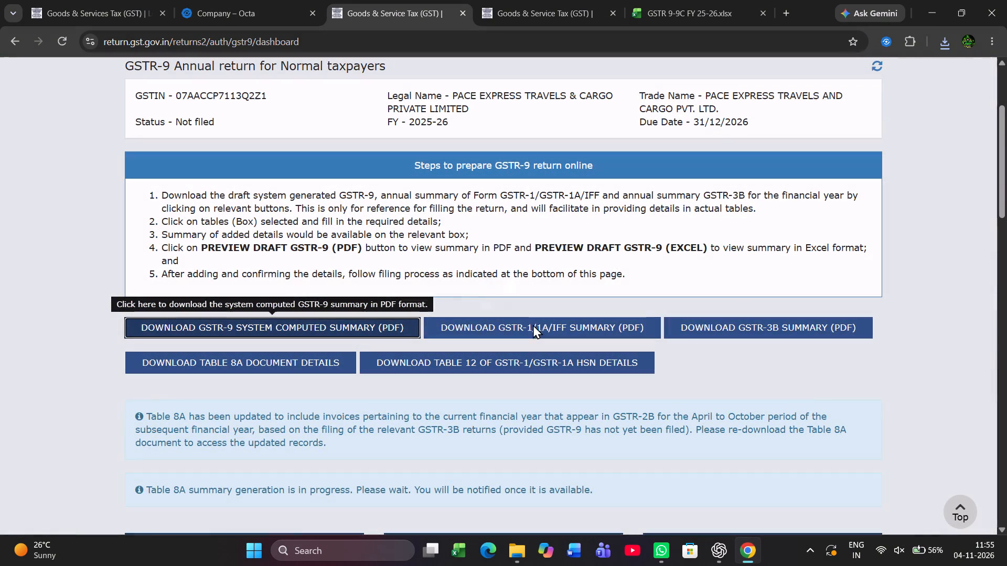
left_click(534, 324)
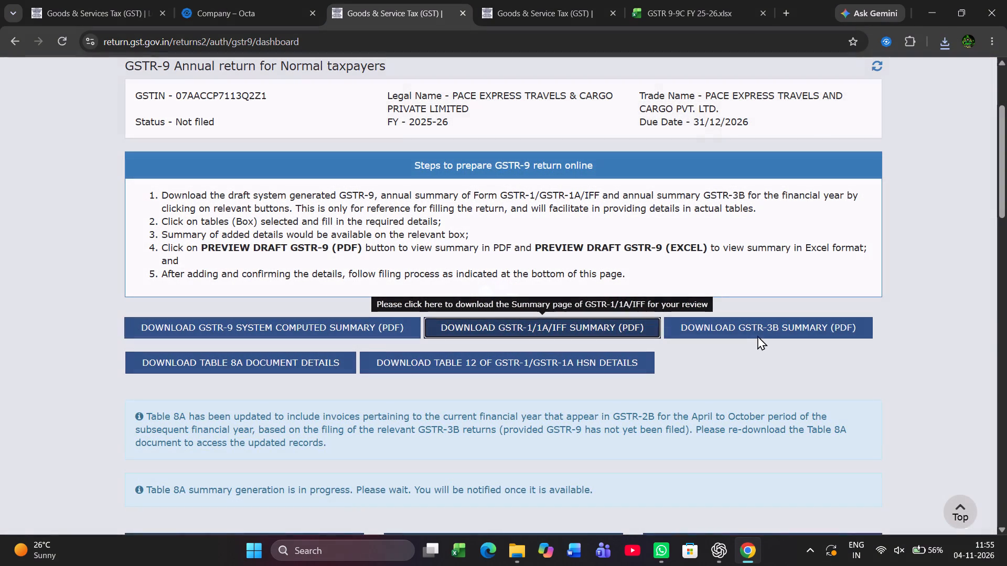
left_click(757, 335)
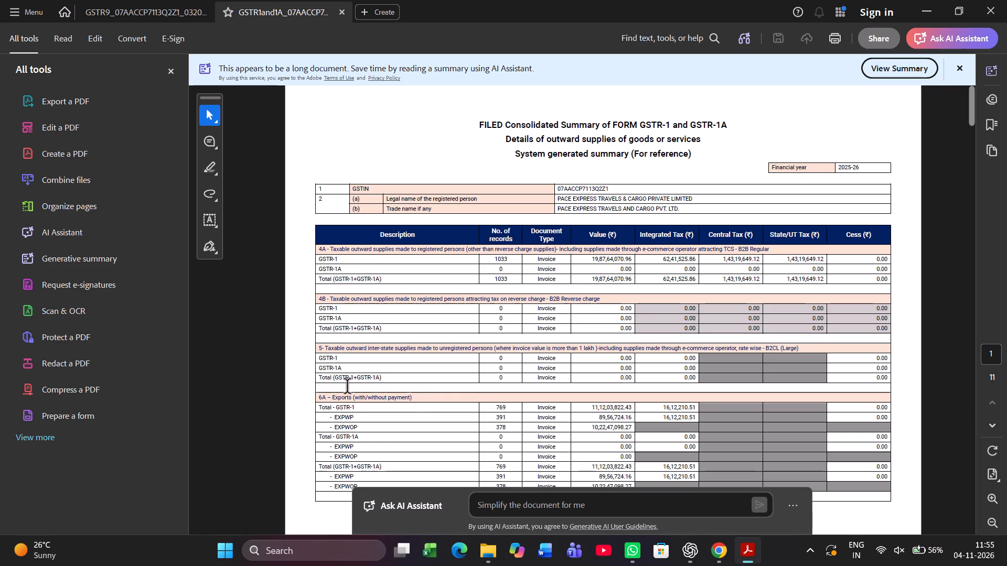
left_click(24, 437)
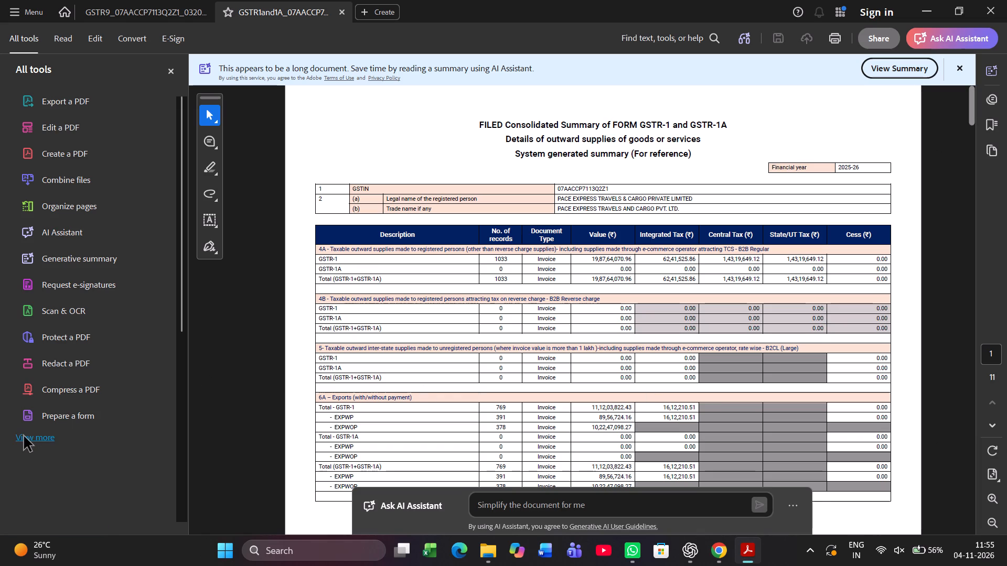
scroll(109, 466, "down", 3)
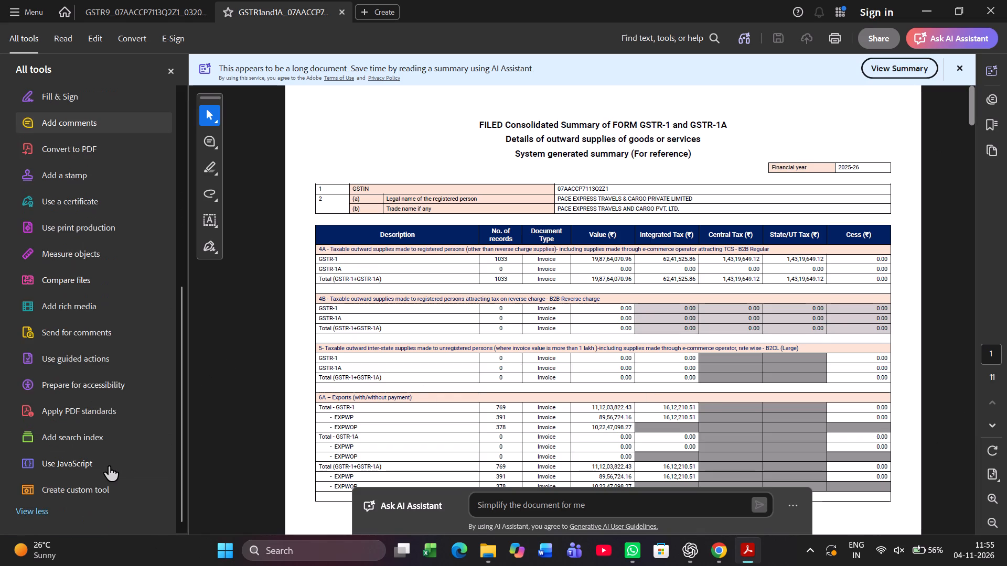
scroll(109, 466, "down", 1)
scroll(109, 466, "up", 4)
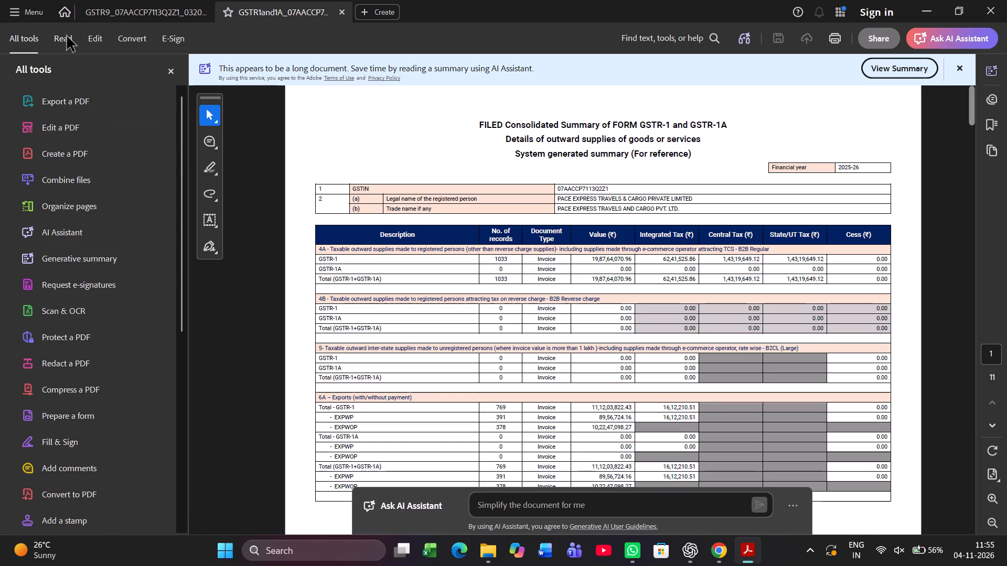
Examine the description, security, fonts and advanced document properties of the 2025-26 GSTR-1/1A summary PDF, and close the opened PDFs.
left_click(18, 16)
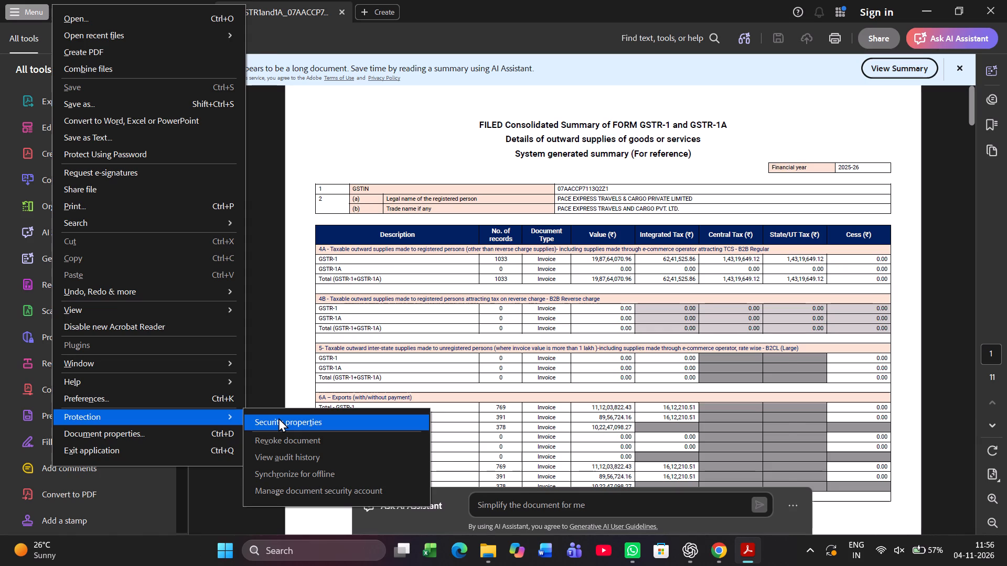
left_click(278, 418)
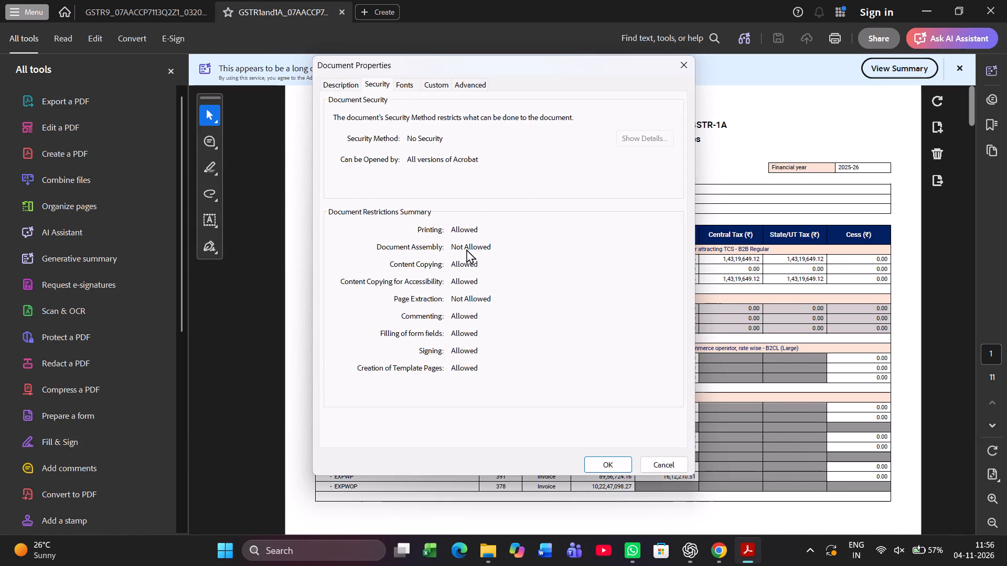
left_click(345, 85)
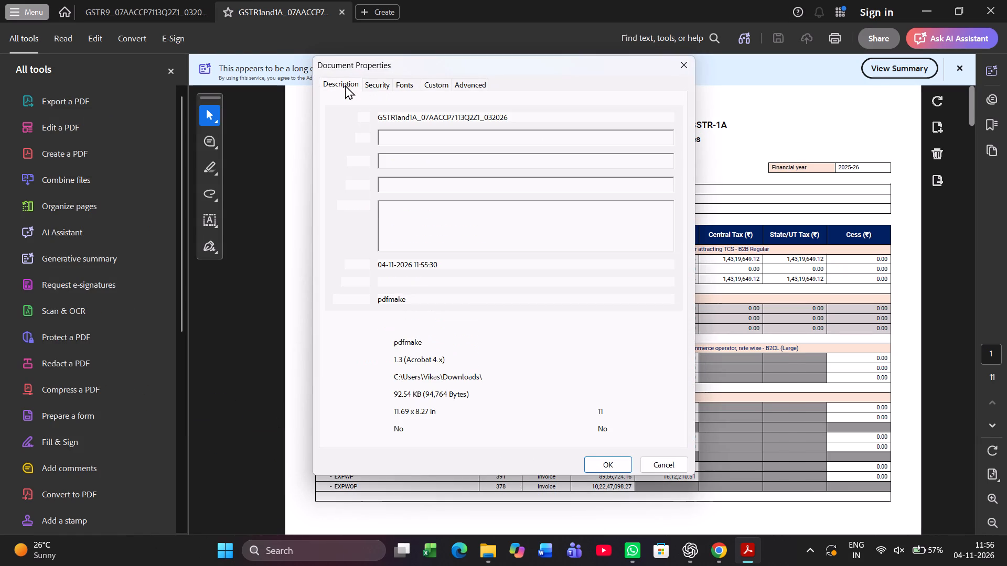
scroll(411, 338, "down", 3)
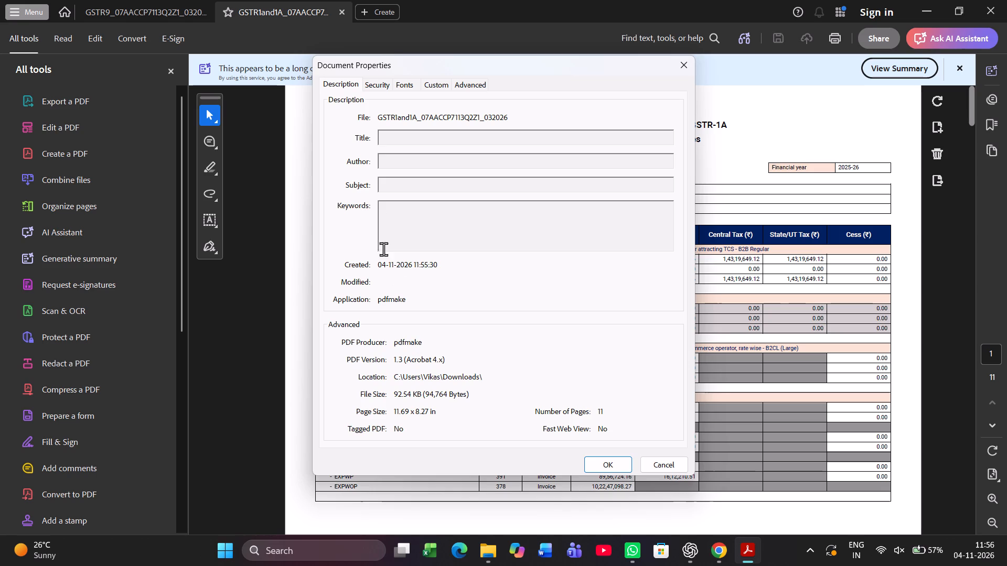
left_click(377, 86)
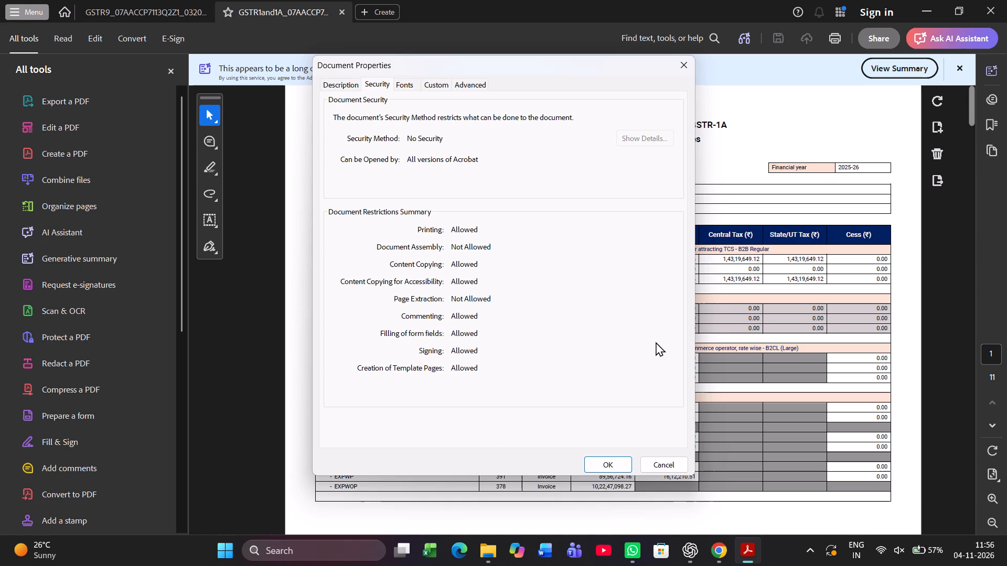
left_click(431, 84)
left_click(415, 85)
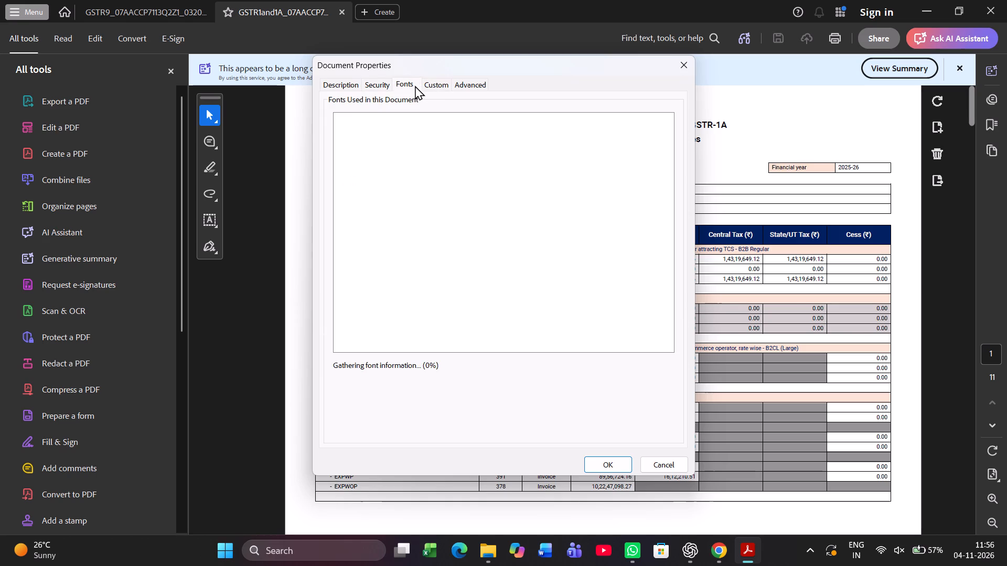
left_click(464, 88)
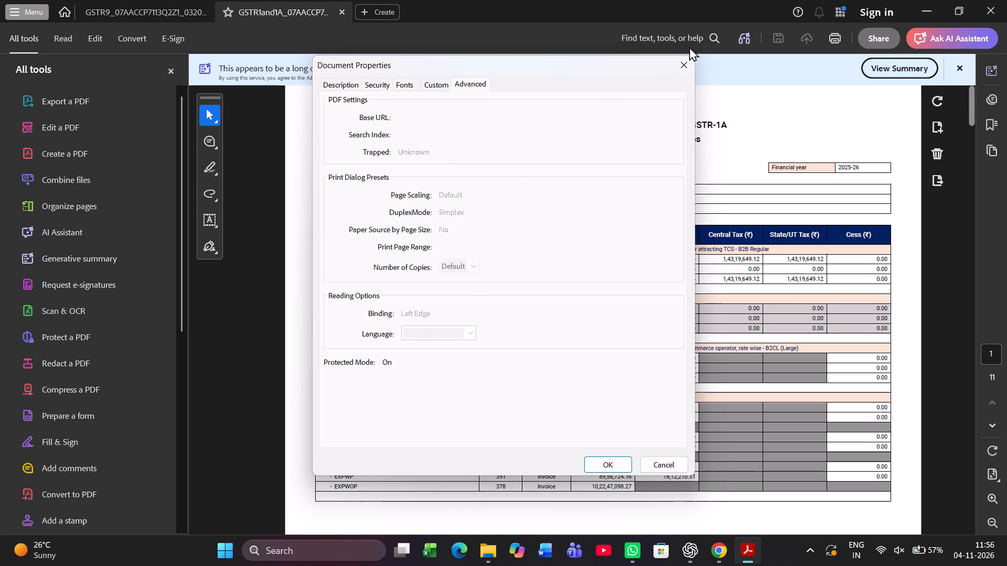
left_click(683, 66)
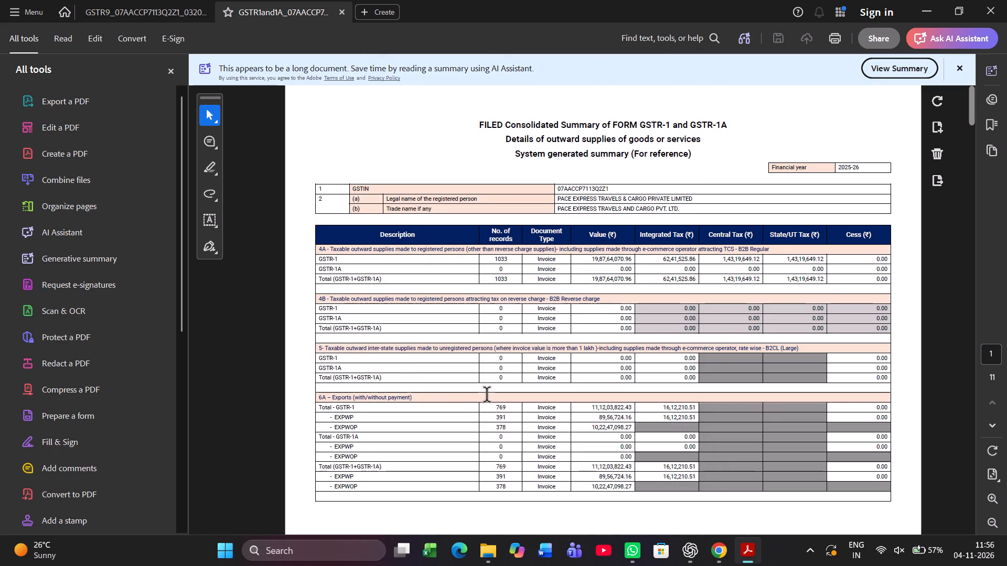
scroll(487, 396, "down", 2)
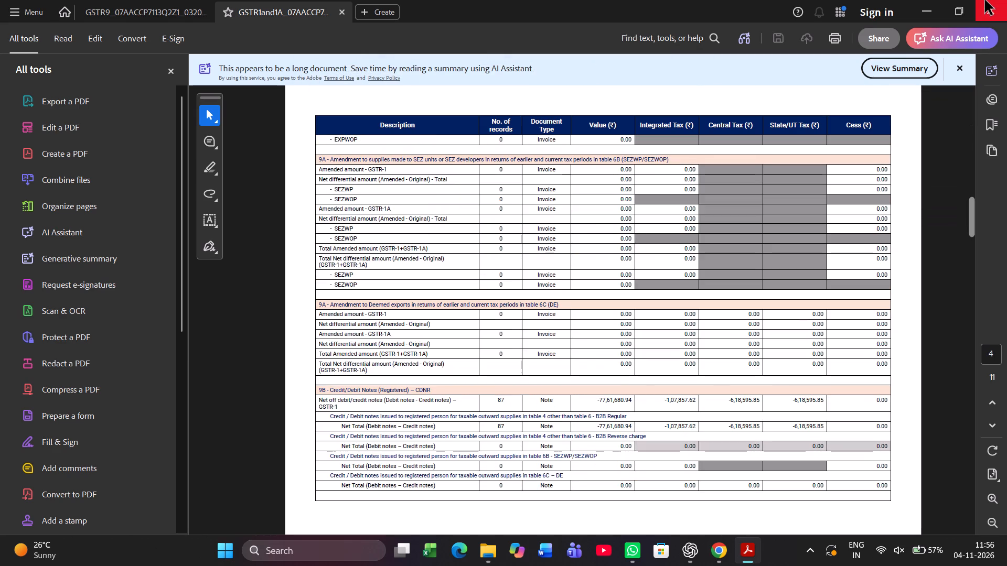
left_click(985, 0)
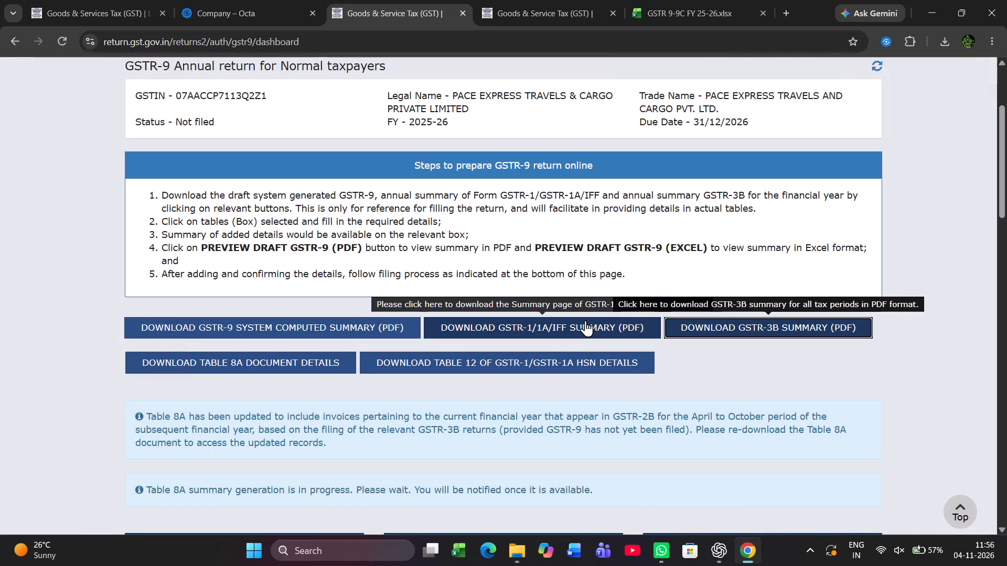
Switch to the Downloads folder and cut the five GST PDFs downloaded today for PACE EXPRESS TRAVELS, from the 2024-25 GSTR-9 through the GSTR-3B summary.
key("alt+Tab")
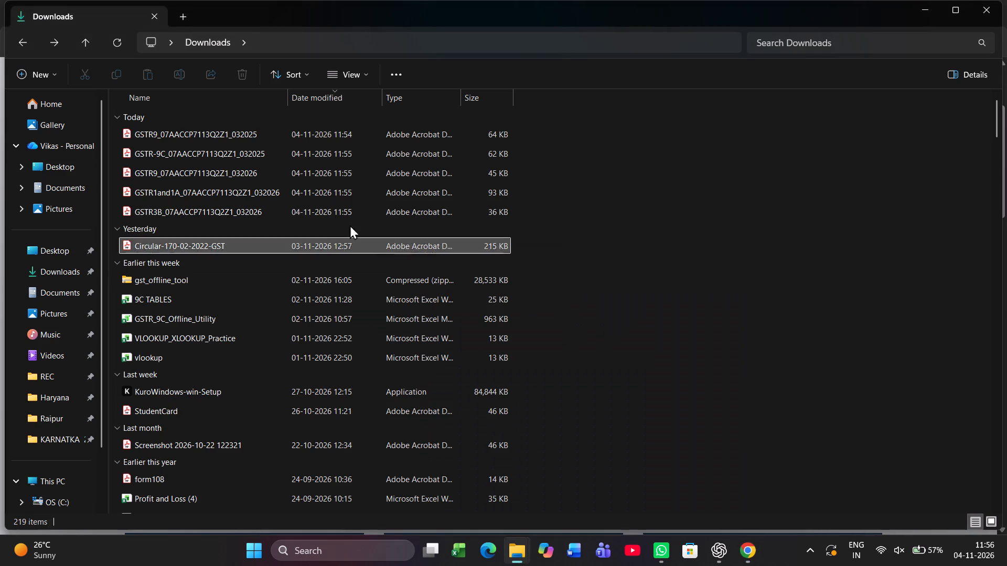
left_click(285, 147)
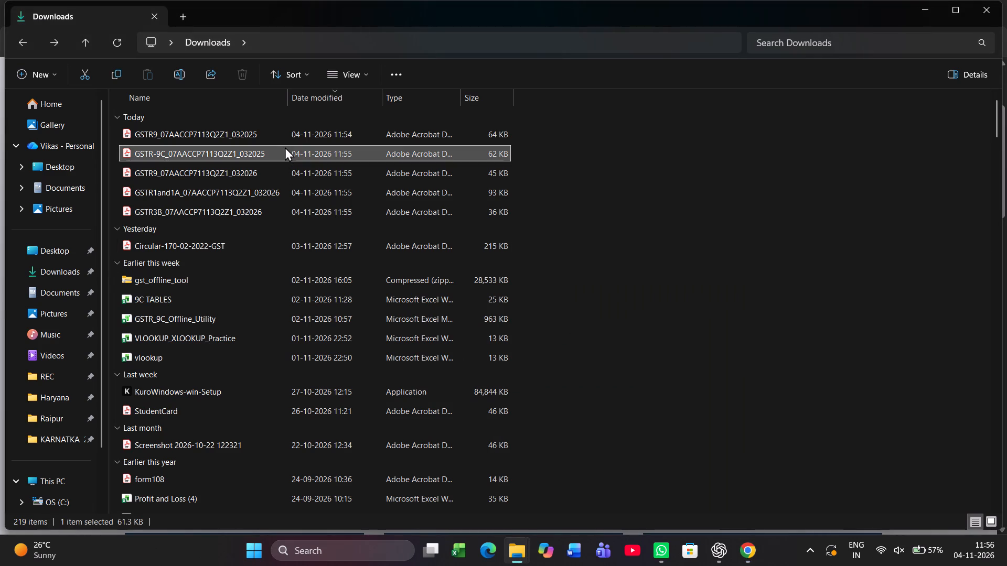
key("Up")
key("shift+Down")
key("shift+Down")
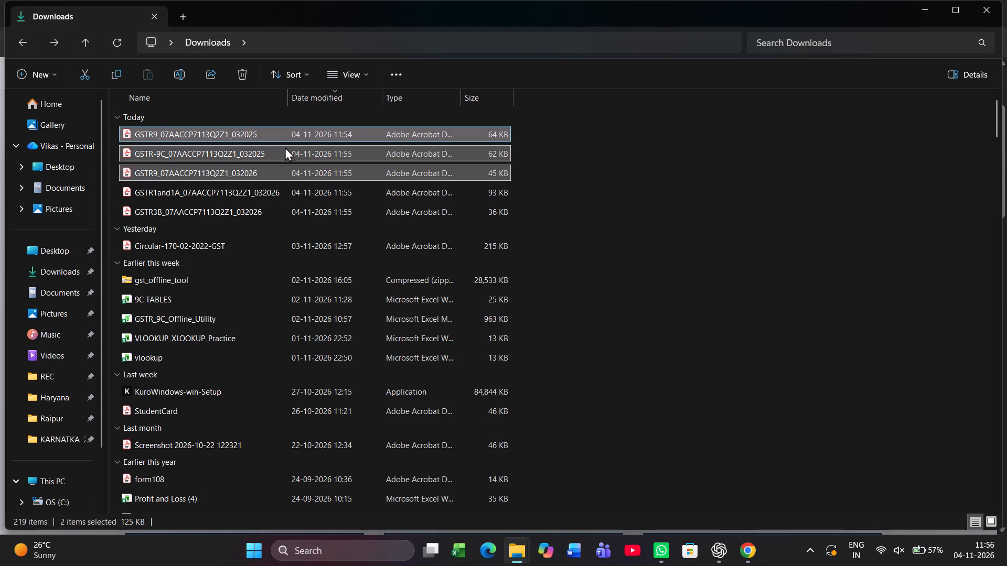
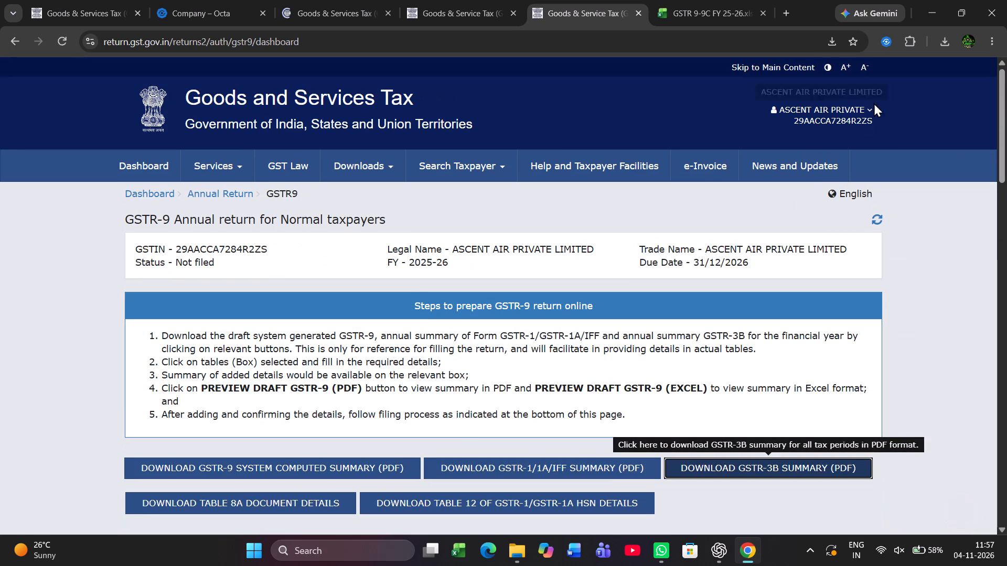
Log out of the ASCENT AIR and PACE EXPRESS TRAVELS GST portal sessions and close both of their tabs.
left_click(861, 109)
left_click(788, 236)
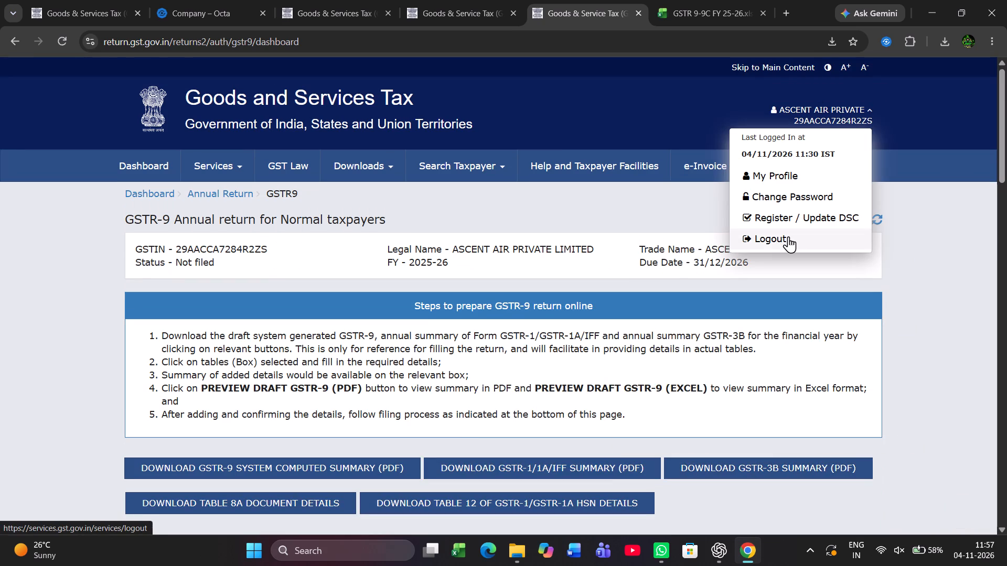
left_click(482, 13)
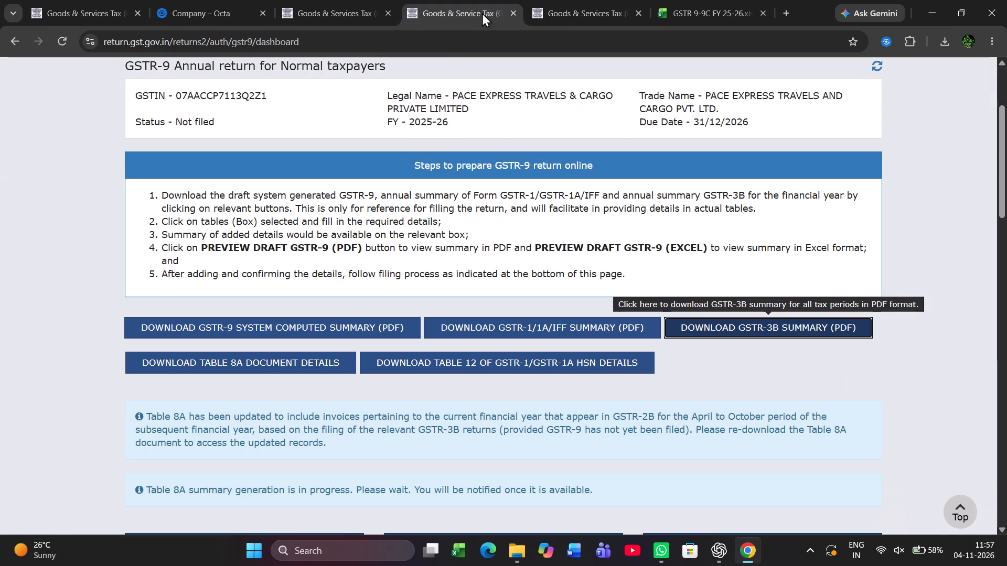
scroll(904, 323, "up", 2)
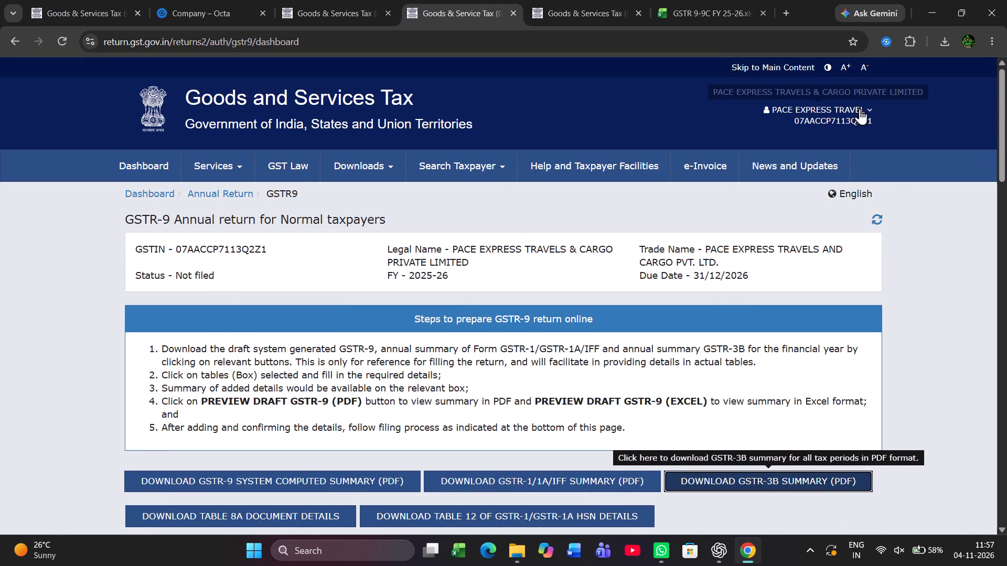
left_click(867, 107)
left_click(784, 235)
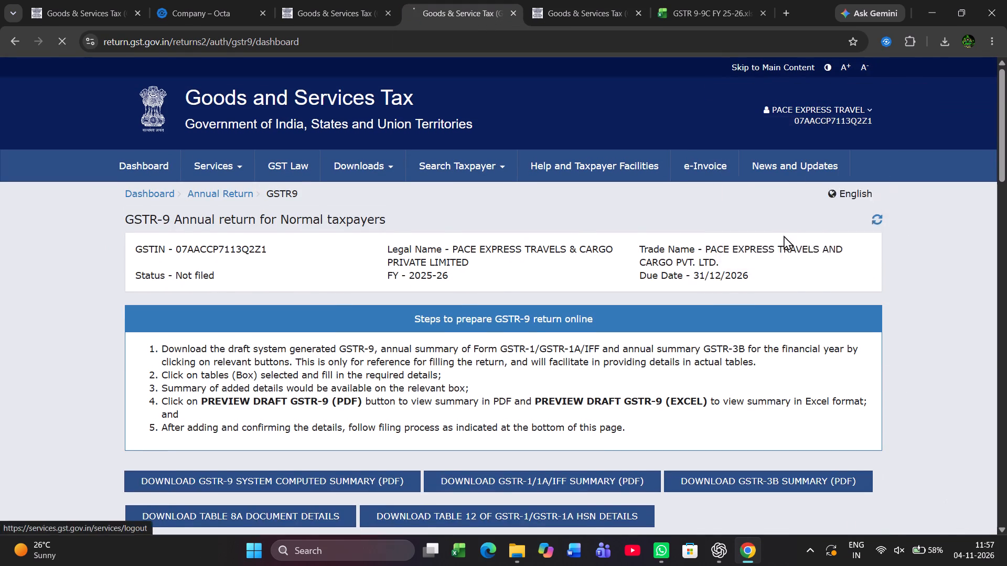
left_click(517, 13)
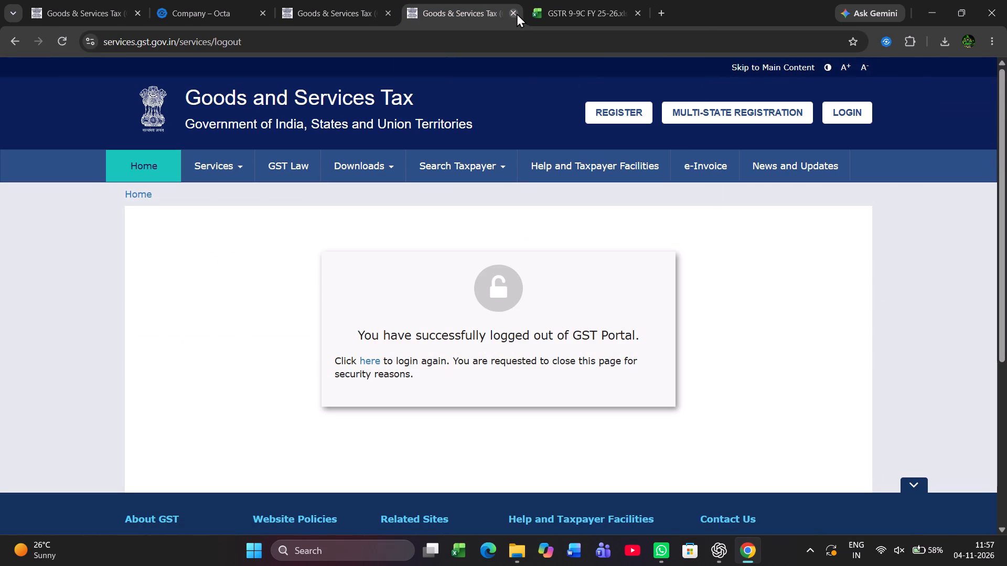
left_click(517, 13)
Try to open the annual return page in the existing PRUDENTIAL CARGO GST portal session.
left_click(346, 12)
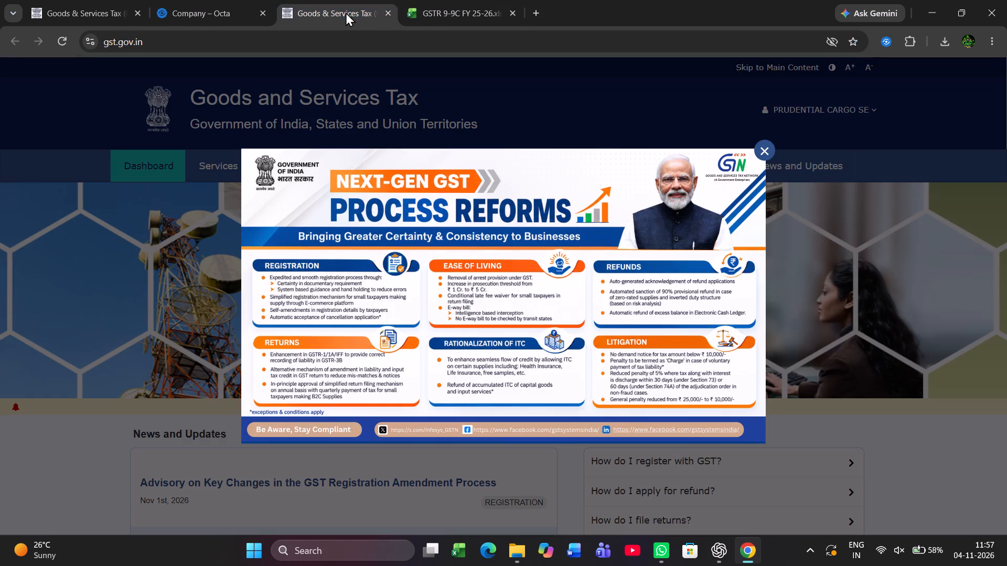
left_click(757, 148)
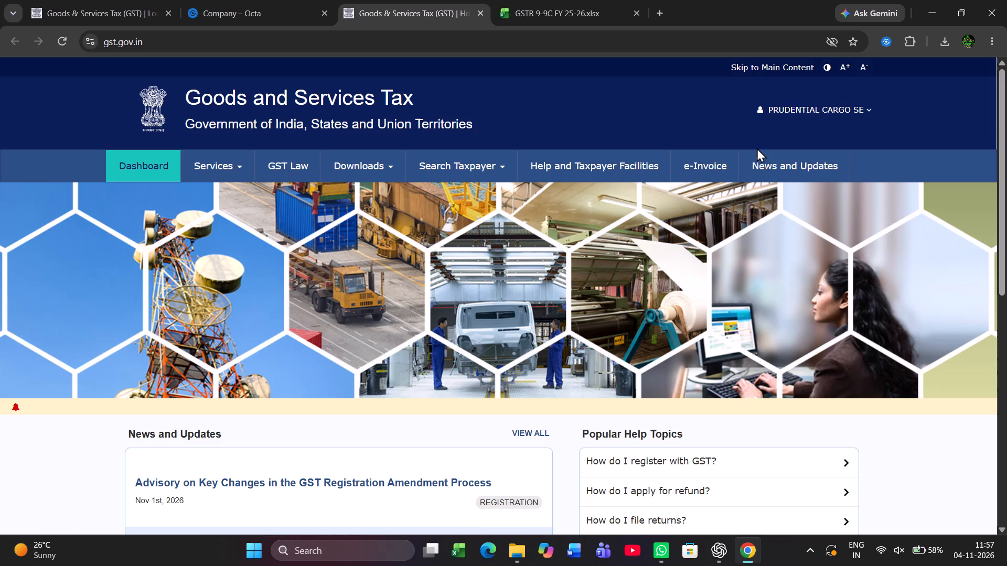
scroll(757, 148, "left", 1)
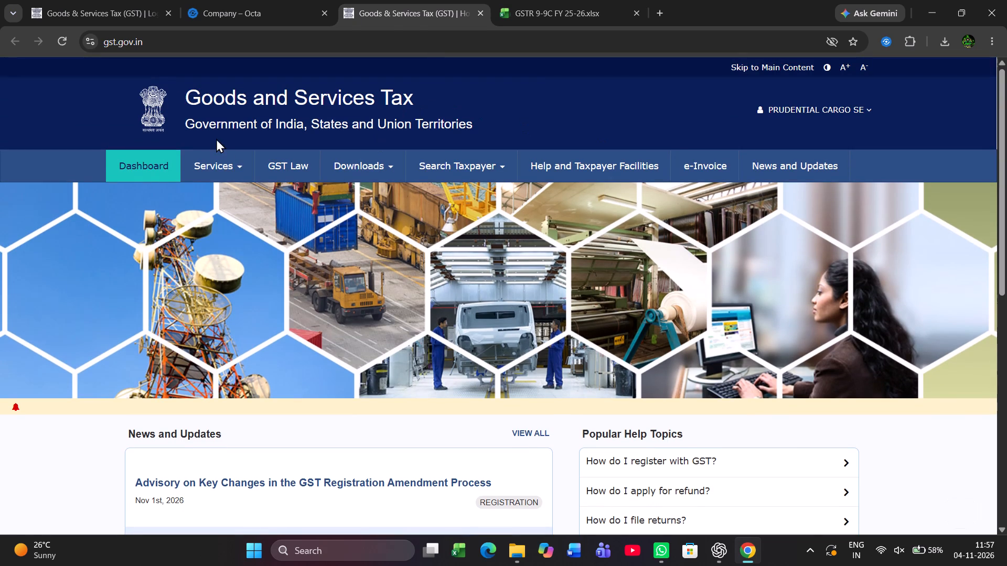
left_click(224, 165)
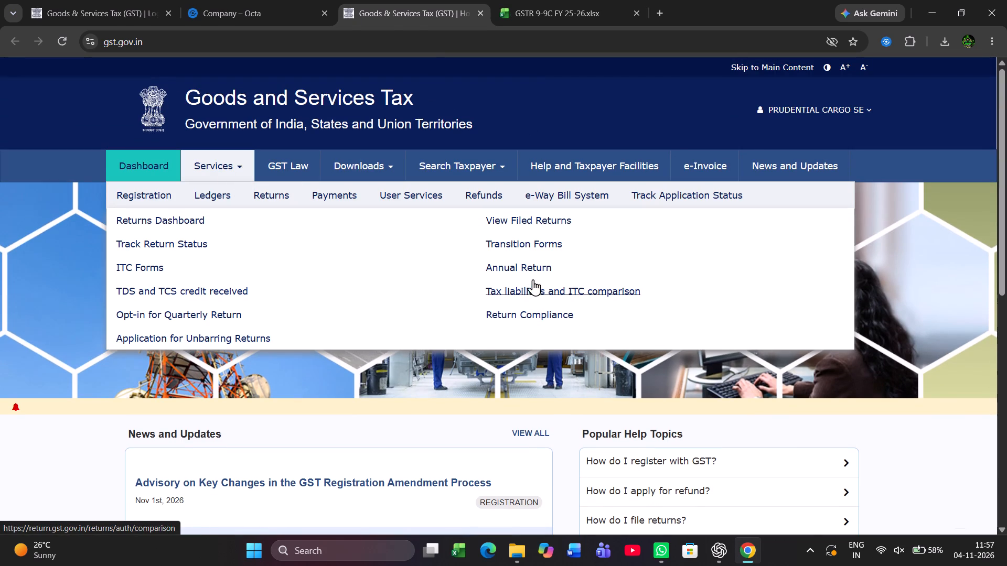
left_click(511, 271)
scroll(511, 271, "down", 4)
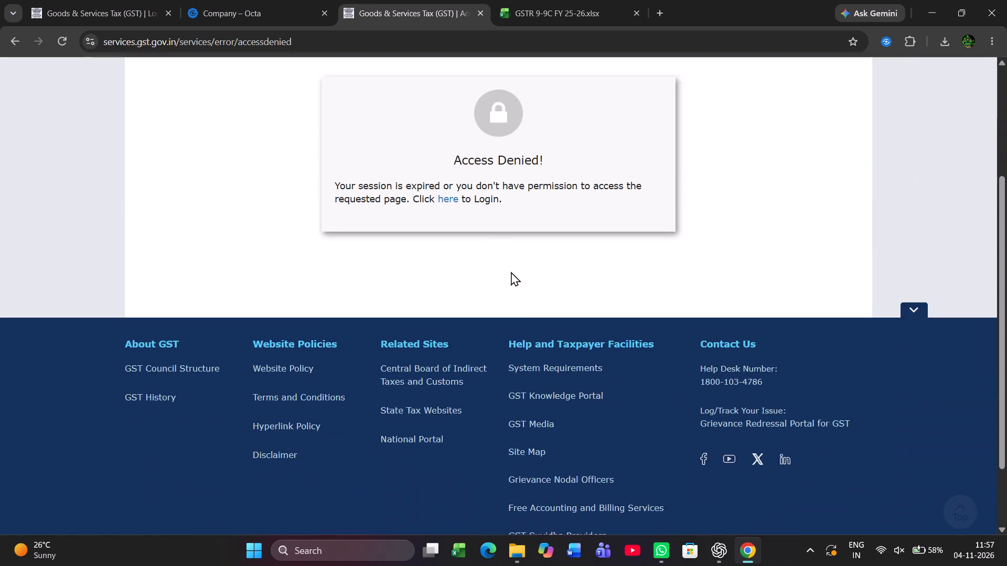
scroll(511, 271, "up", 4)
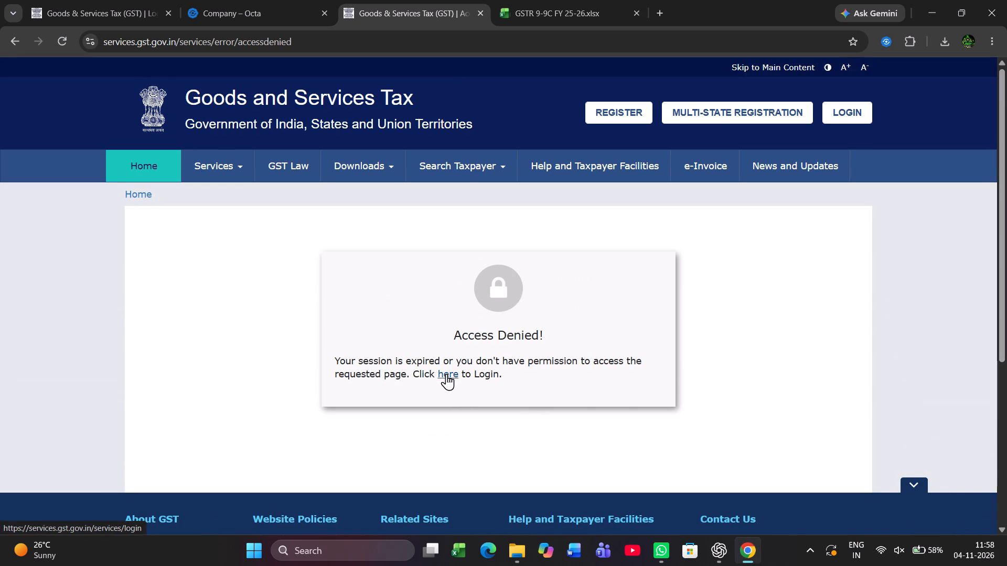
Log in to the GST portal for PRUDENTIAL's Delhi GSTIN through Octa, closing the old portal tab and dismissing the home page banner.
left_click(283, 18)
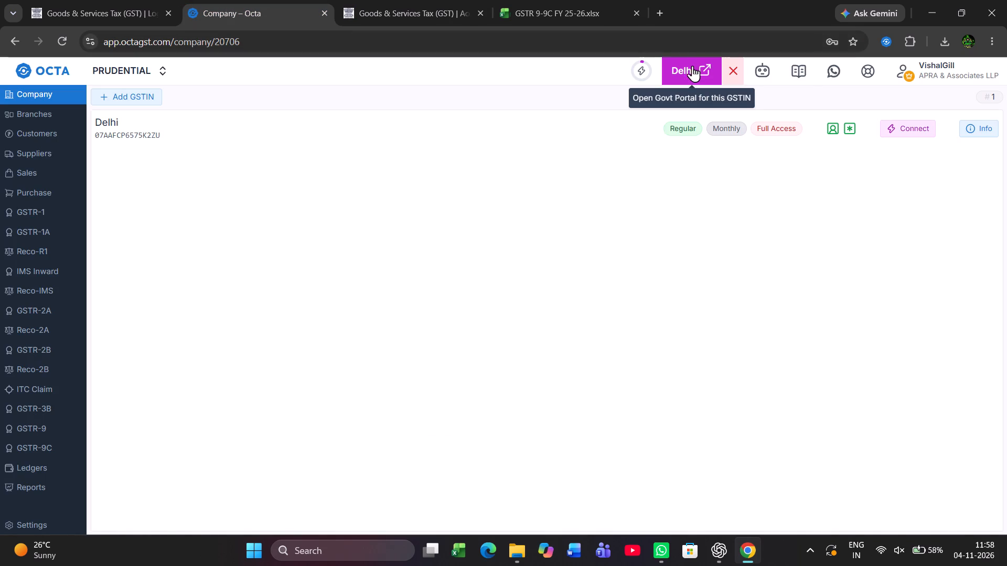
left_click(692, 70)
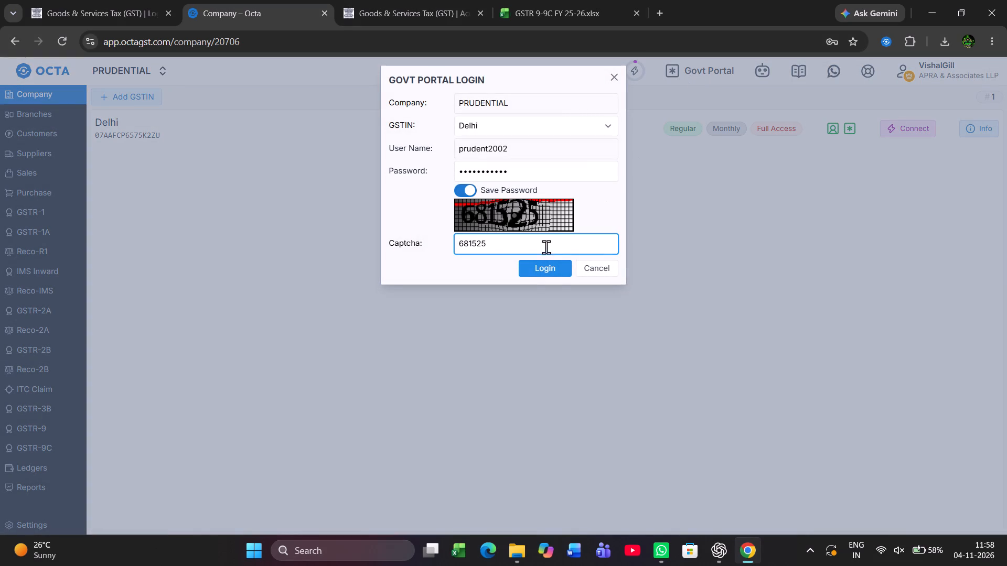
left_click(552, 271)
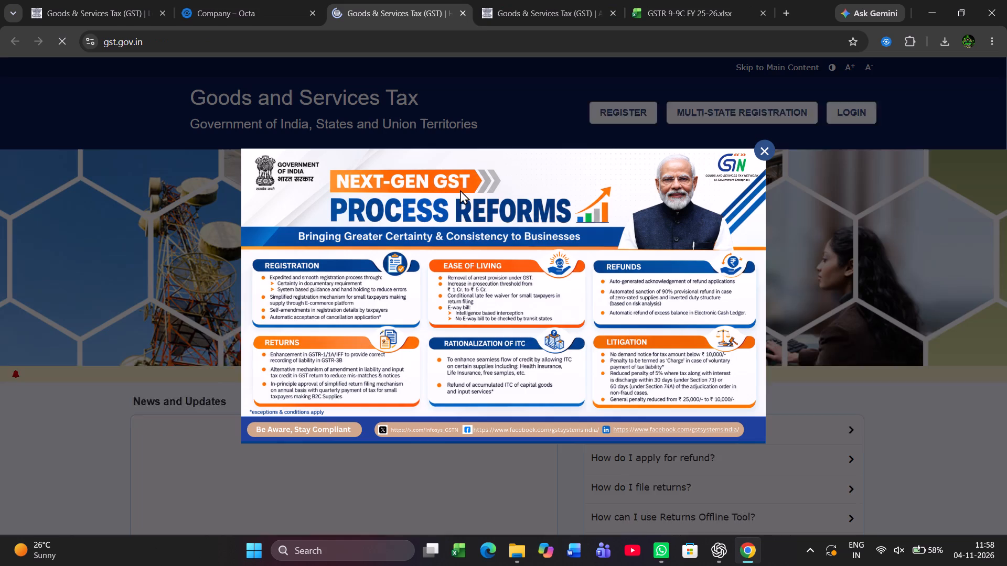
left_click(552, 4)
left_click(613, 16)
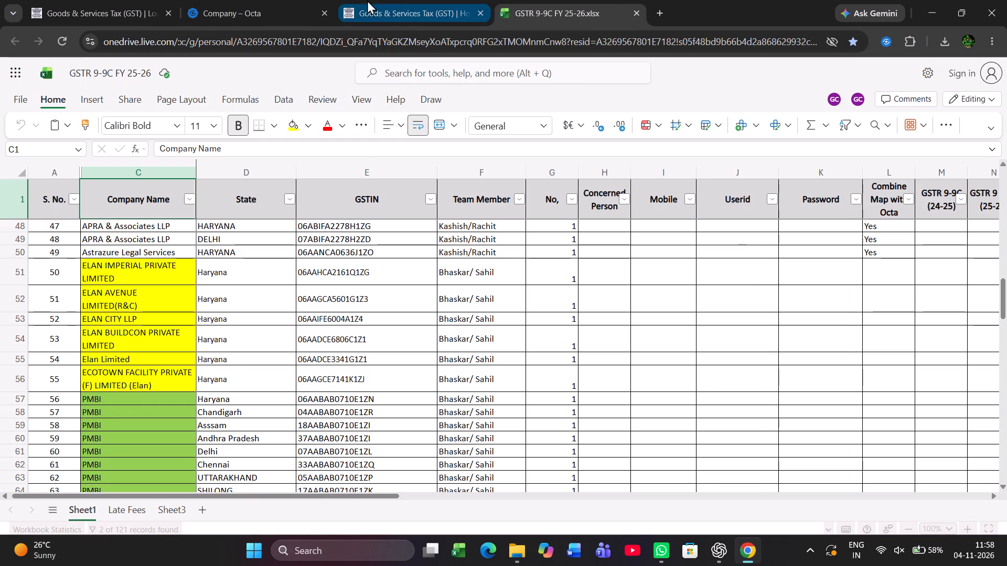
left_click(408, 7)
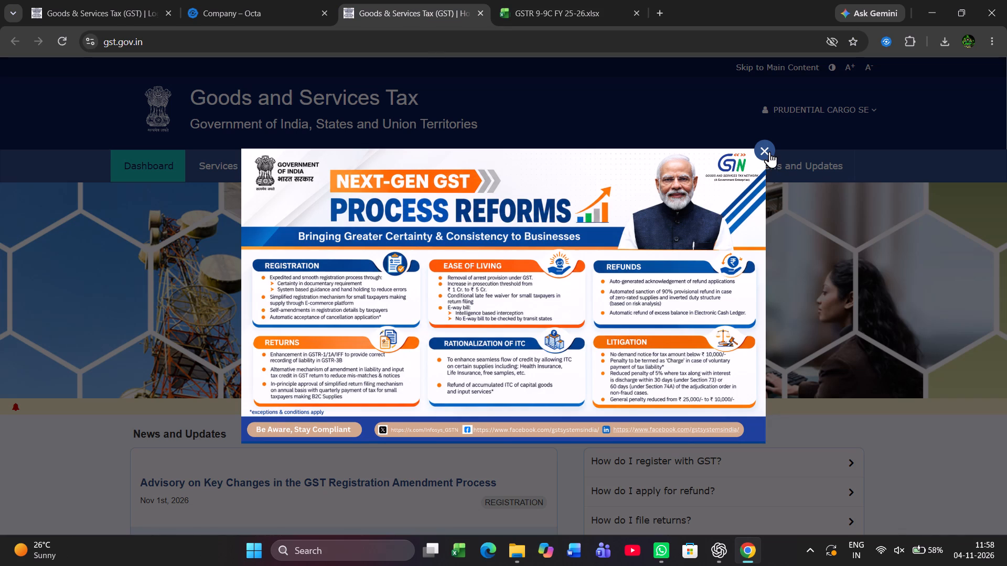
left_click(769, 151)
Search PRUDENTIAL's 2024-25 annual returns, download the filed GSTR-9 details as PDF, and close the opened PDF.
left_click(239, 166)
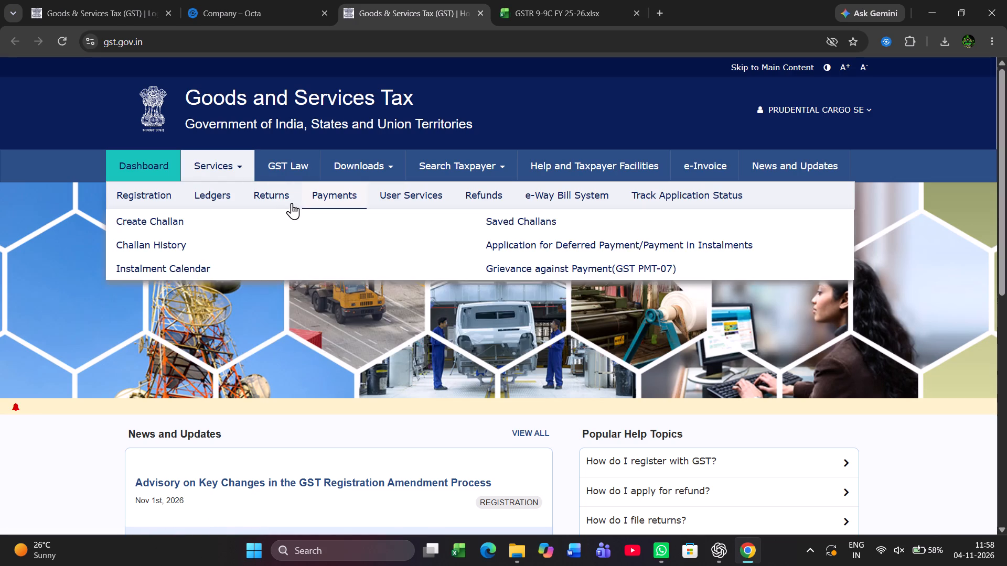
left_click(510, 263)
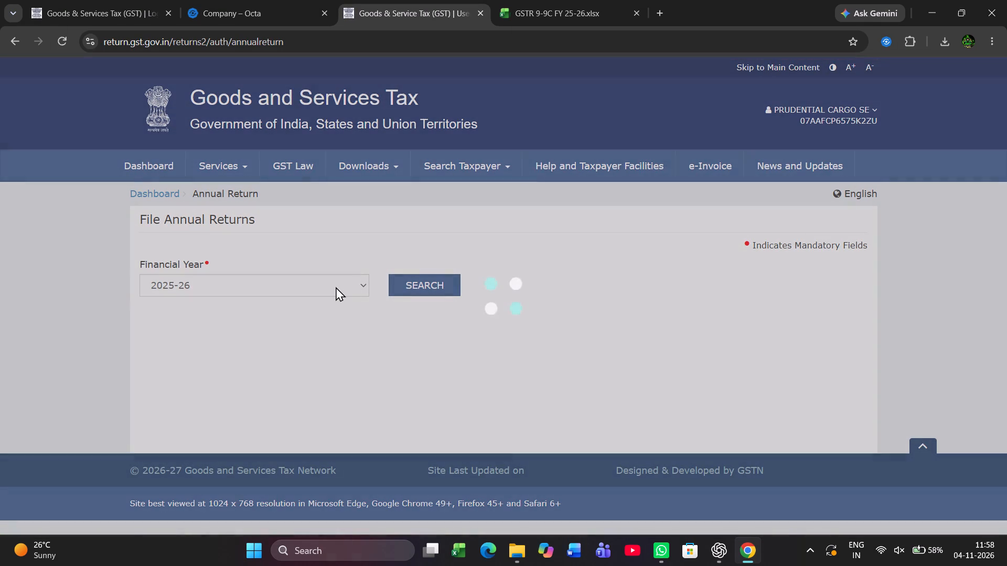
left_click(336, 287)
left_click(336, 287)
left_click(336, 287)
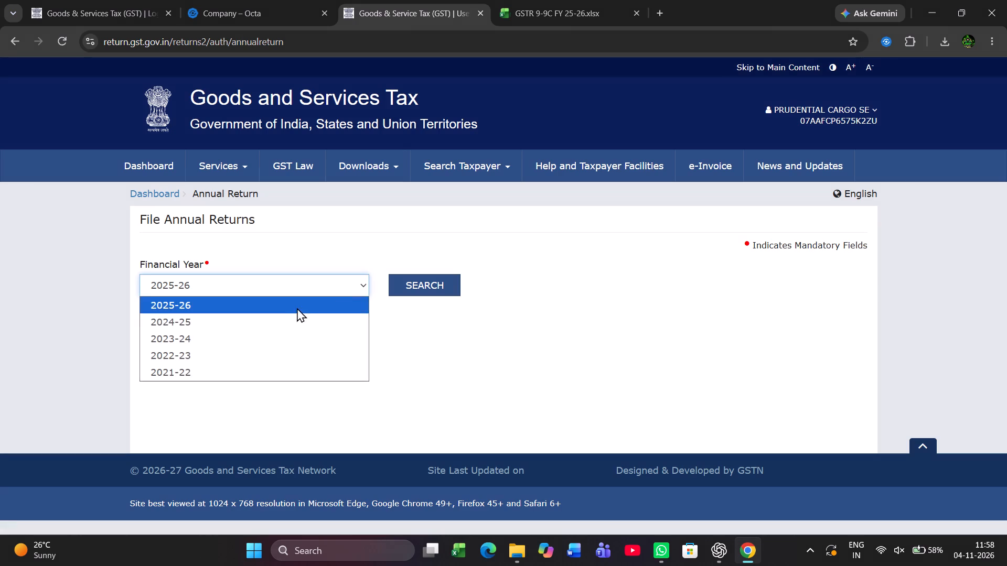
left_click(265, 314)
left_click(418, 288)
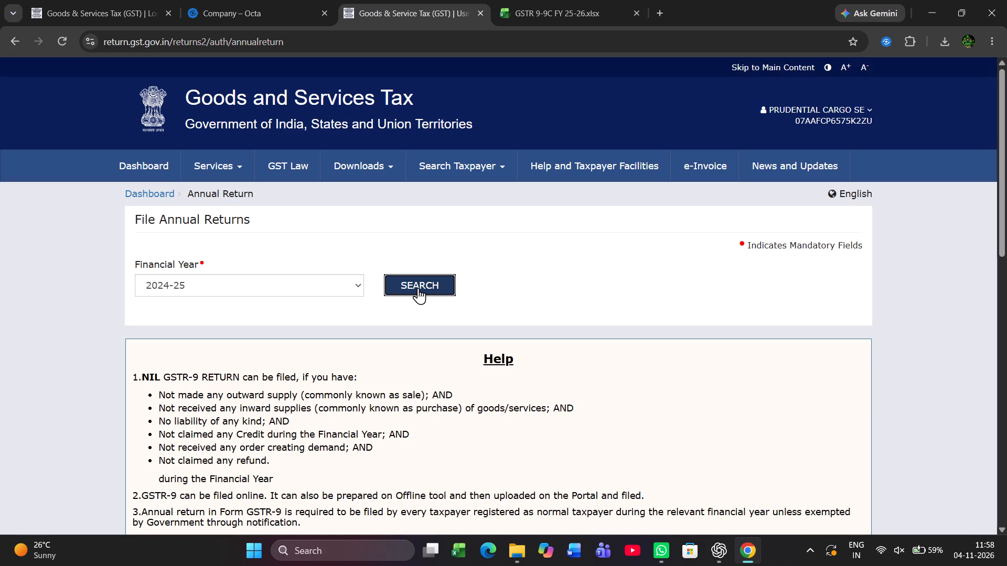
scroll(502, 431, "down", 5)
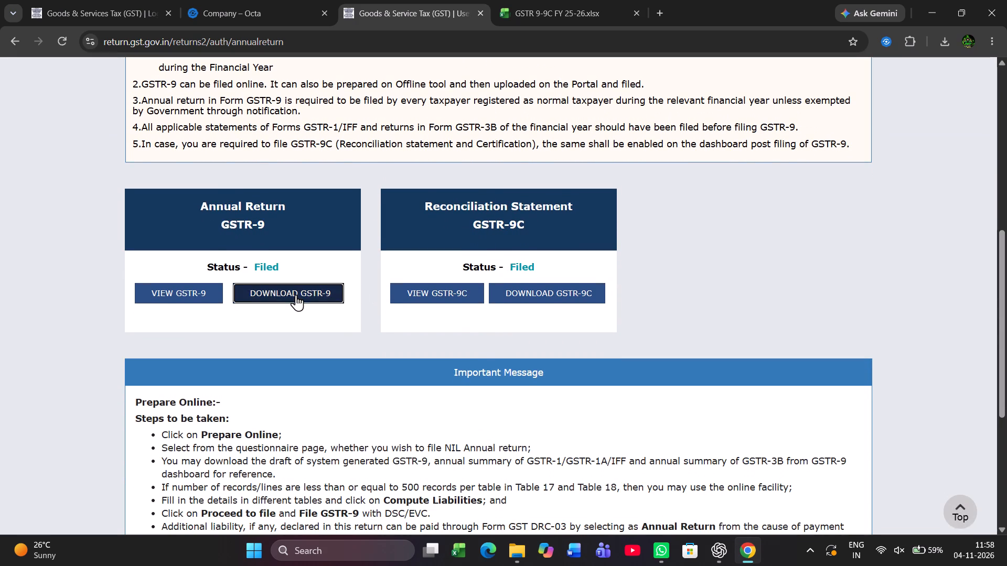
left_click(296, 295)
left_click(513, 360)
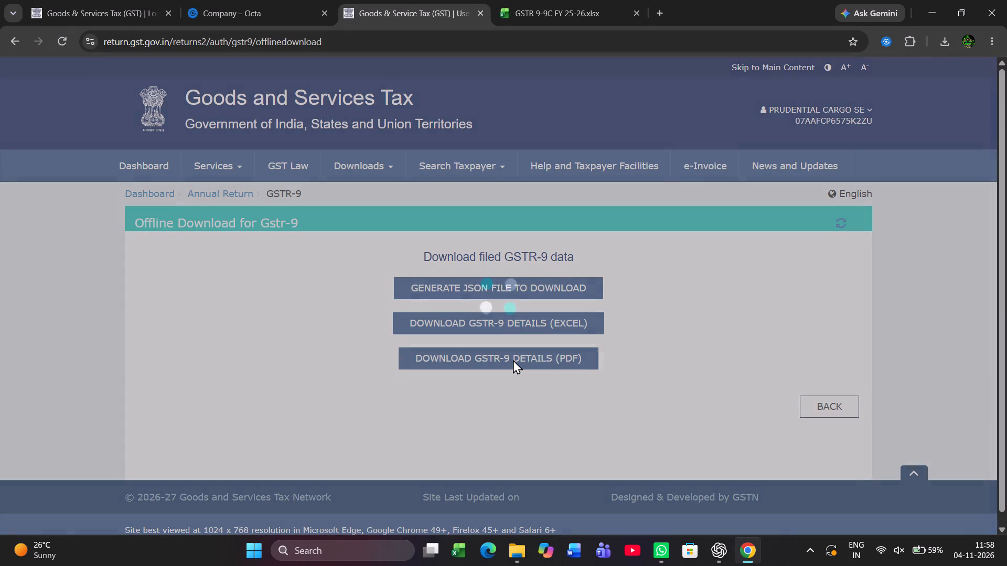
left_click(513, 360)
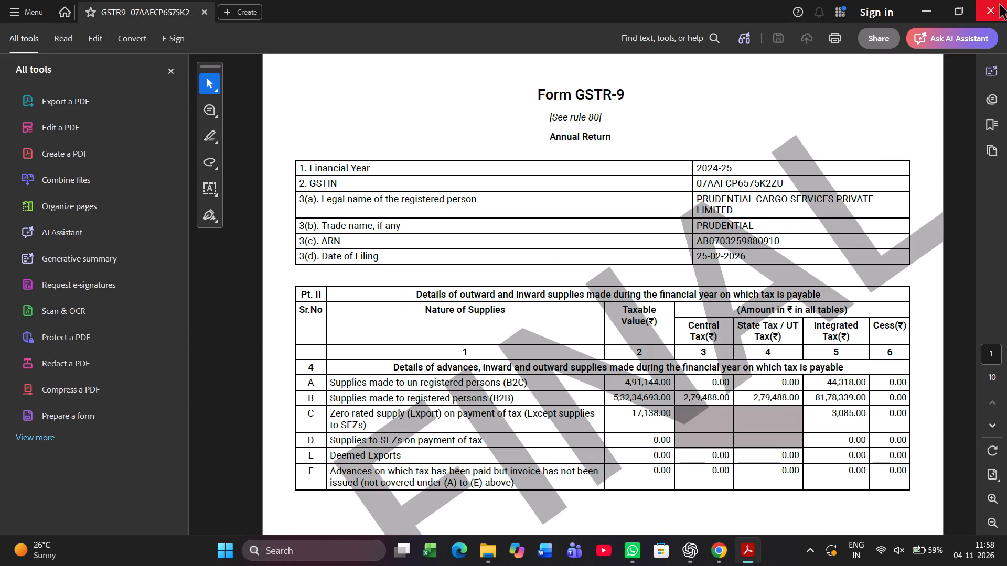
left_click(994, 9)
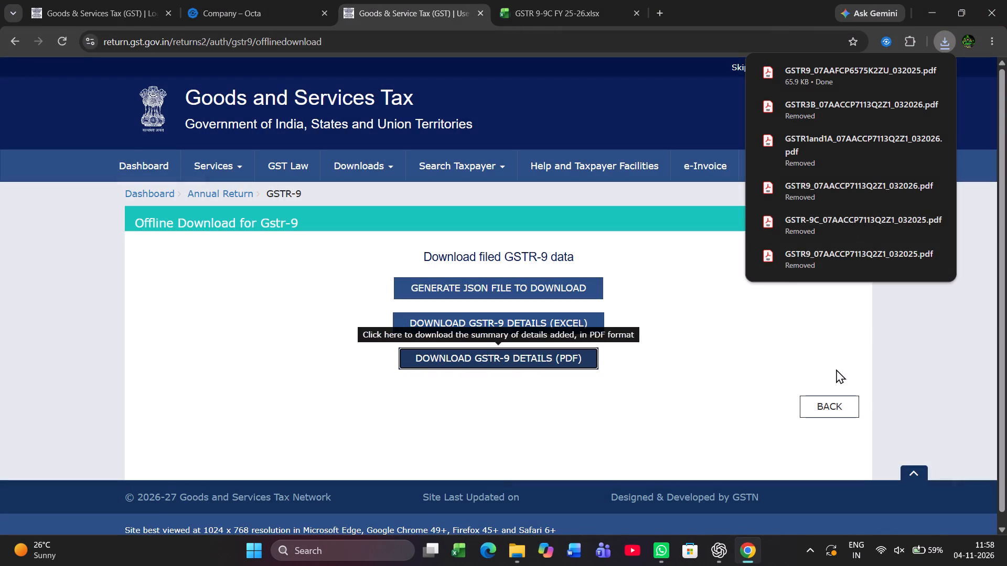
Return to the annual returns, search 2024-25 again, download the filed GSTR-9C as PDF, and close the opened PDF.
left_click(801, 412)
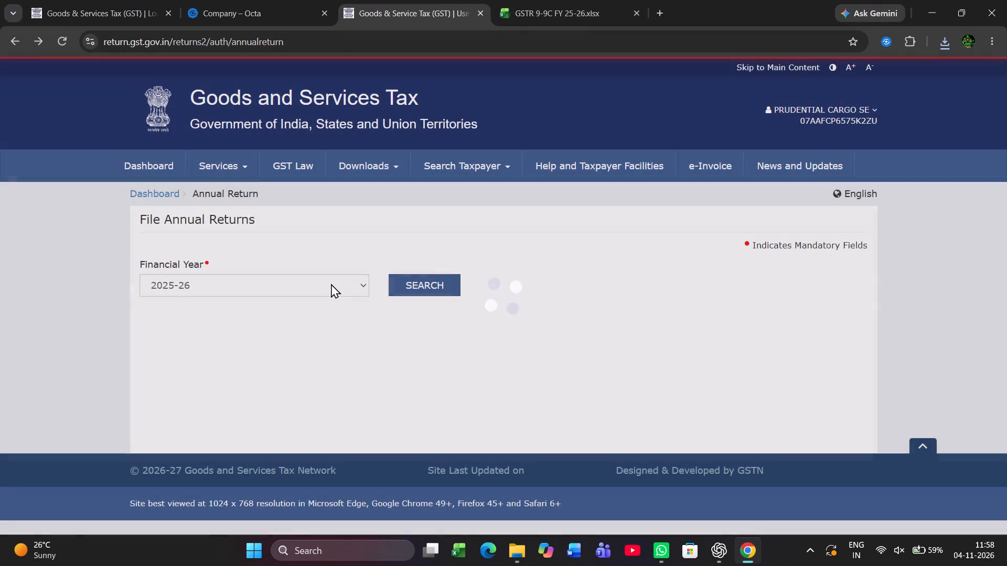
left_click(330, 284)
left_click(330, 284)
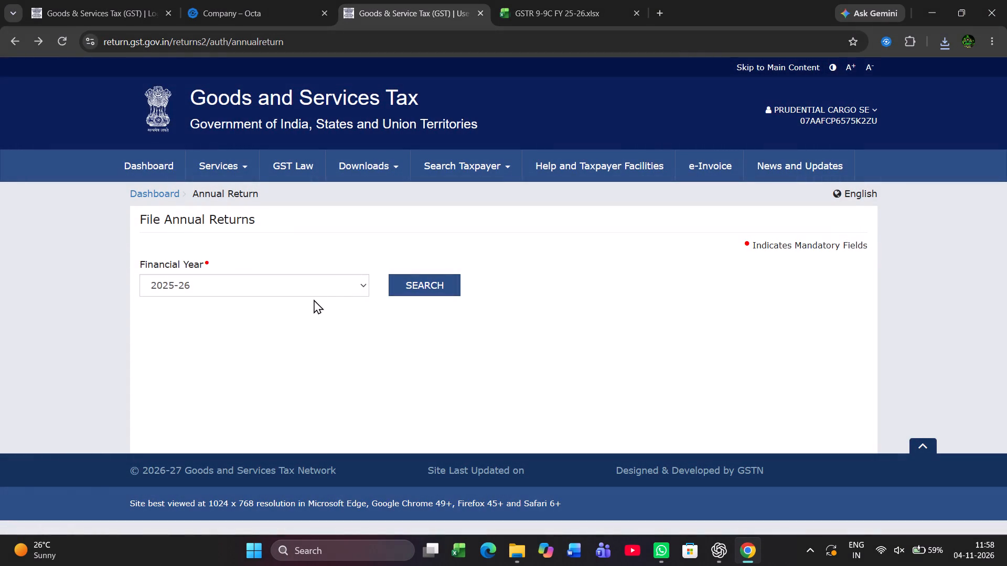
left_click(336, 292)
left_click(258, 325)
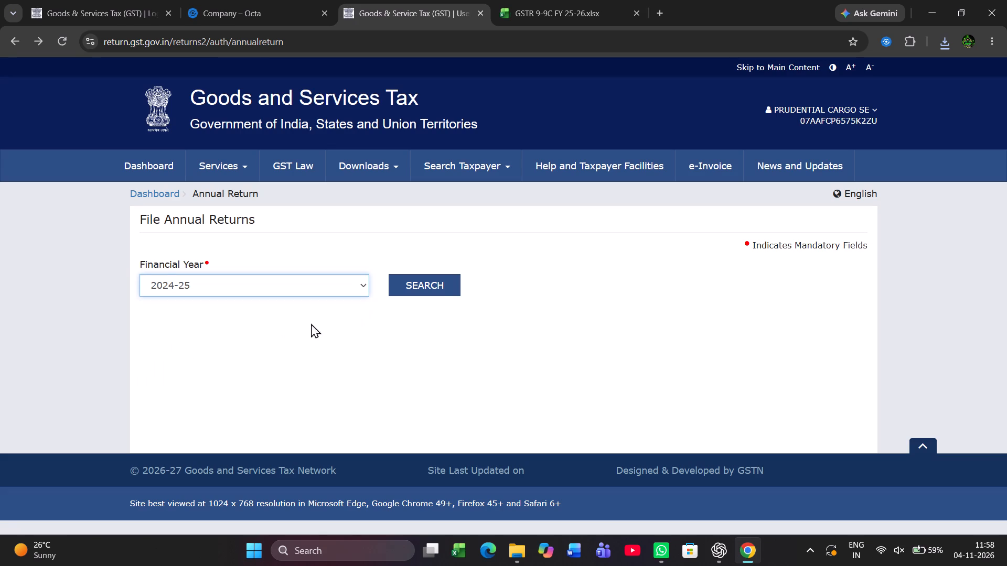
left_click(440, 291)
scroll(440, 291, "down", 3)
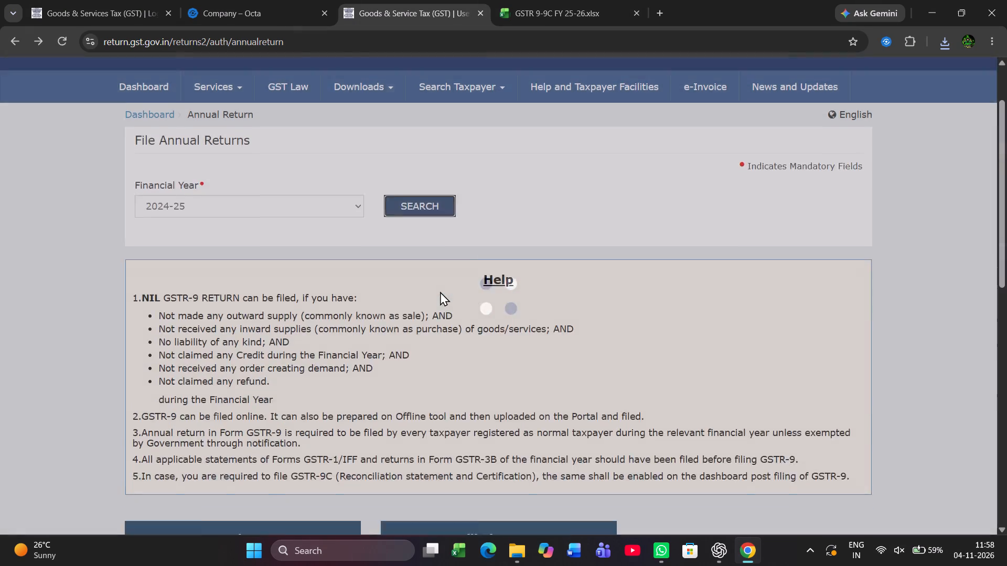
scroll(440, 291, "down", 3)
left_click(557, 423)
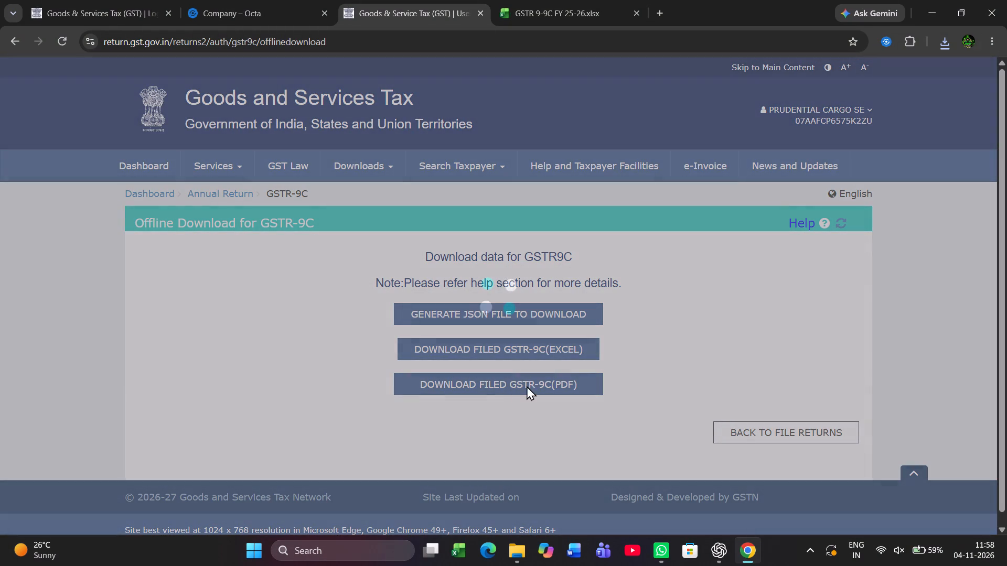
left_click(528, 386)
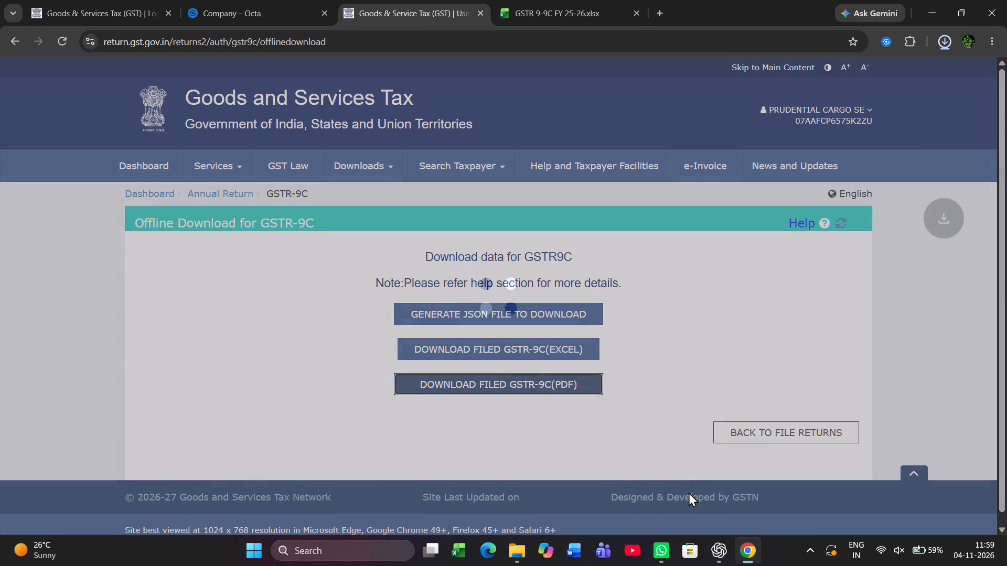
left_click(800, 437)
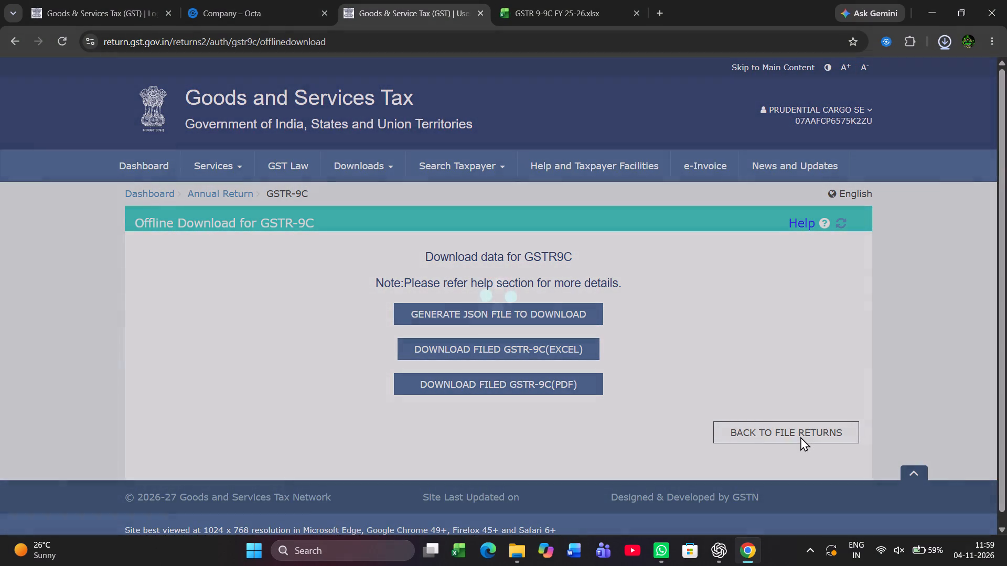
left_click(800, 437)
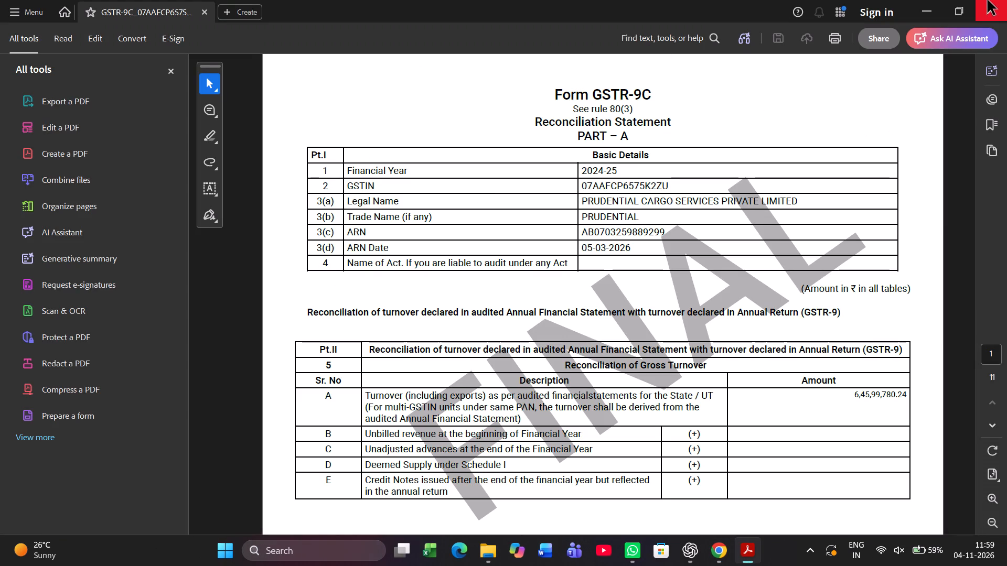
left_click(992, 8)
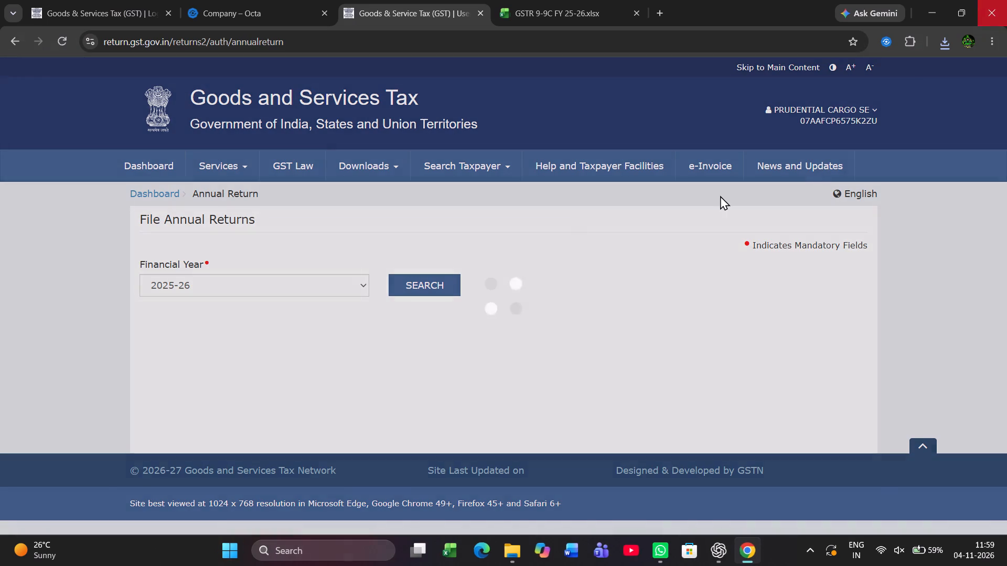
Search the 2025-26 annual returns, open GSTR-9, answer No to filing a nil return, and continue to the return dashboard.
left_click(359, 287)
left_click_drag(359, 287, 432, 277)
left_click(432, 277)
scroll(432, 277, "down", 1)
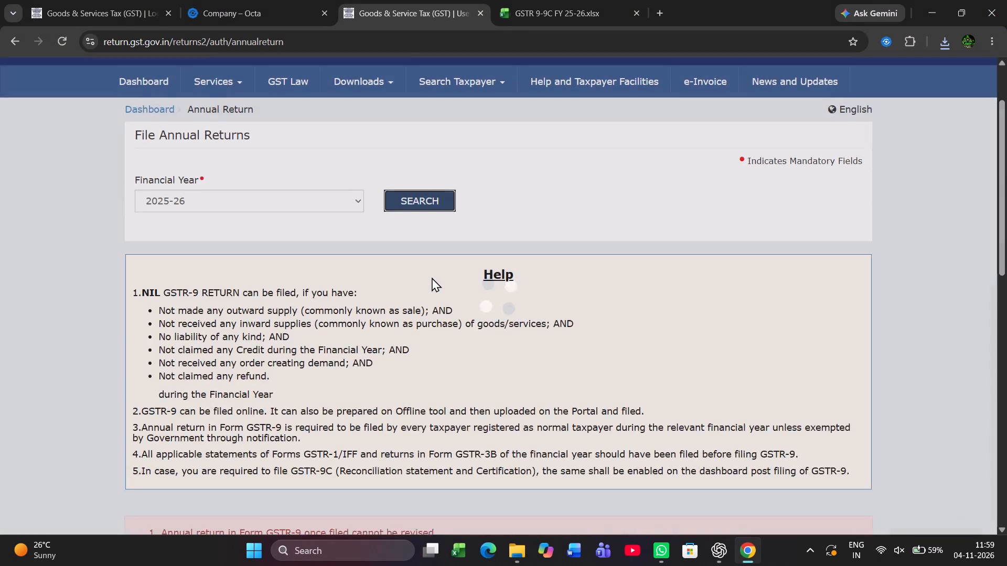
scroll(432, 277, "down", 2)
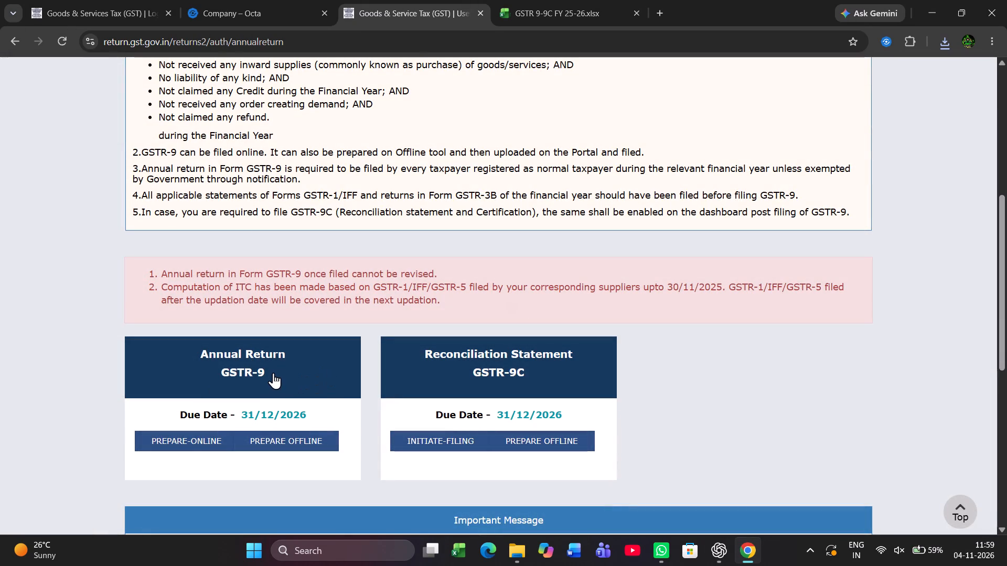
left_click(273, 372)
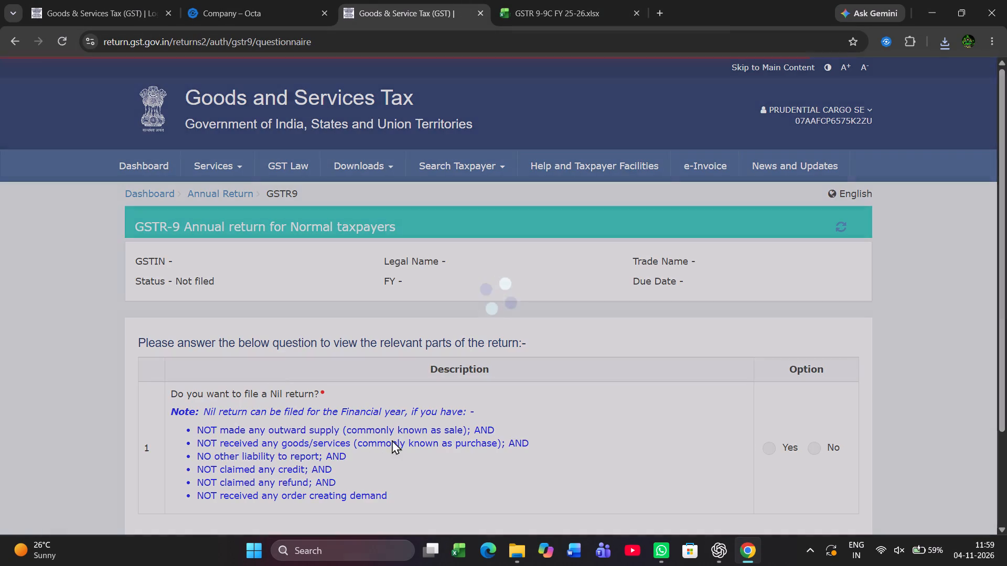
scroll(529, 392, "down", 4)
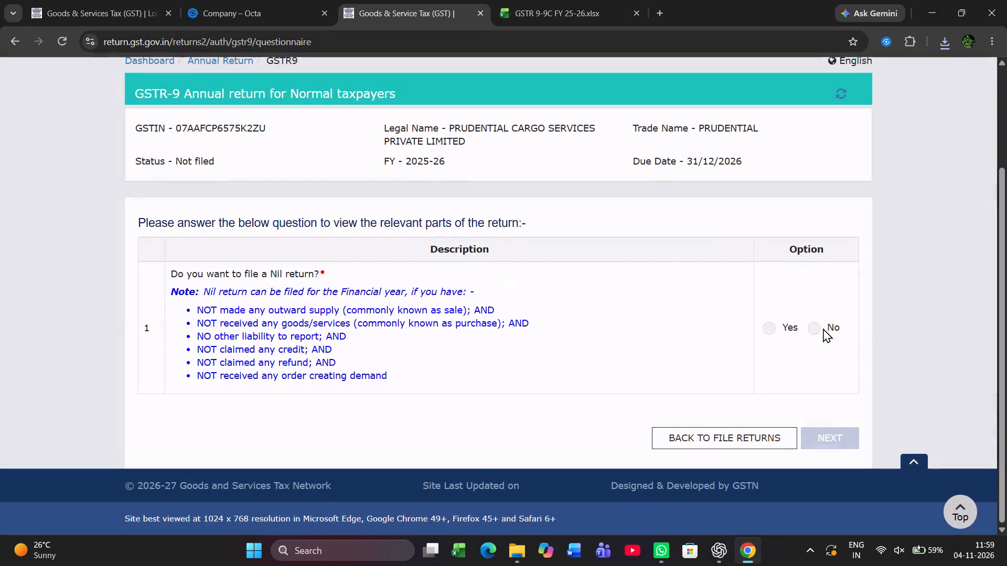
left_click(817, 330)
left_click(829, 436)
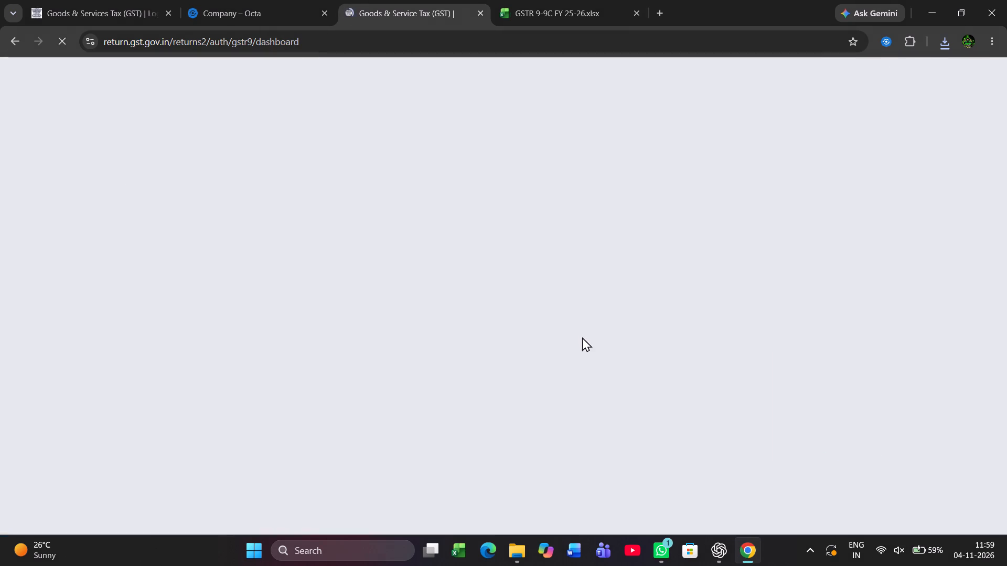
Download the 2025-26 GSTR-9 system computed, GSTR-1/1A/IFF and GSTR-3B summaries as PDFs, and close the PDFs that open.
scroll(581, 334, "down", 4)
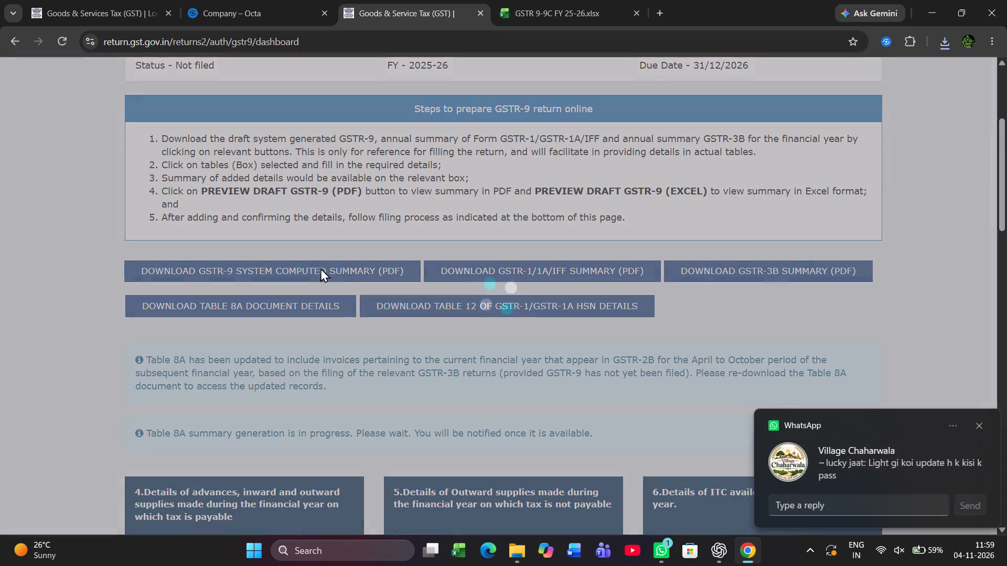
left_click(319, 268)
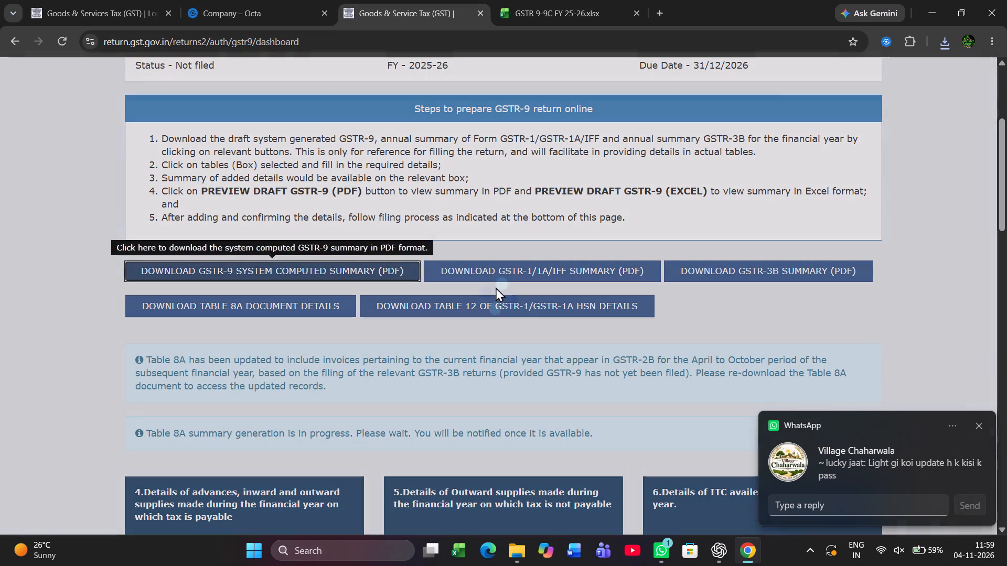
left_click(543, 274)
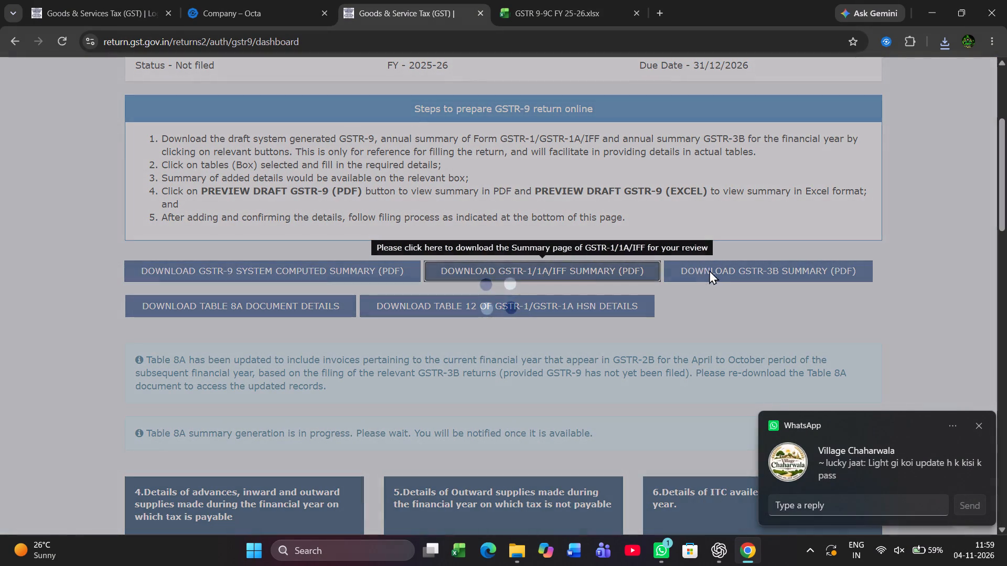
left_click(731, 269)
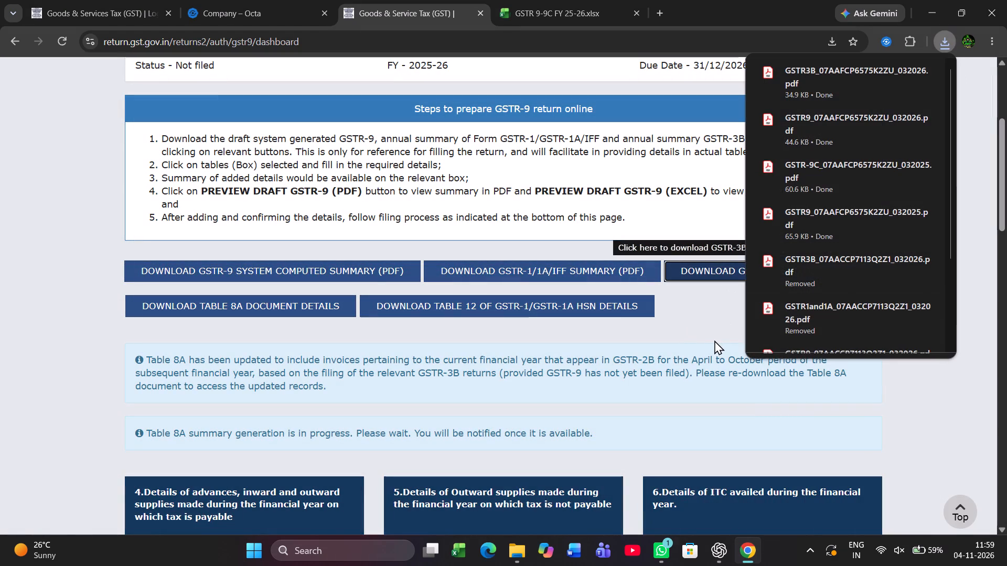
key("alt+Tab")
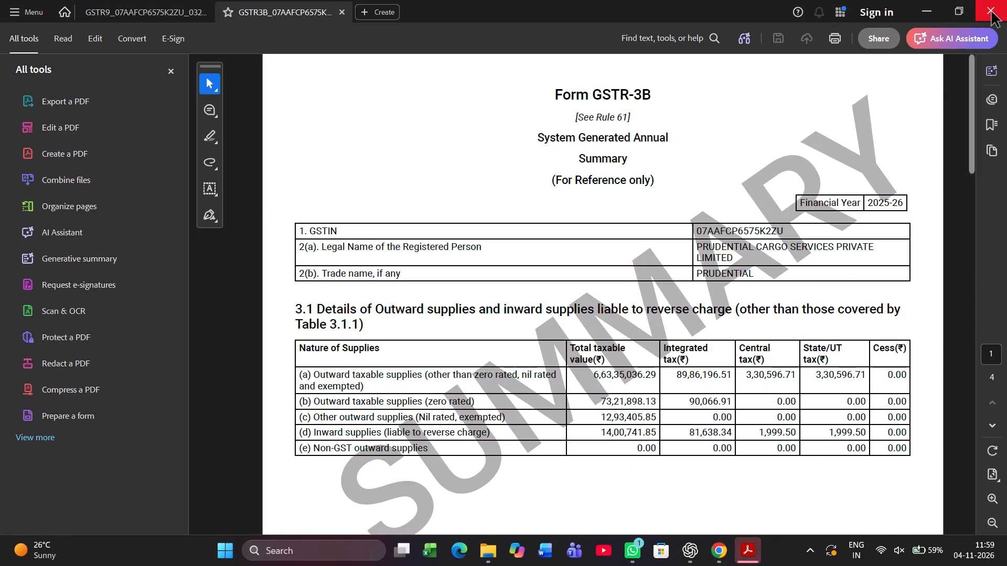
left_click(992, 12)
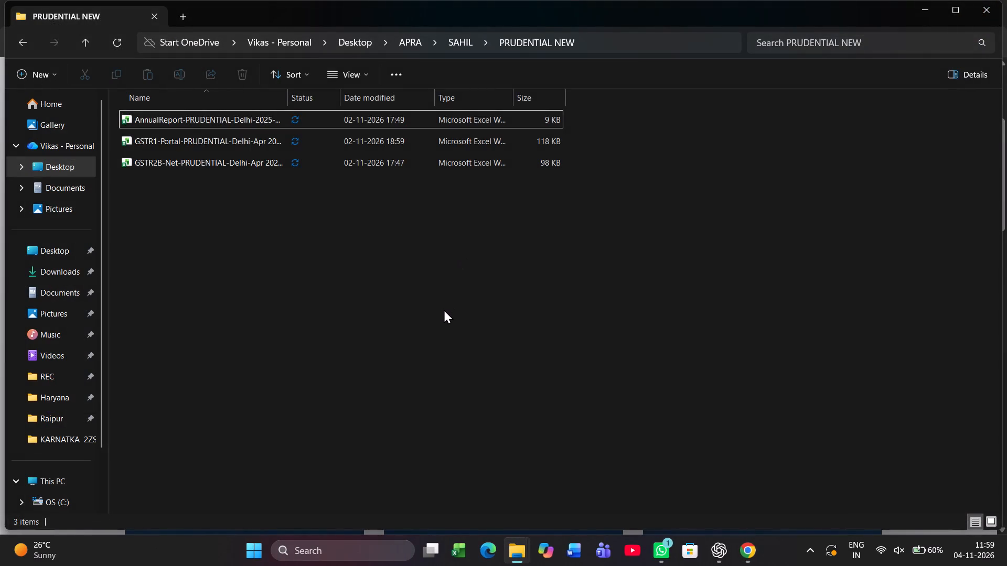
key("alt+Tab")
key("alt+Tab")
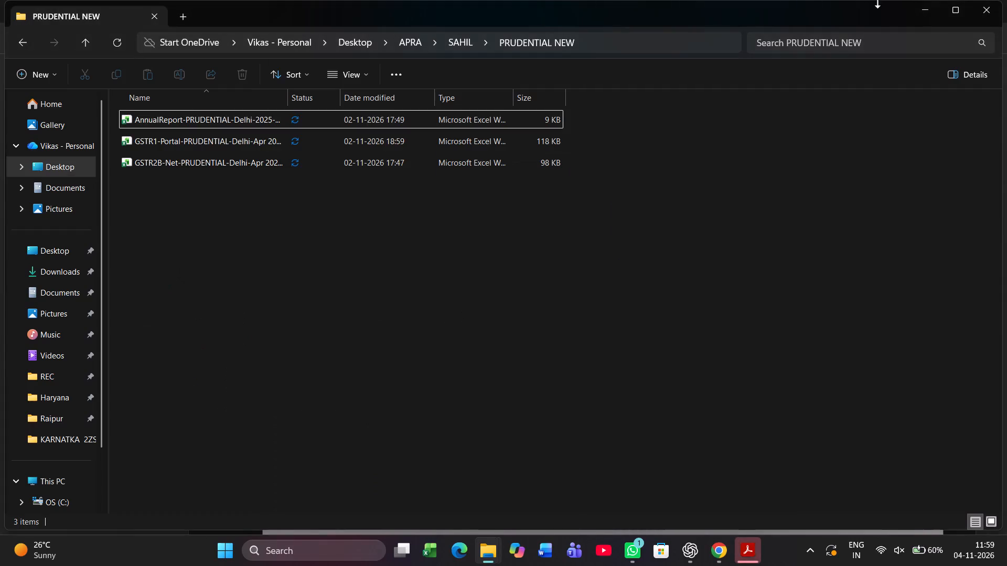
left_click(743, 542)
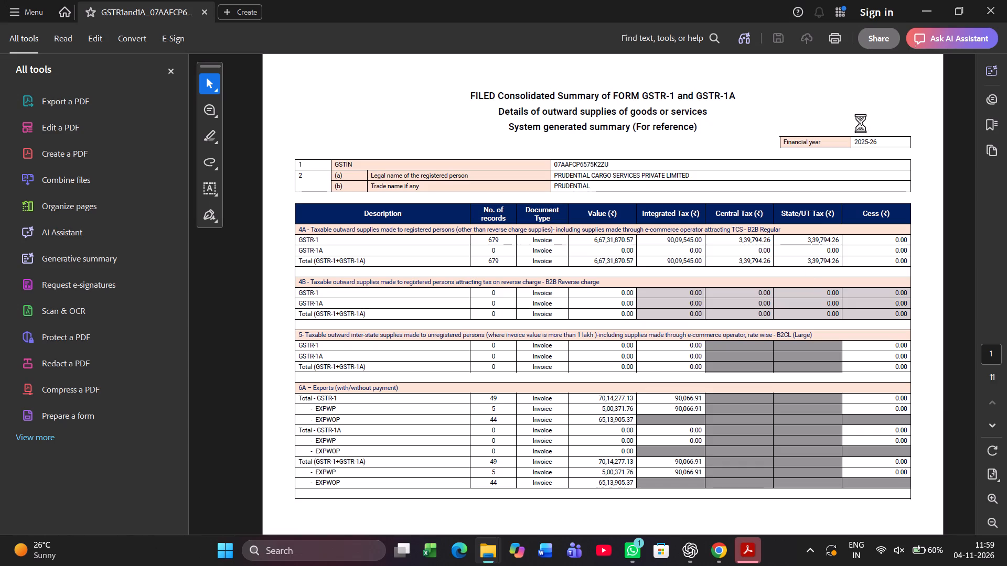
left_click(997, 2)
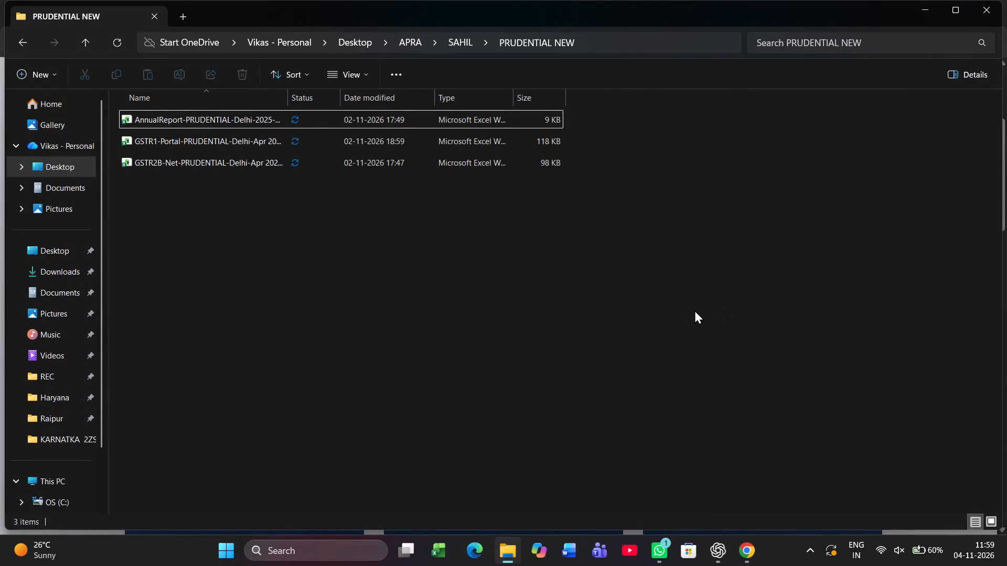
Move PRUDENTIAL's five downloaded GST return and summary PDFs from the Downloads folder into the PRUDENTIAL NEW folder.
key("alt+Tab")
key("alt+Tab")
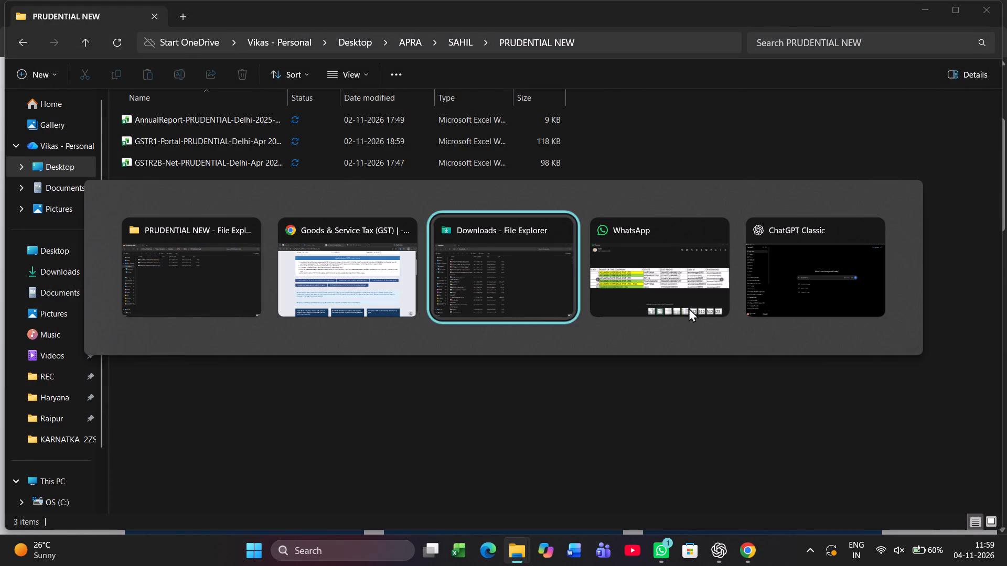
left_click(325, 130)
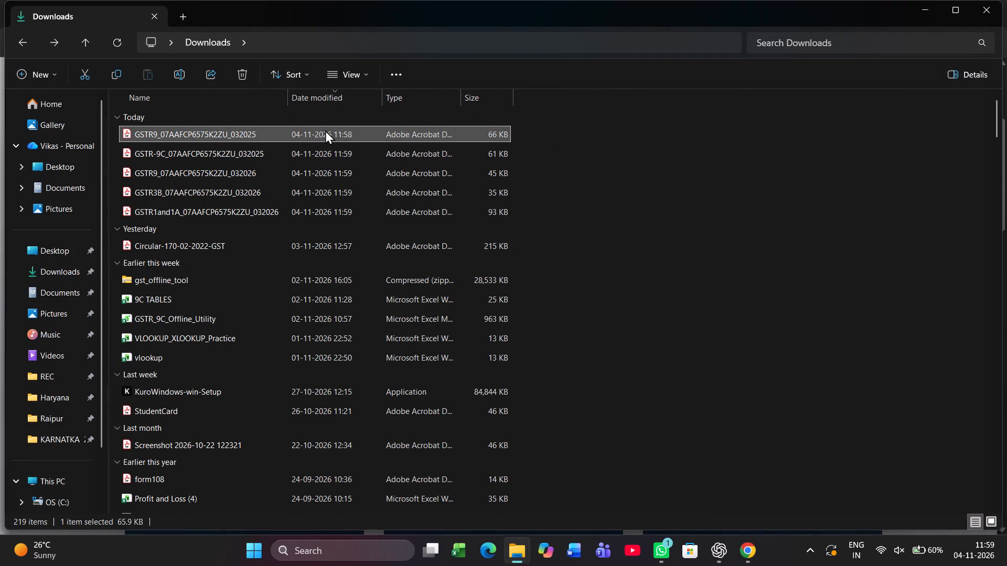
key("shift+Down")
key("shift+Down")
key("shift+Down")
key("shift+Down")
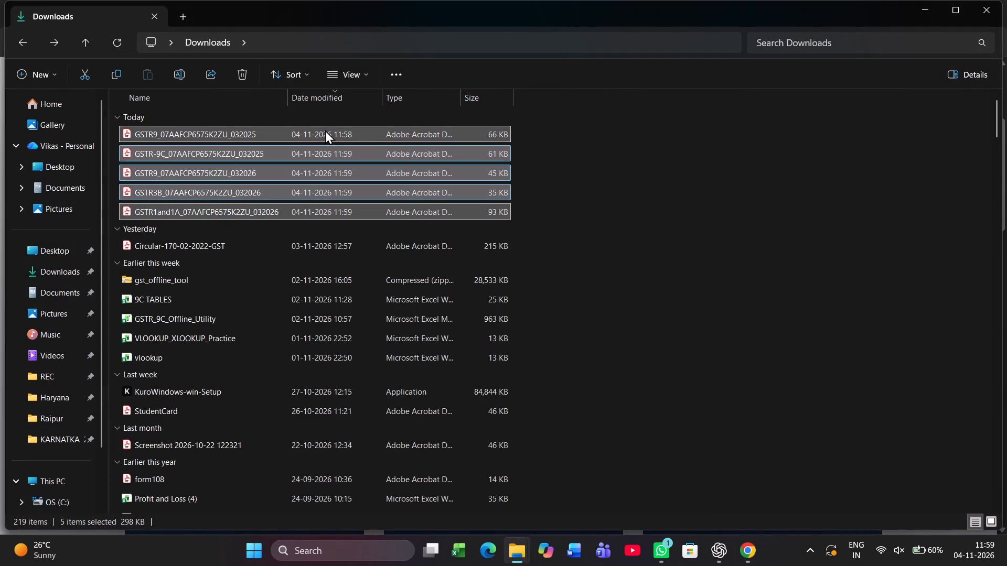
key("ctrl+x")
key("alt+Tab")
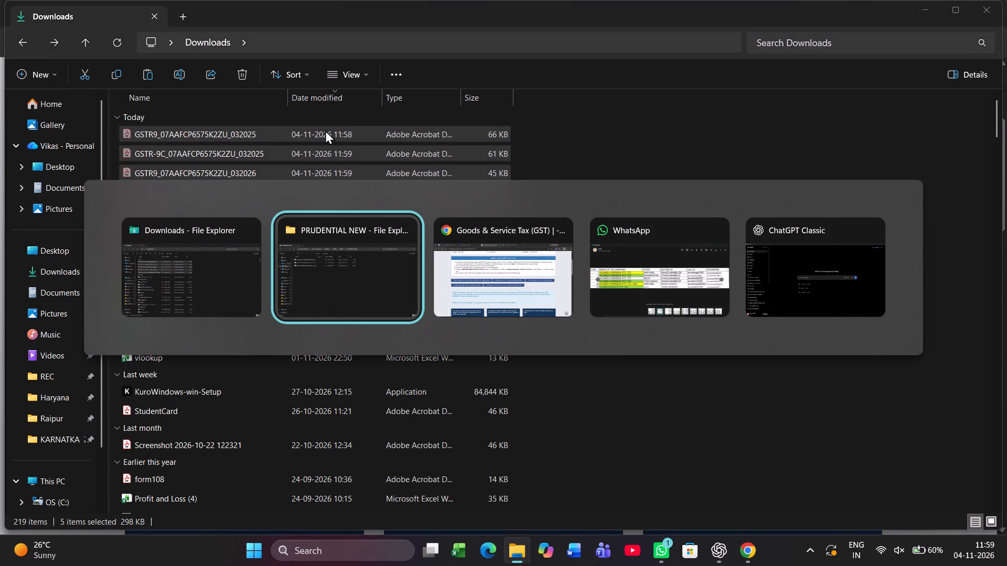
key("ctrl+v")
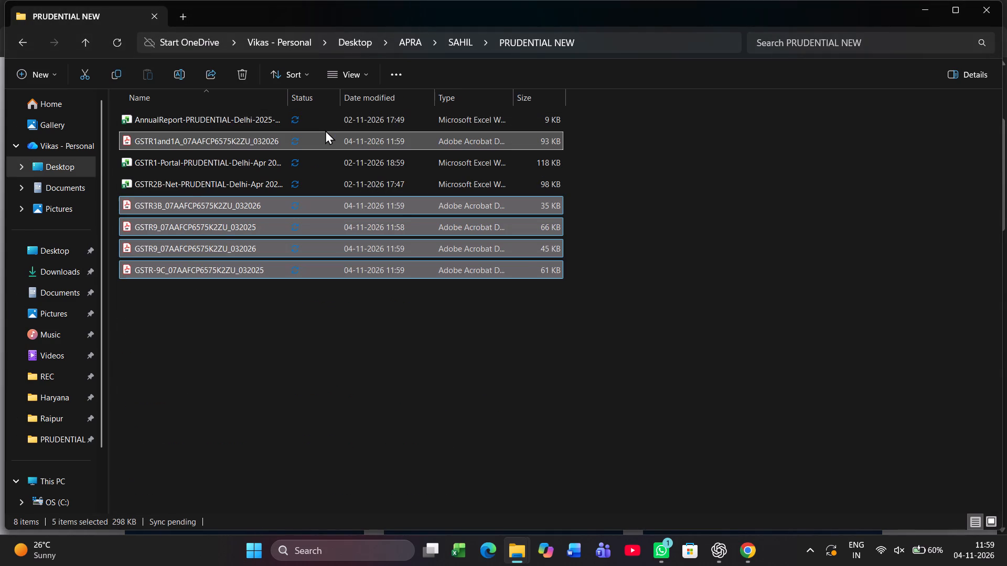
Go up to the SAHIL folder and open the RELIABLE TRAVELS & CARGO PVT LTD client folder.
key("BackSpace")
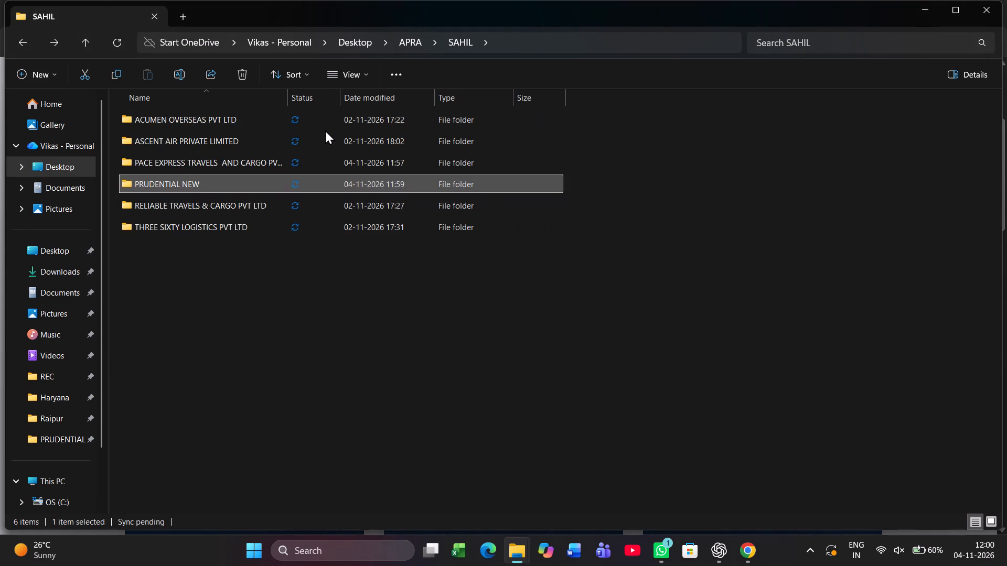
key("Down")
key("Return")
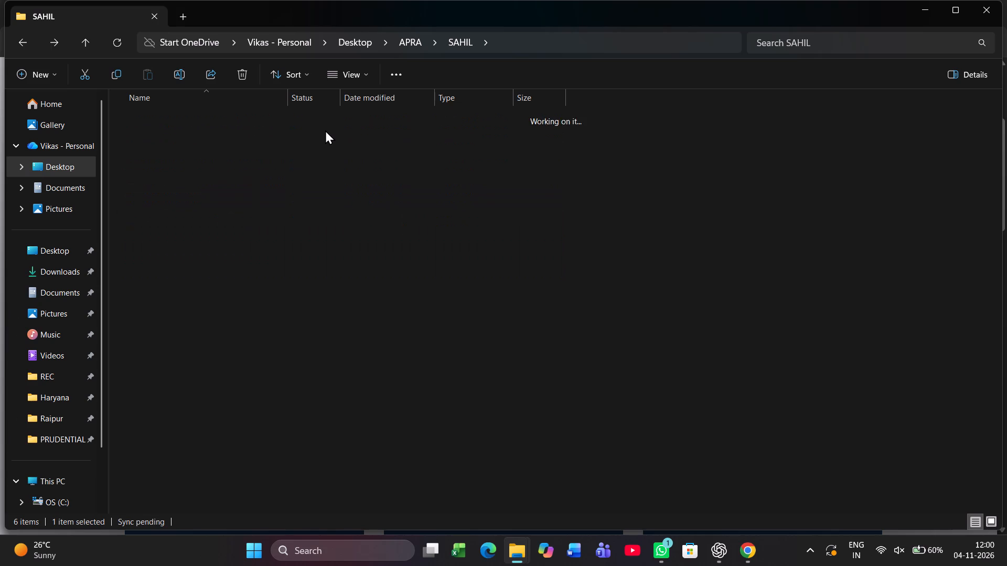
Switch back to PRUDENTIAL's GST portal session in Chrome, dismiss the recent downloads list, and go to the account area.
key("alt+Tab")
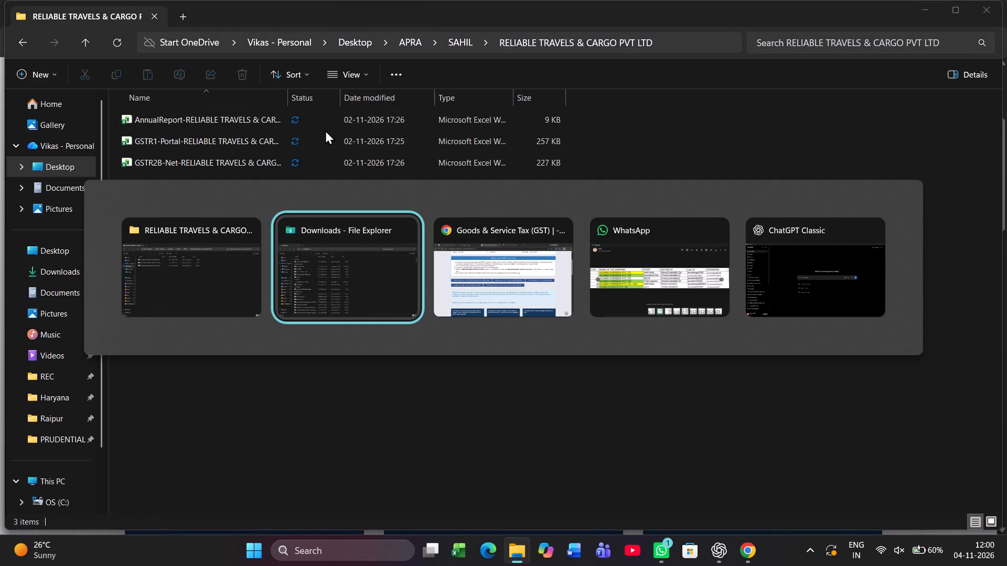
key("alt+Tab")
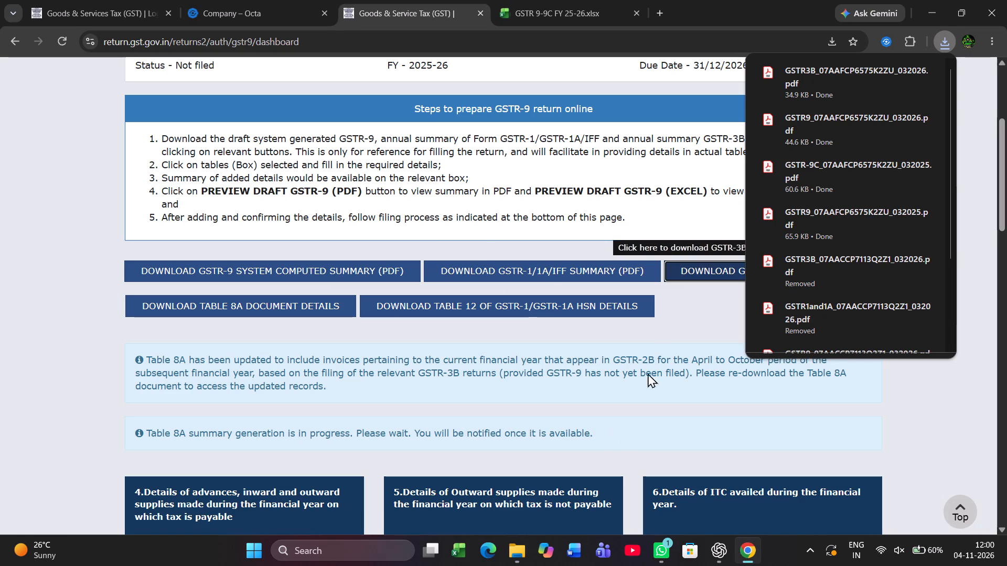
left_click(874, 391)
scroll(537, 305, "up", 2)
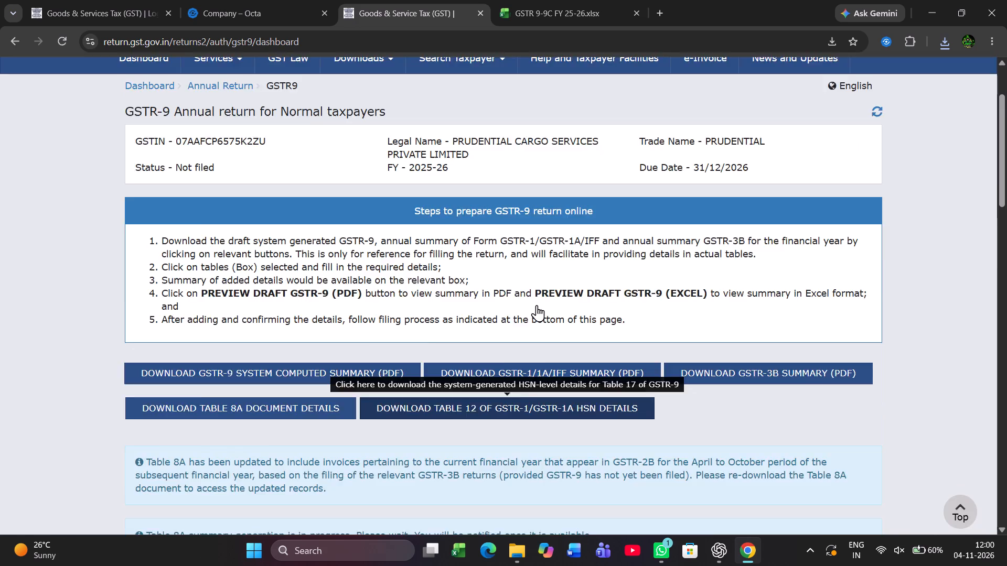
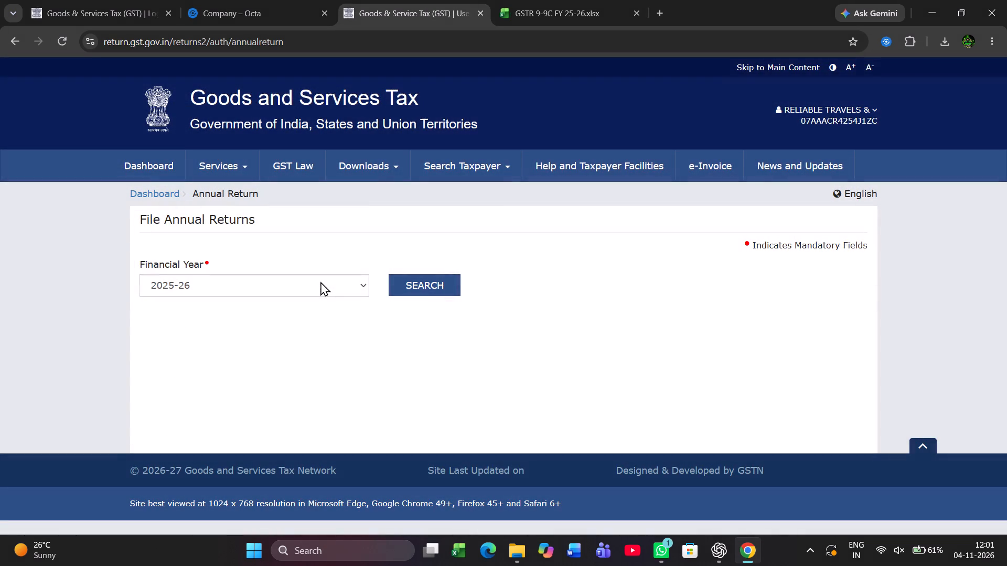
Search the annual returns for financial year 2024-25 and download the filed GSTR-9 details as a PDF.
left_click(320, 281)
left_click(268, 321)
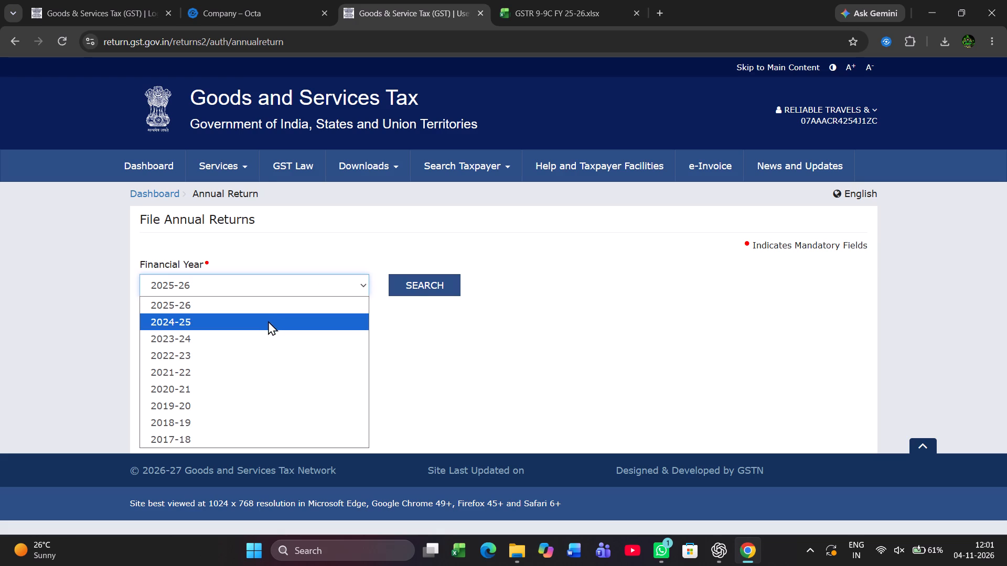
left_click(432, 286)
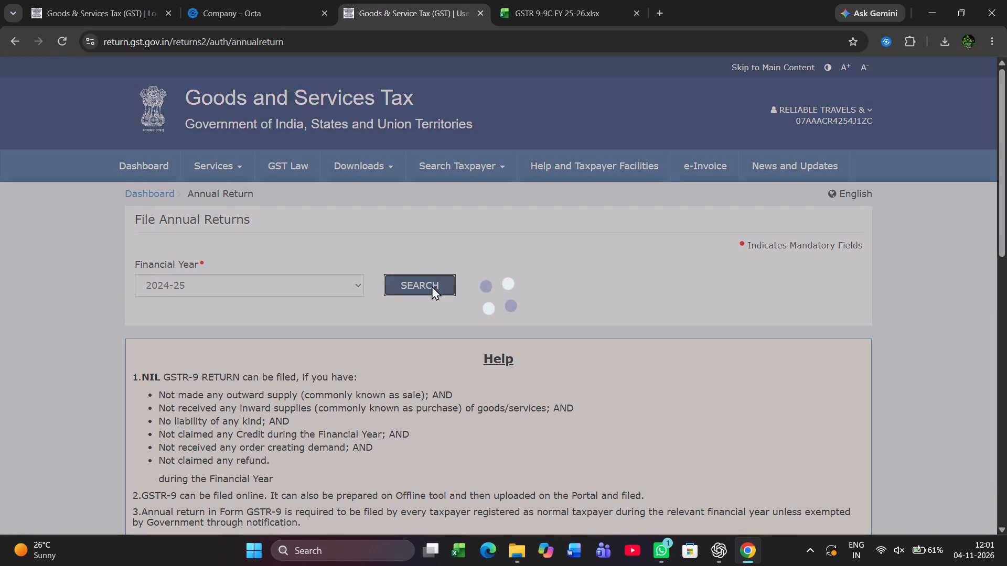
scroll(432, 286, "down", 3)
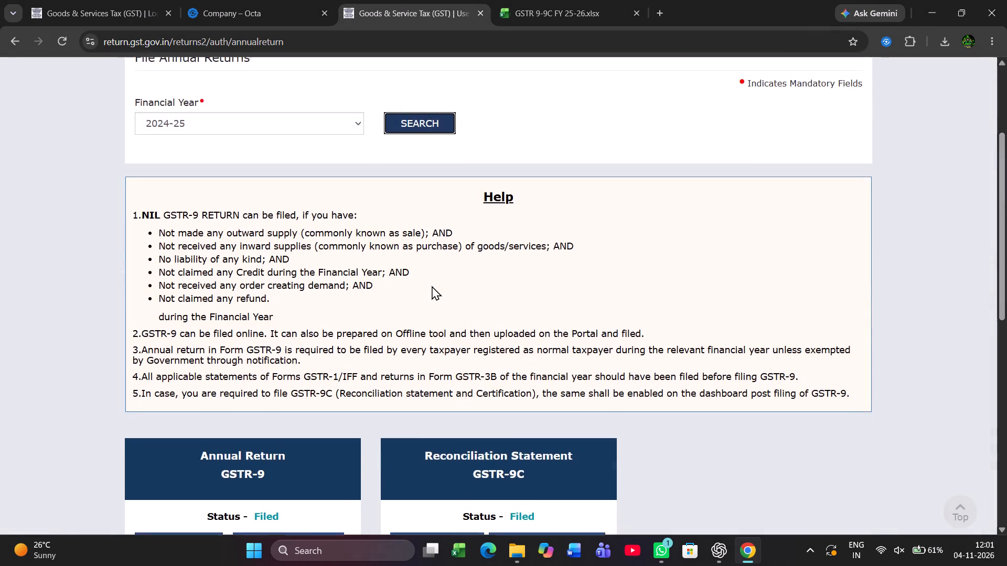
scroll(432, 286, "down", 2)
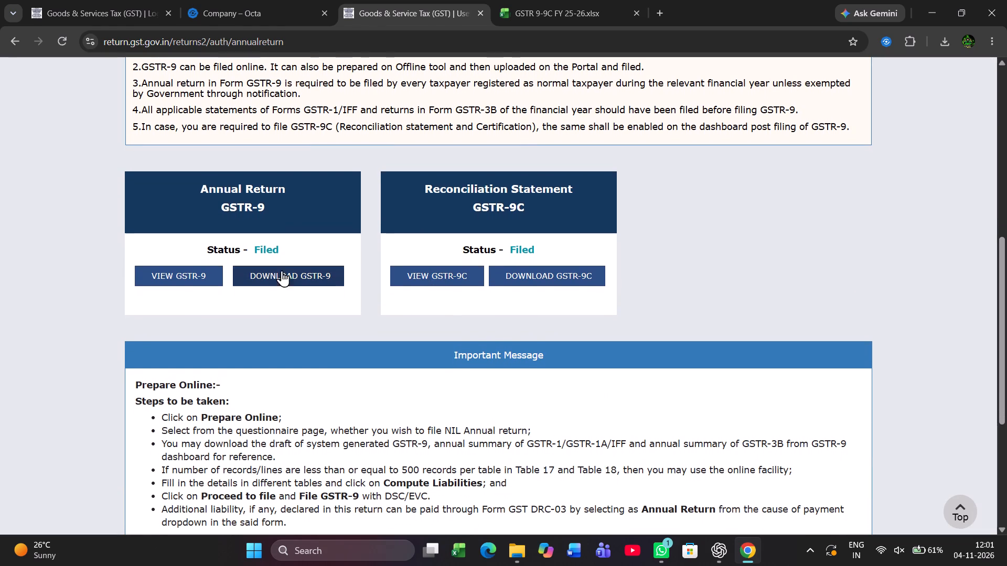
left_click(284, 277)
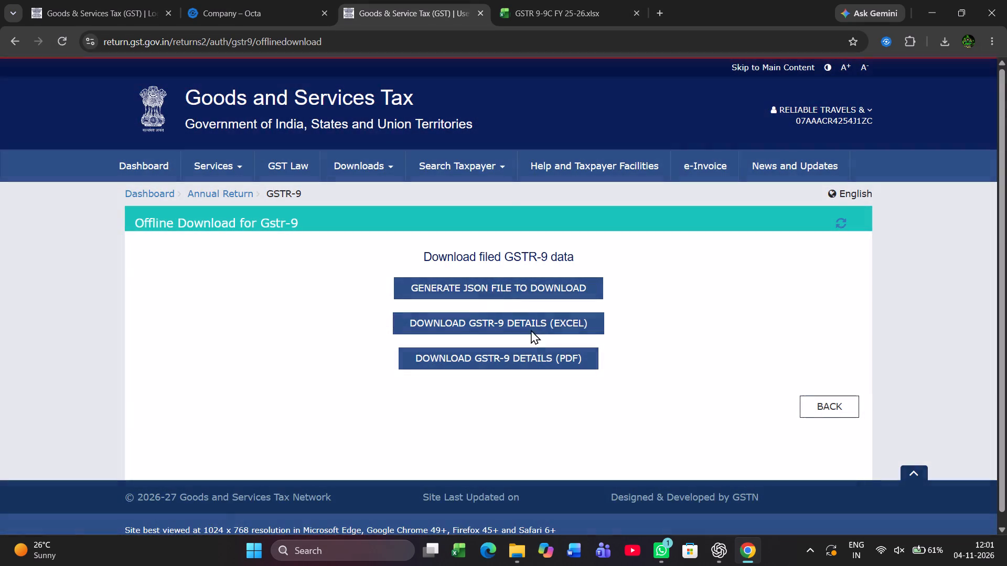
left_click(519, 360)
left_click(519, 360)
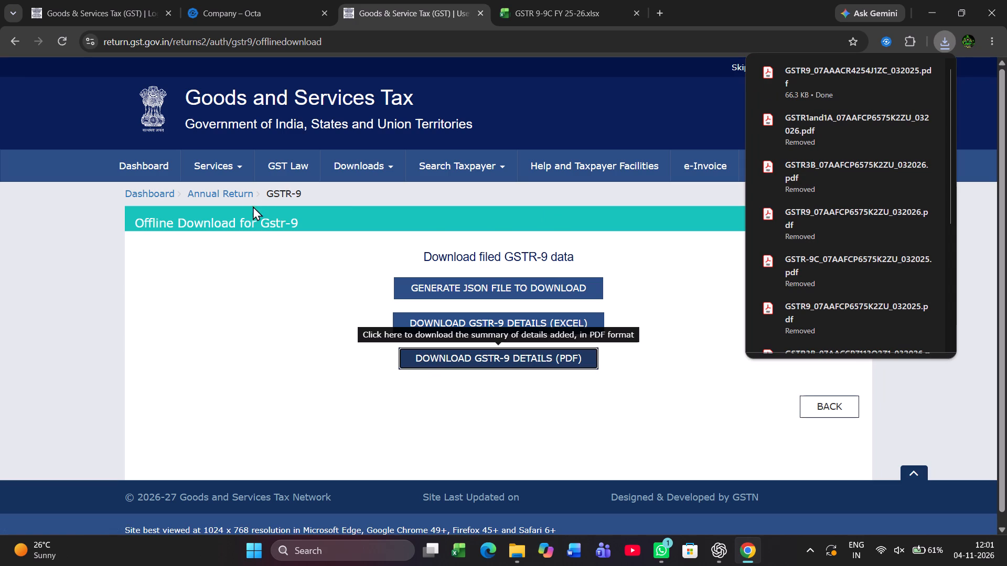
Go back to Annual Return, search 2024-25 again, download the filed GSTR-9C as a PDF, and close the PDFs that open.
left_click(244, 195)
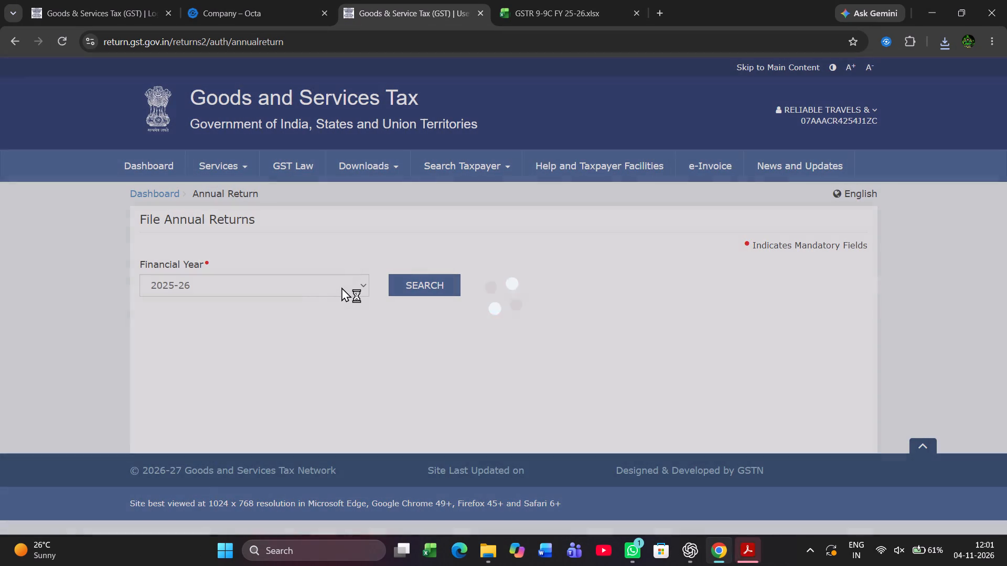
left_click(341, 287)
left_click(344, 283)
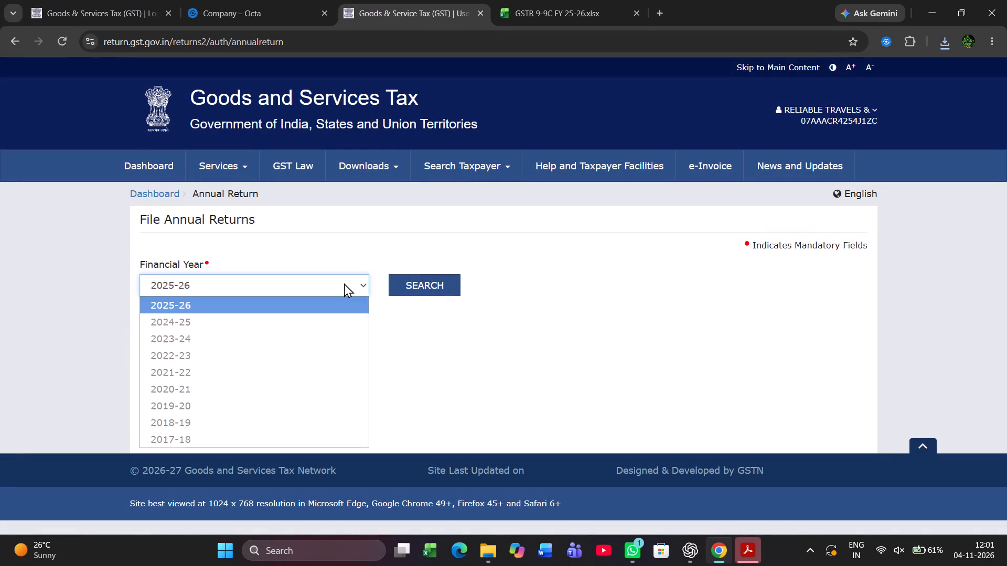
left_click(261, 318)
left_click(444, 291)
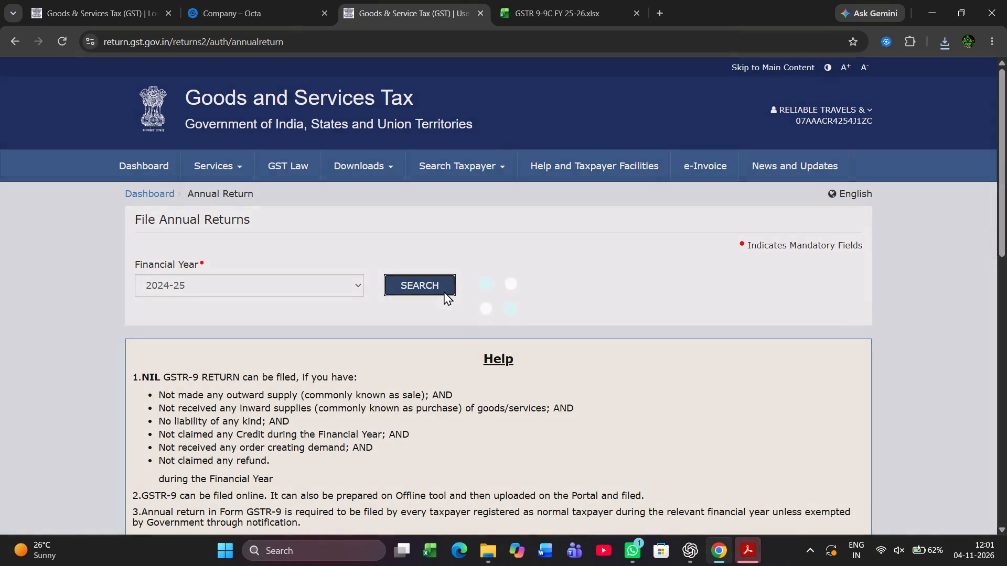
scroll(476, 399, "down", 3)
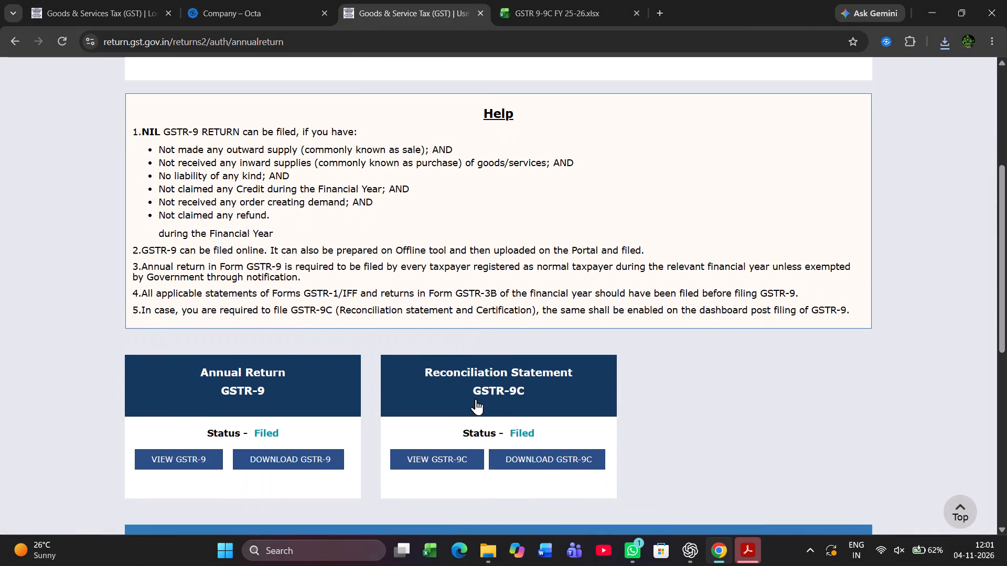
left_click(535, 458)
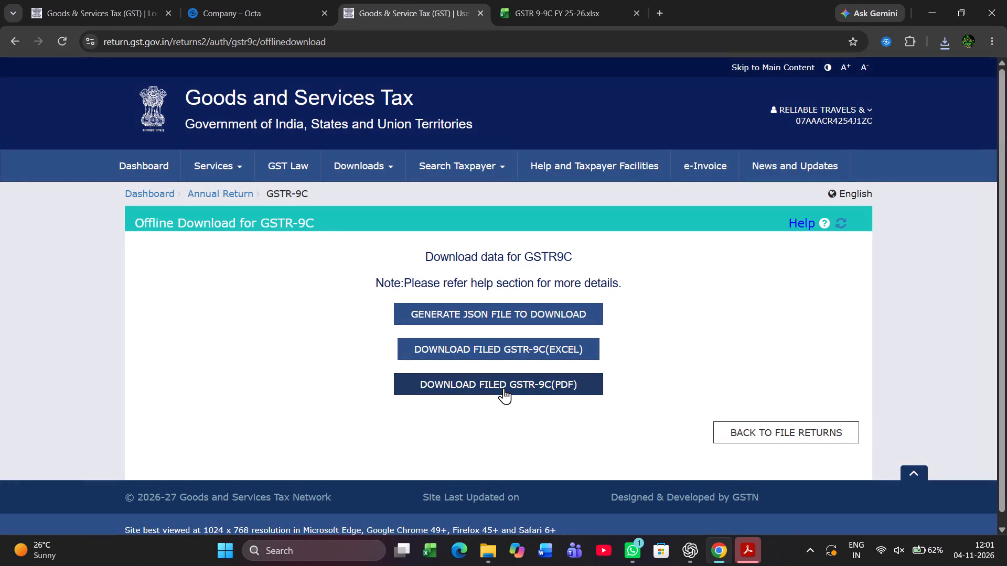
left_click(504, 388)
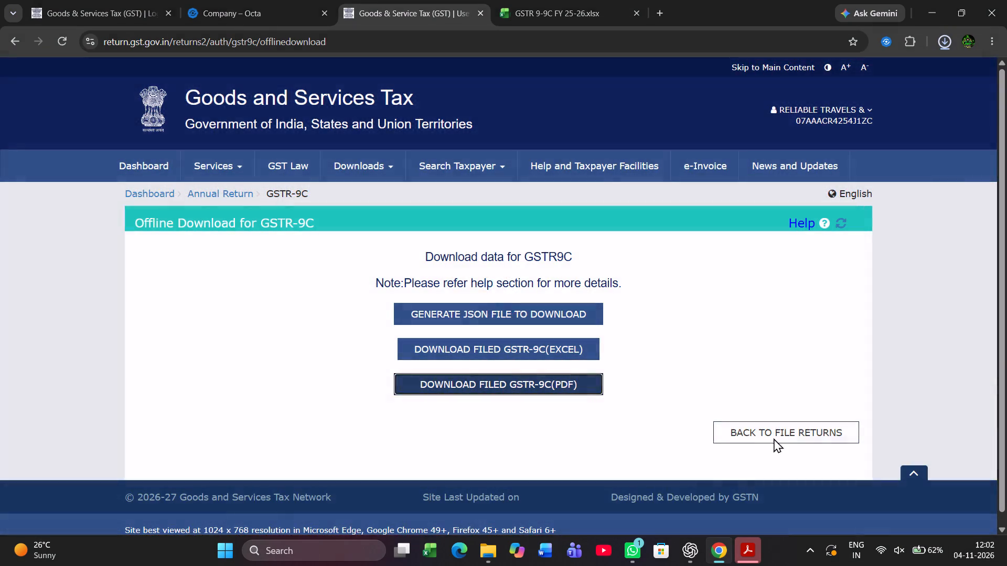
left_click(805, 439)
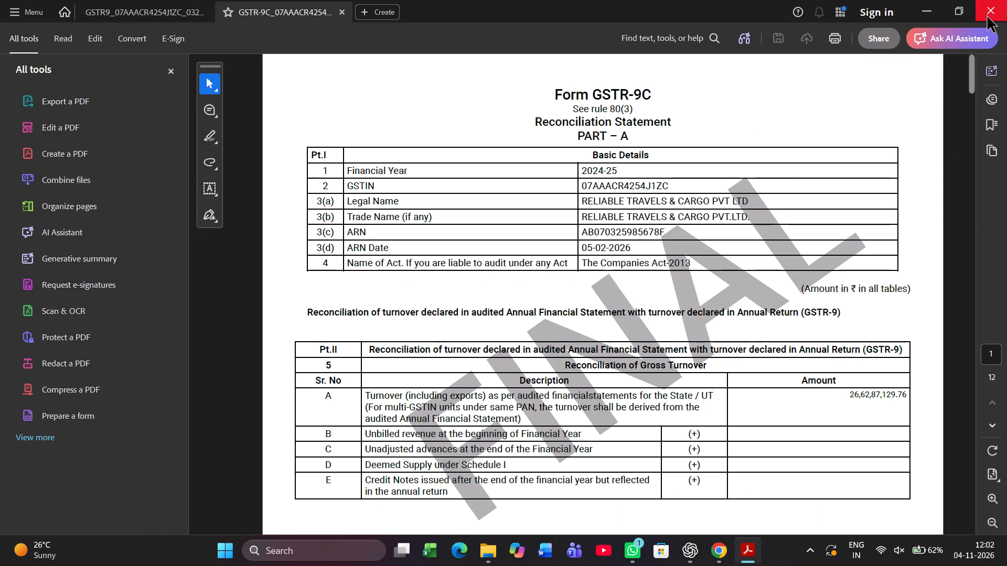
left_click(988, 17)
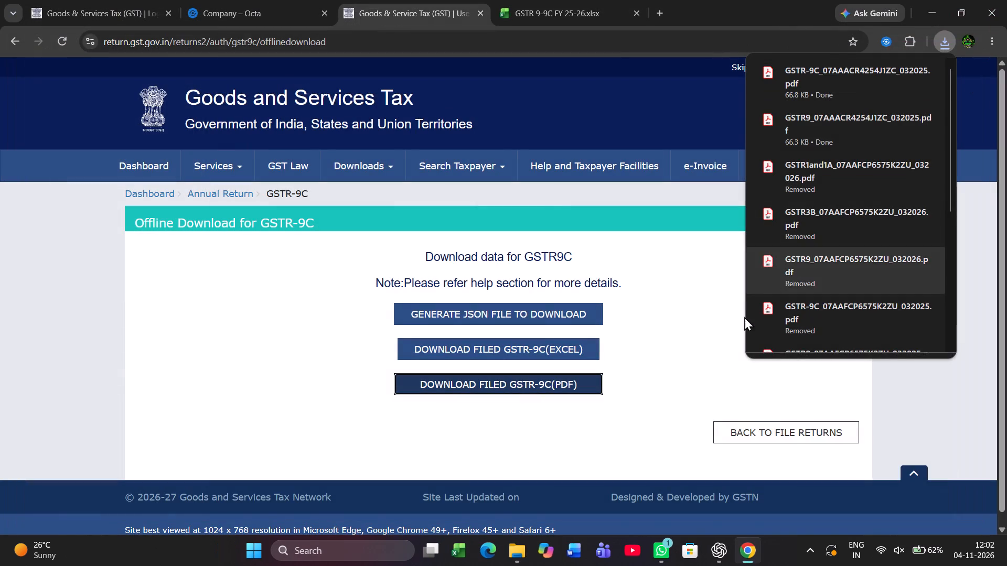
Return to the annual returns, search 2025-26, and open the GSTR-9 preparation page with the Nil return question left at No.
left_click(776, 434)
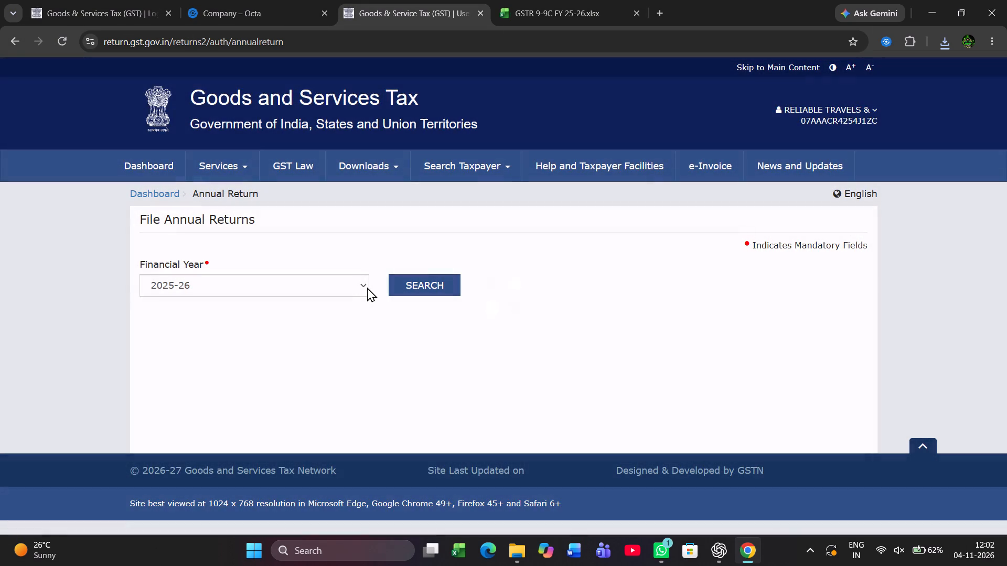
left_click(361, 282)
left_click_drag(361, 282, 405, 282)
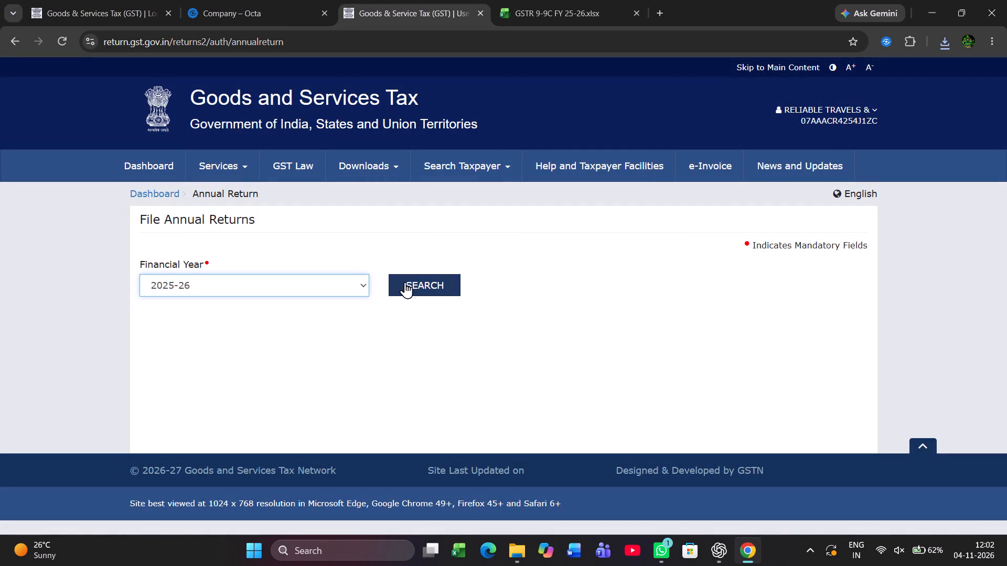
left_click_drag(405, 282, 422, 285)
left_click(422, 285)
scroll(422, 285, "down", 1)
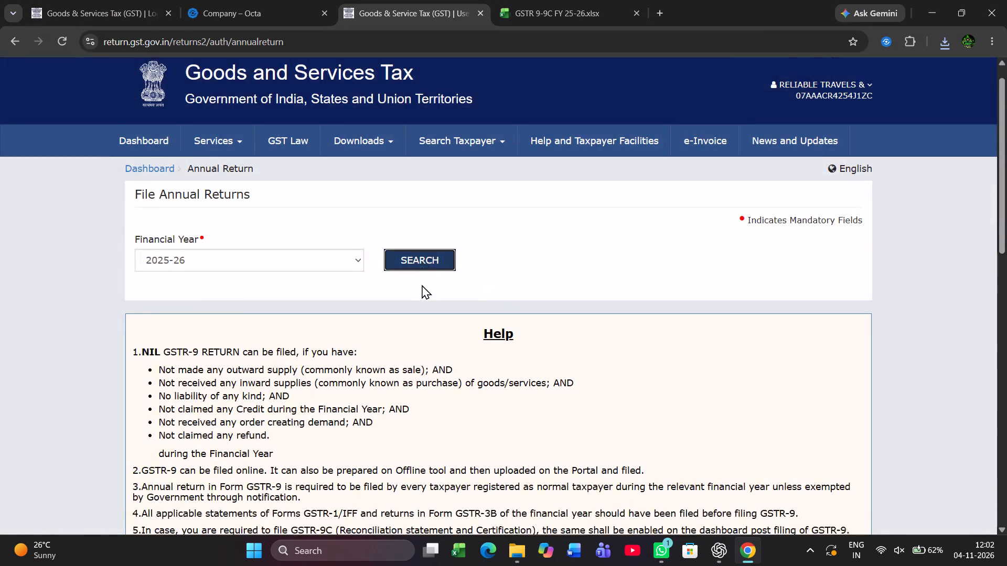
scroll(422, 285, "down", 4)
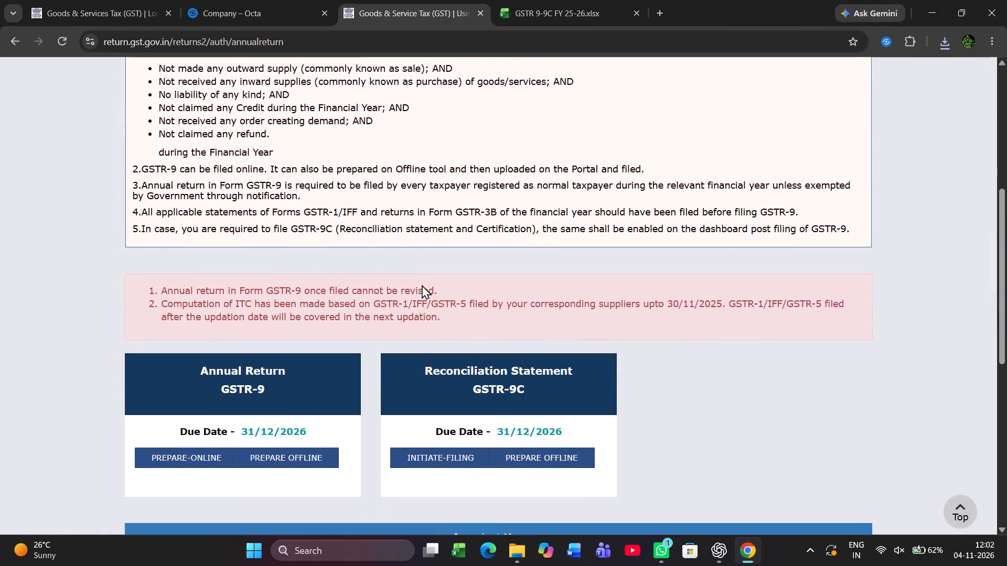
scroll(422, 285, "down", 1)
left_click(286, 308)
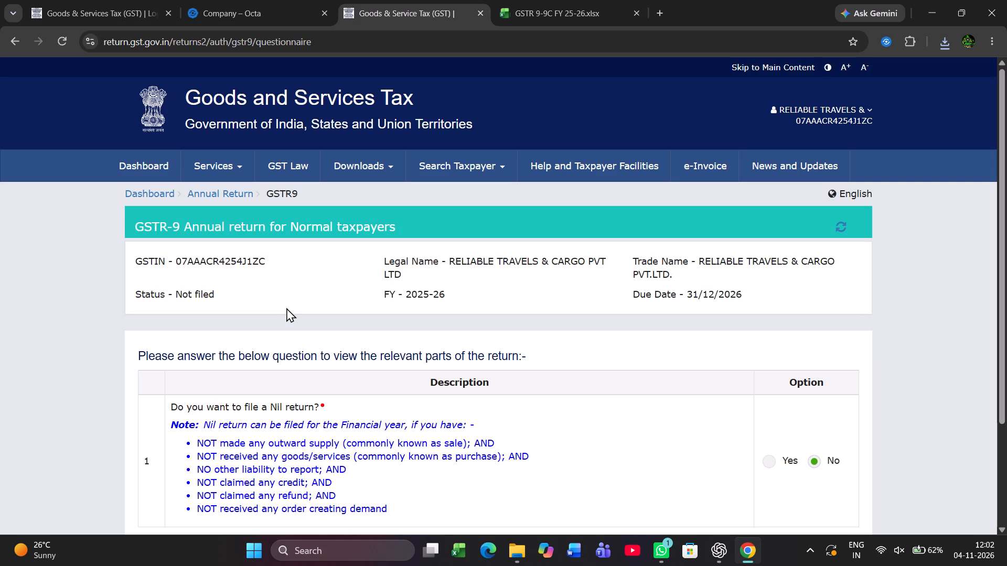
scroll(545, 395, "down", 2)
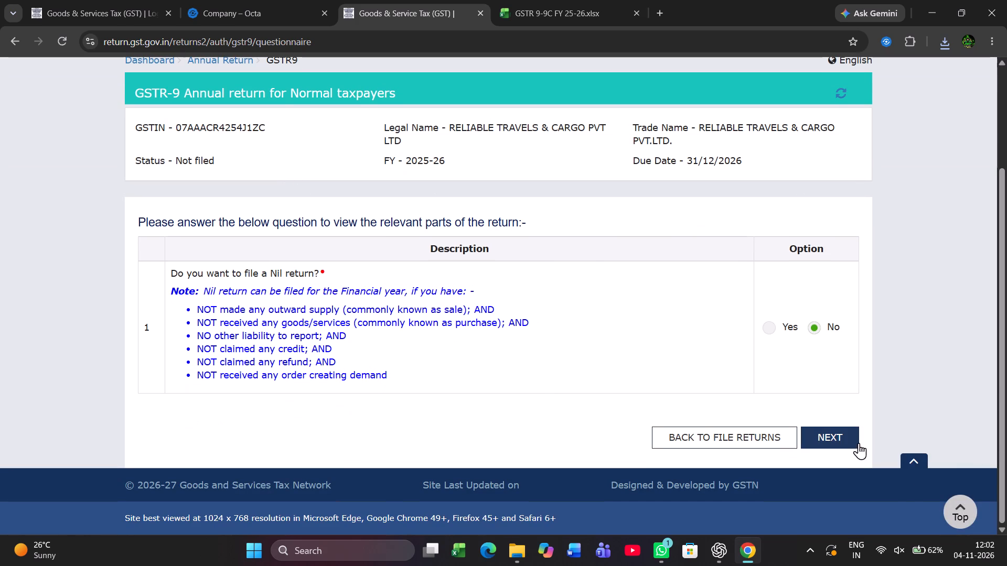
left_click(834, 443)
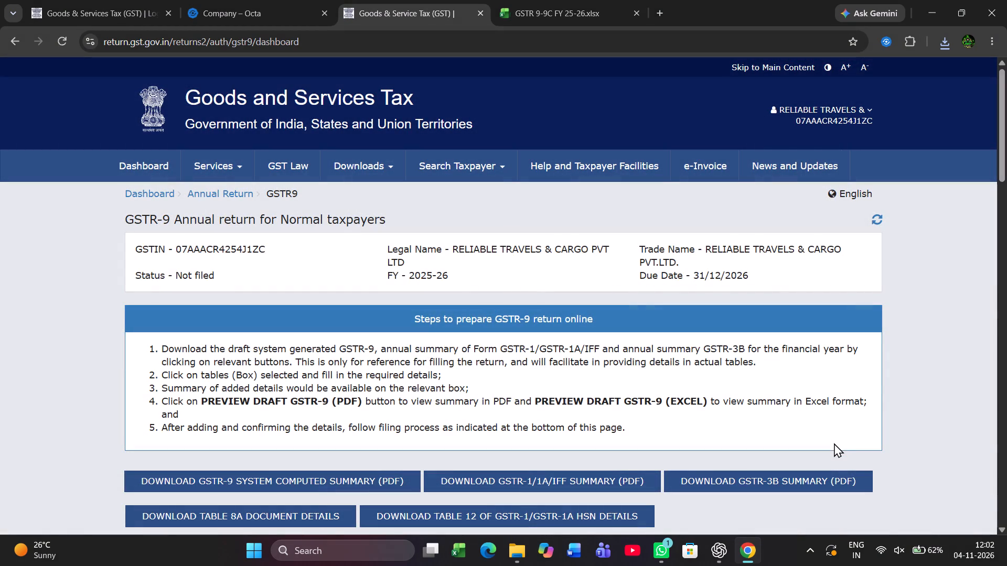
Download the 2025-26 GSTR-9 system computed, GSTR-1/1A/IFF and GSTR-3B summaries as PDFs.
left_click_drag(834, 443, 702, 445)
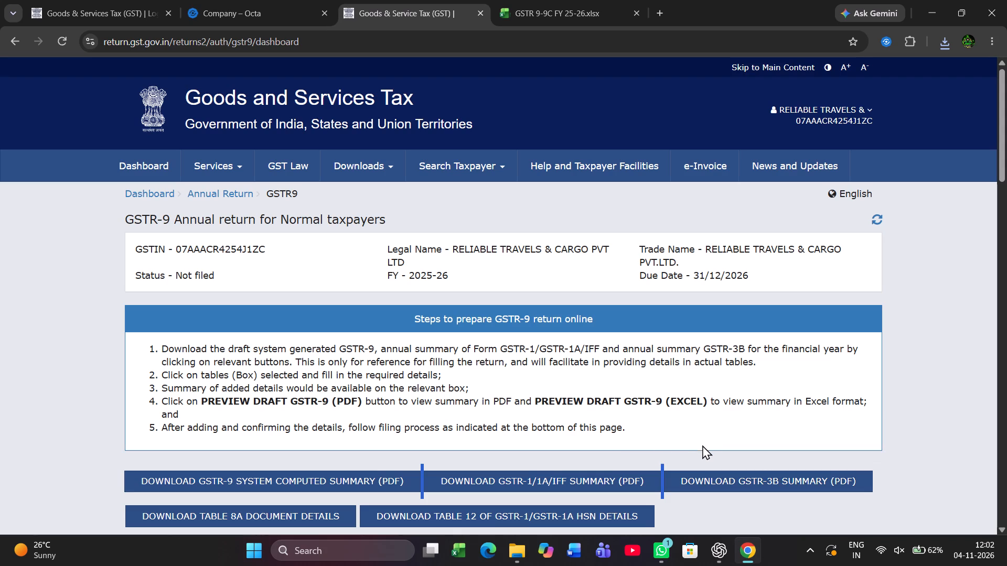
left_click(338, 482)
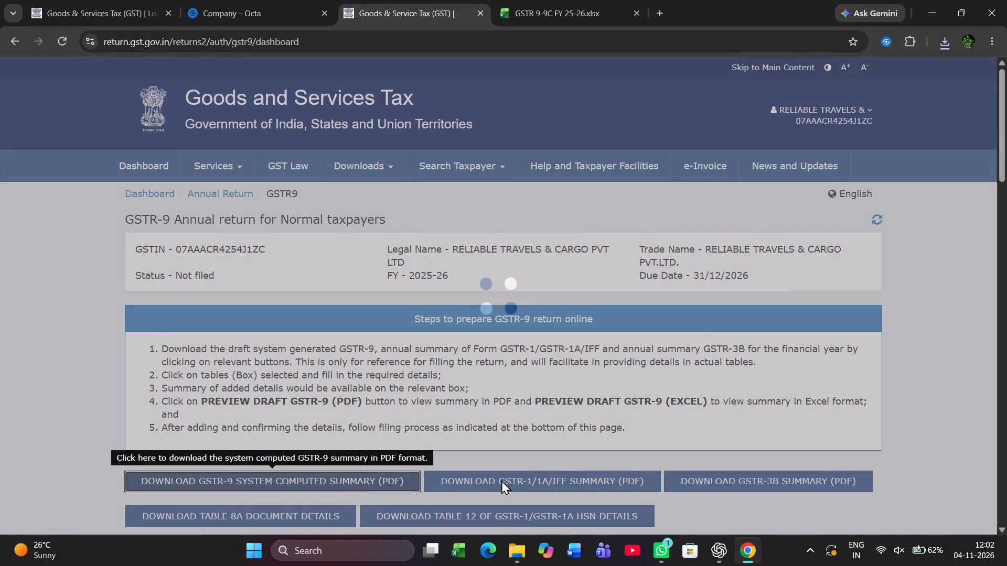
left_click(528, 482)
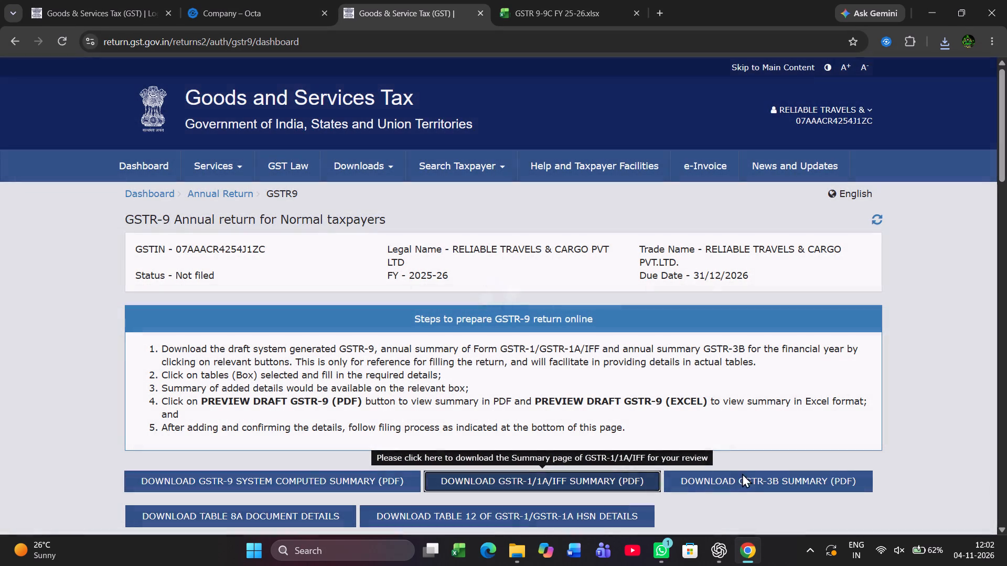
left_click(748, 481)
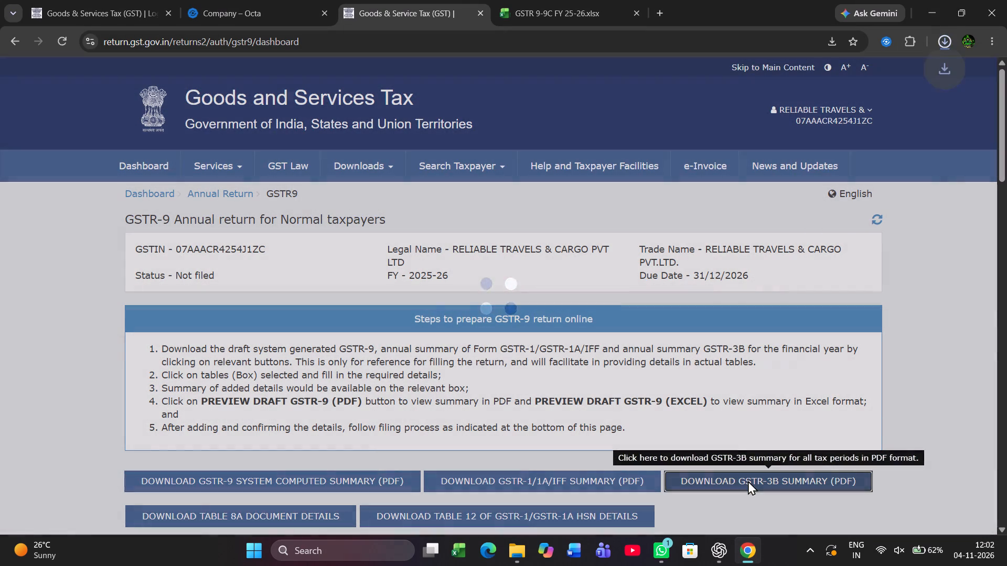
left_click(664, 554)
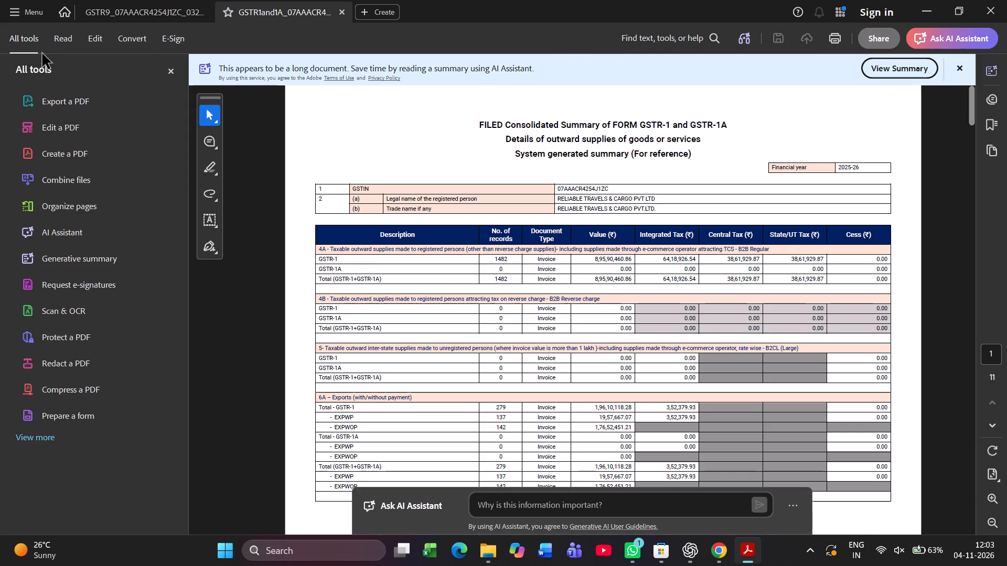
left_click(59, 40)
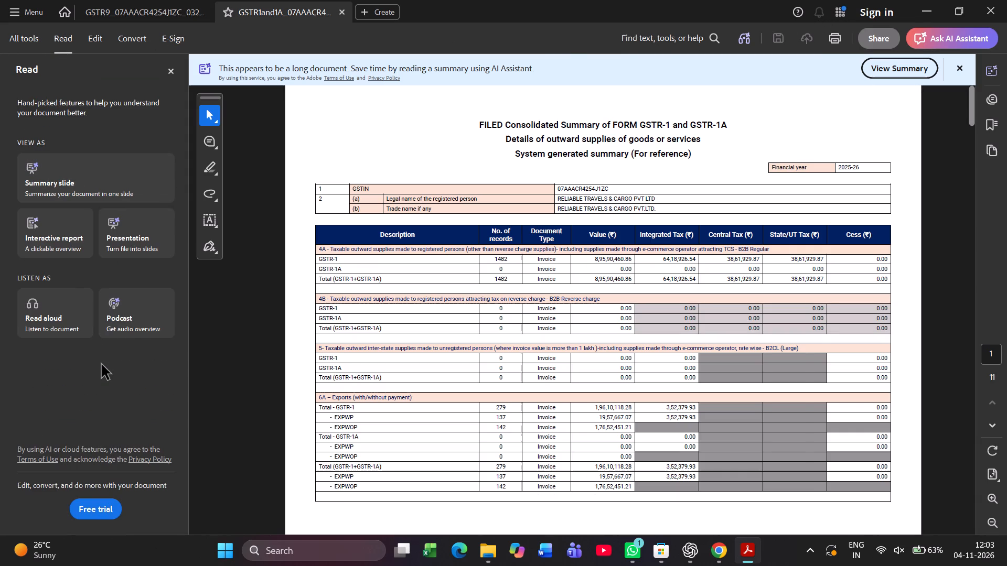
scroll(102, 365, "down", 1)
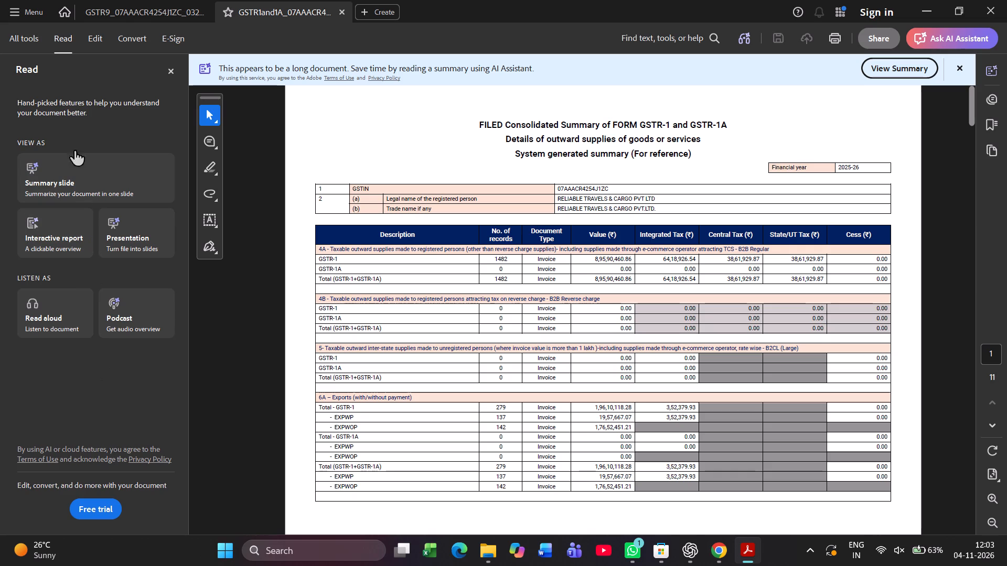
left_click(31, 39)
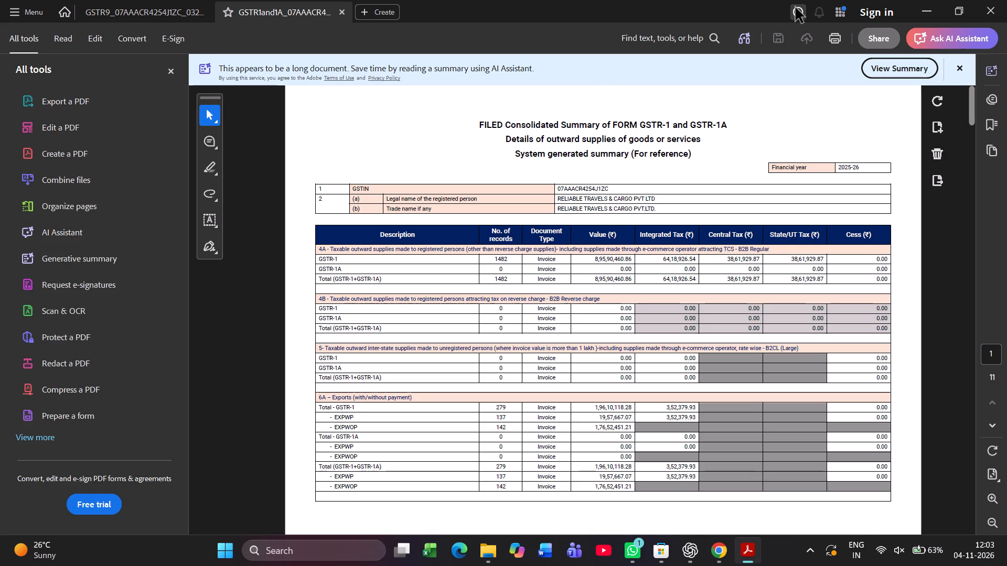
Close the open summary PDFs and the Microsoft Store window to get back to the GST portal.
left_click(989, 15)
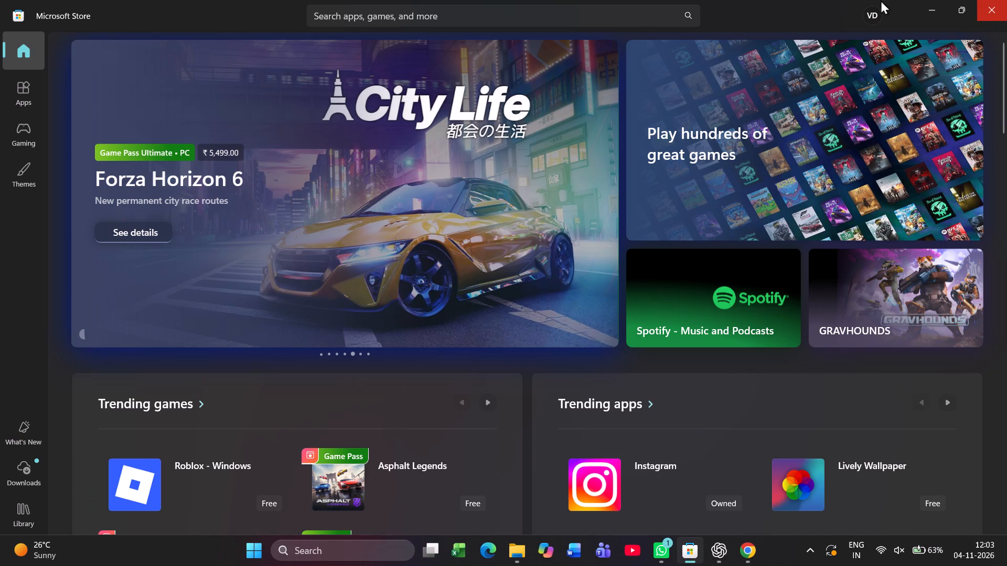
left_click(991, 5)
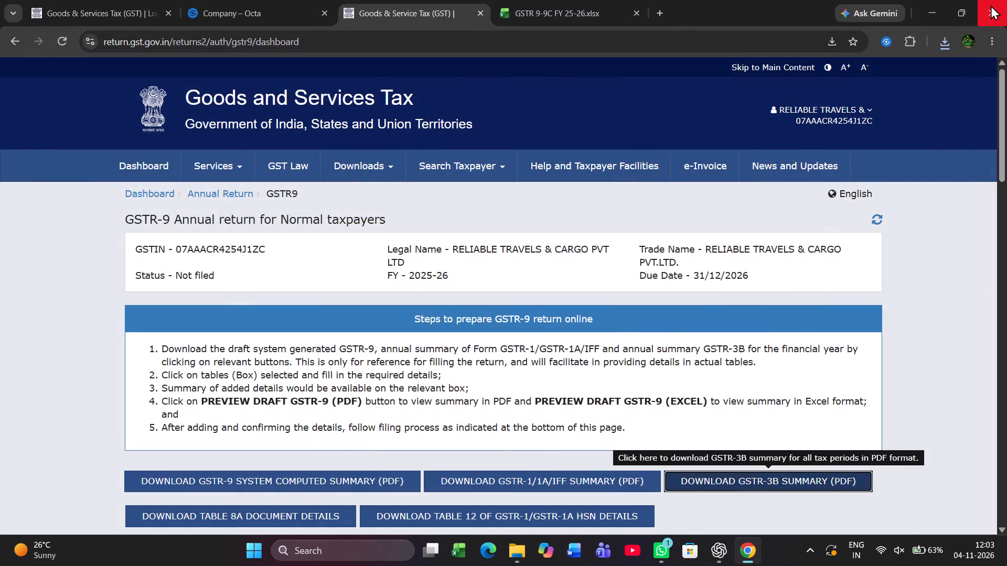
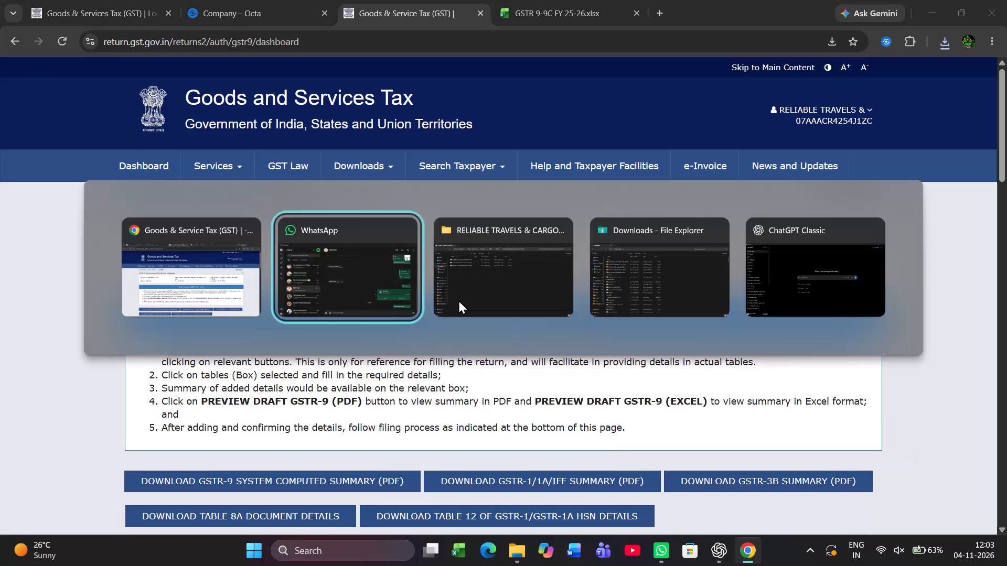
Move today's five GSTR-1/1A, GSTR-3B, GSTR-9 and GSTR-9C PDFs from Downloads into the RELIABLE TRAVELS & CARGO PVT LTD folder.
key("alt+Tab")
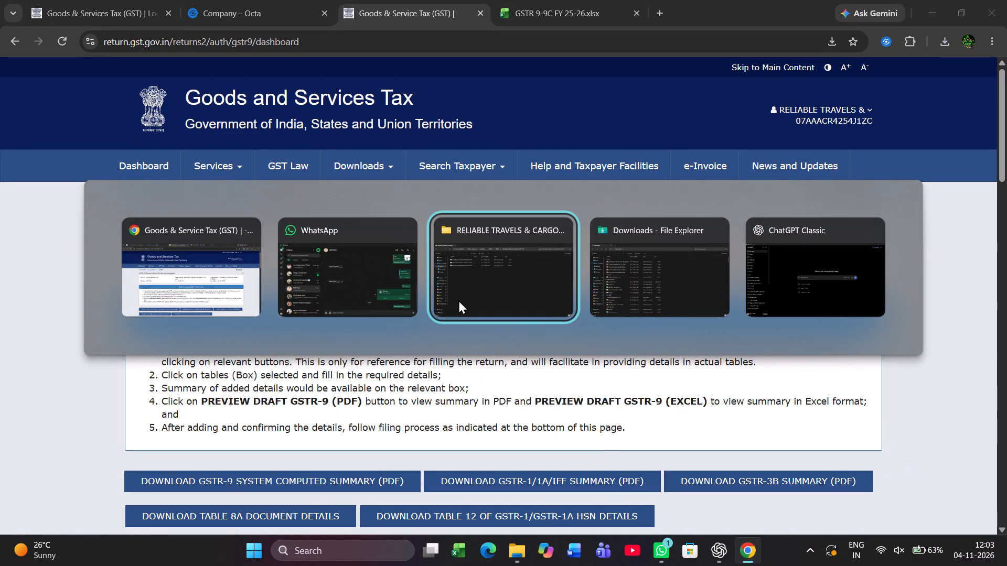
key("alt+Tab")
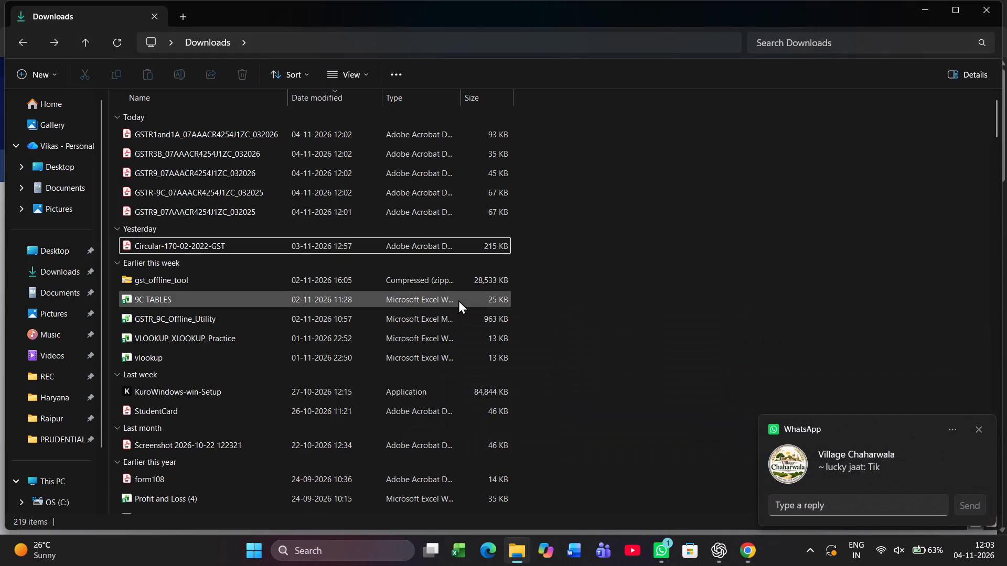
left_click(258, 136)
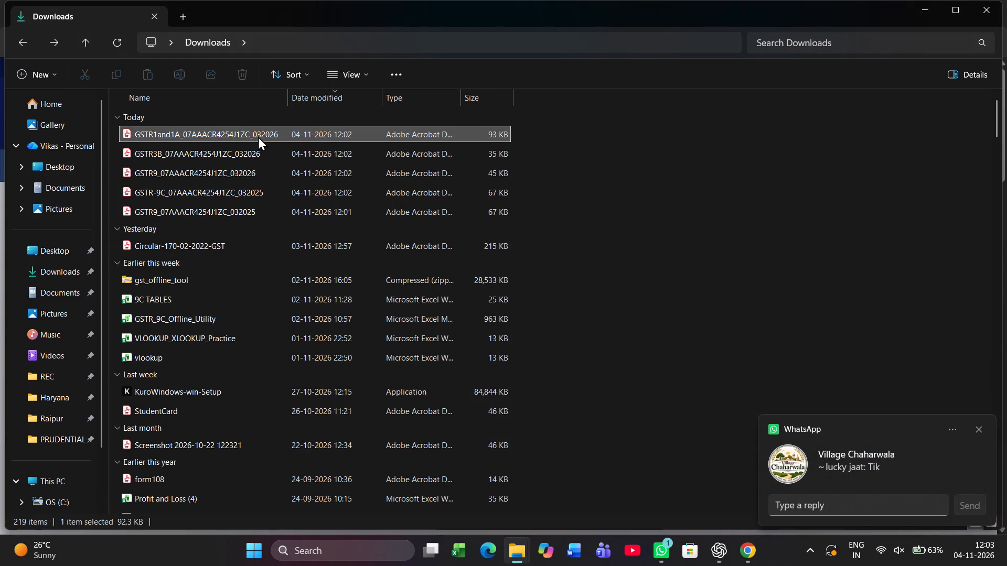
key("shift+Down")
key("shift+Down")
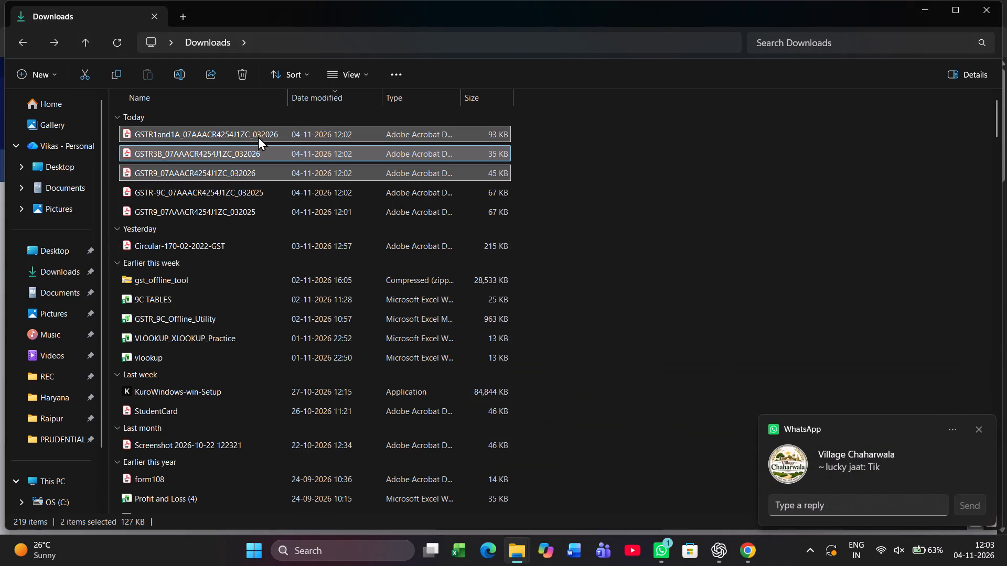
key("shift+Down")
key("shift+Down")
key("ctrl+x")
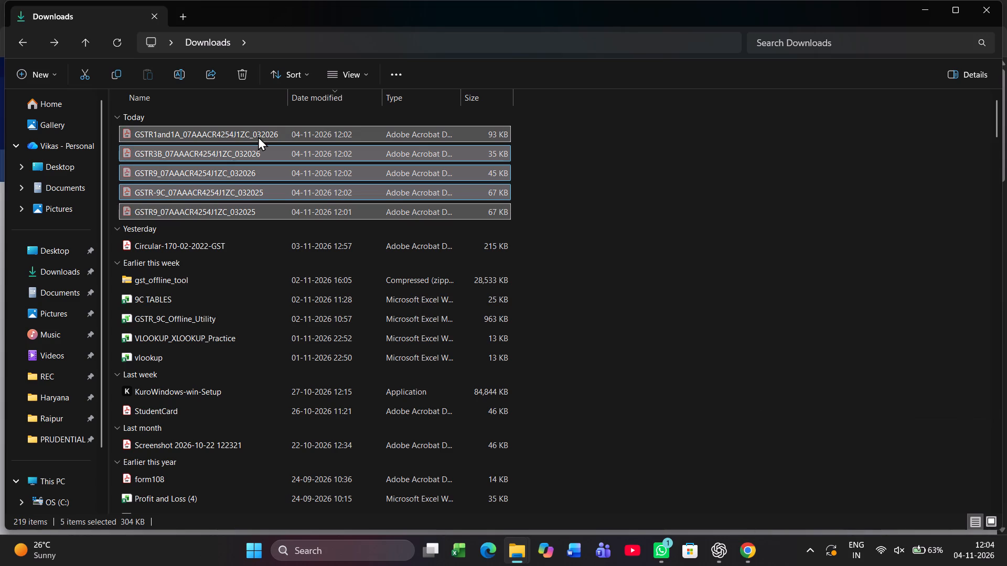
key("alt+Tab")
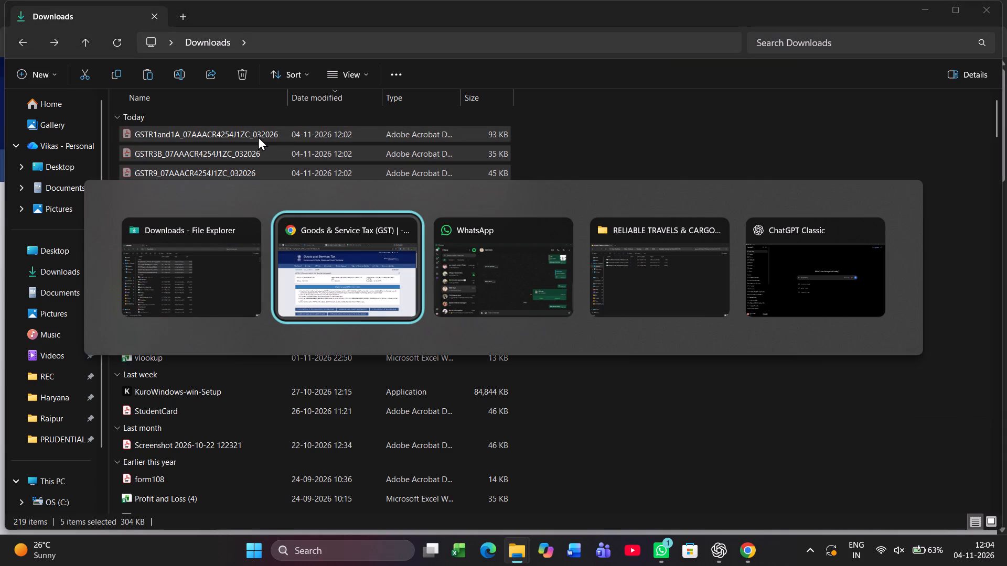
key("alt+Tab")
key("alt+Tab")
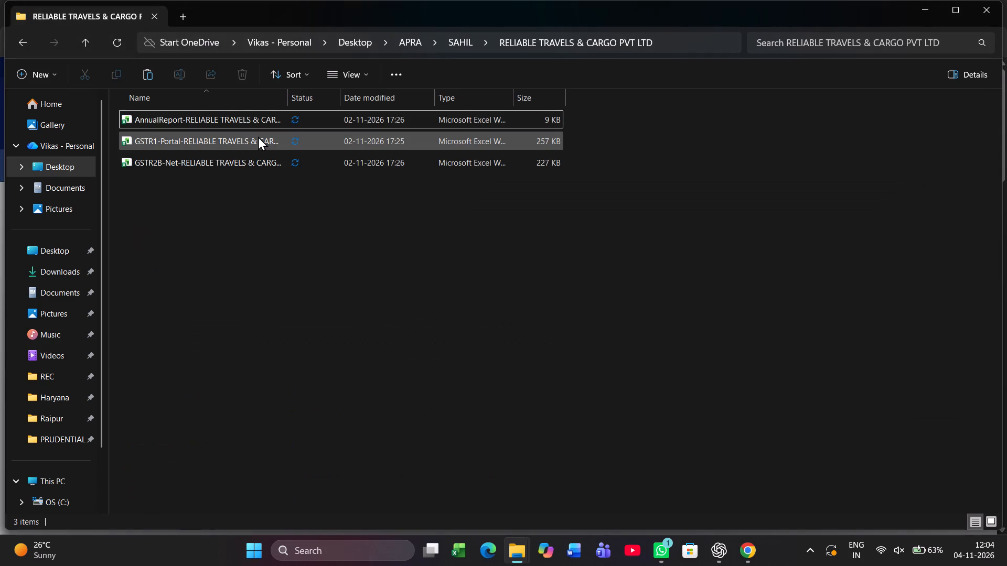
key("ctrl+v")
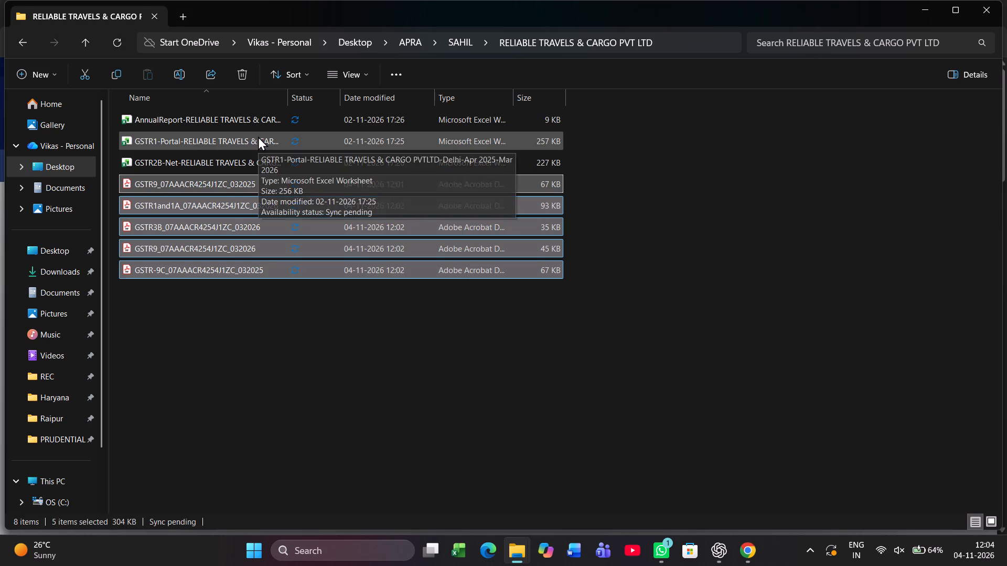
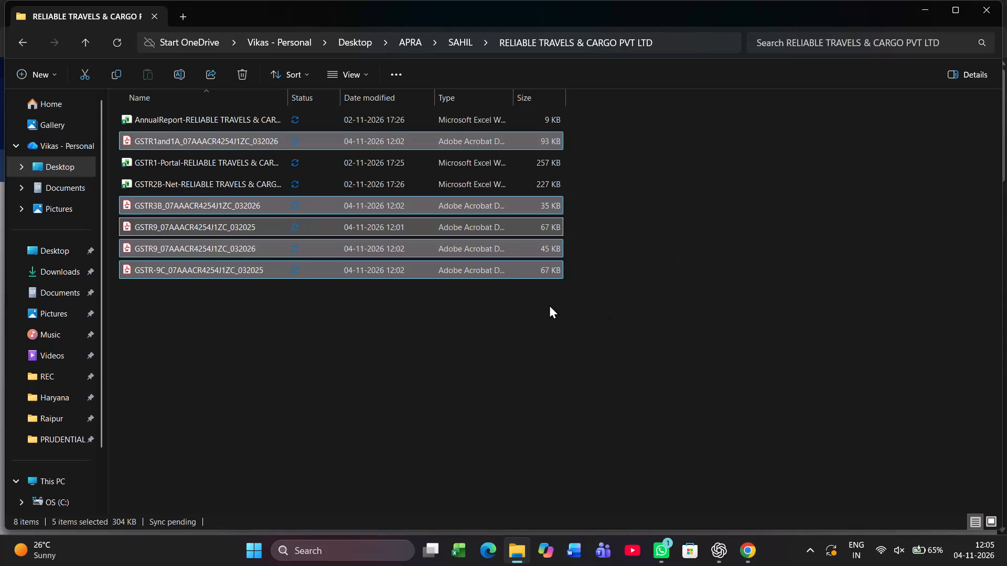
Open the THREE SIXTY LOGISTICS PVT LTD client folder inside the SAHIL folder.
key("alt+Tab")
key("alt+Tab")
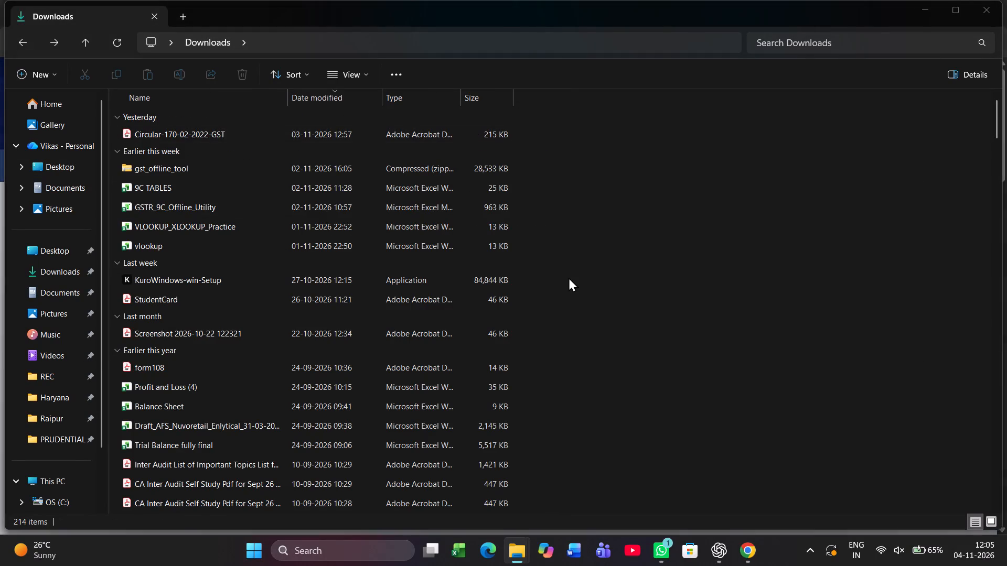
key("BackSpace")
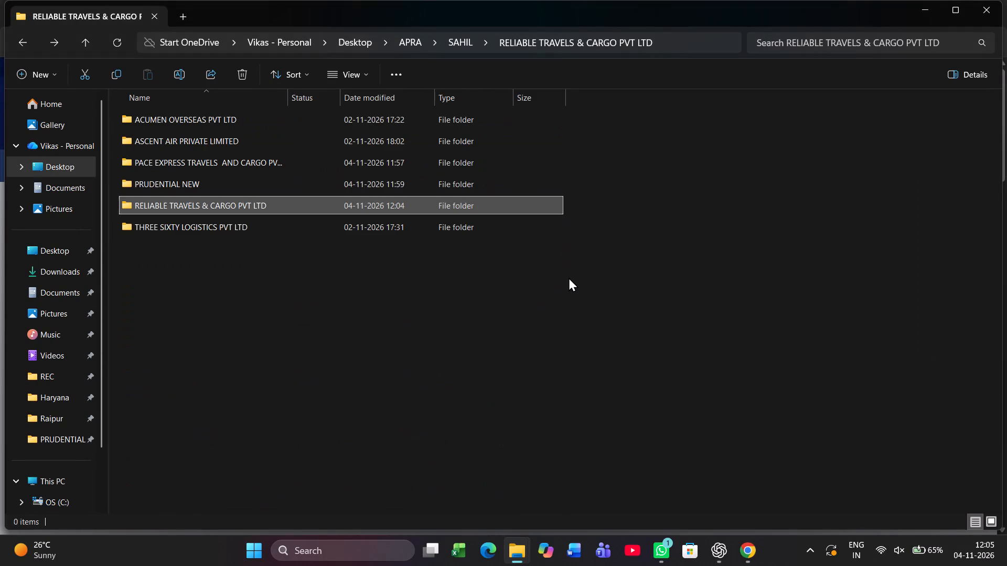
key("Down")
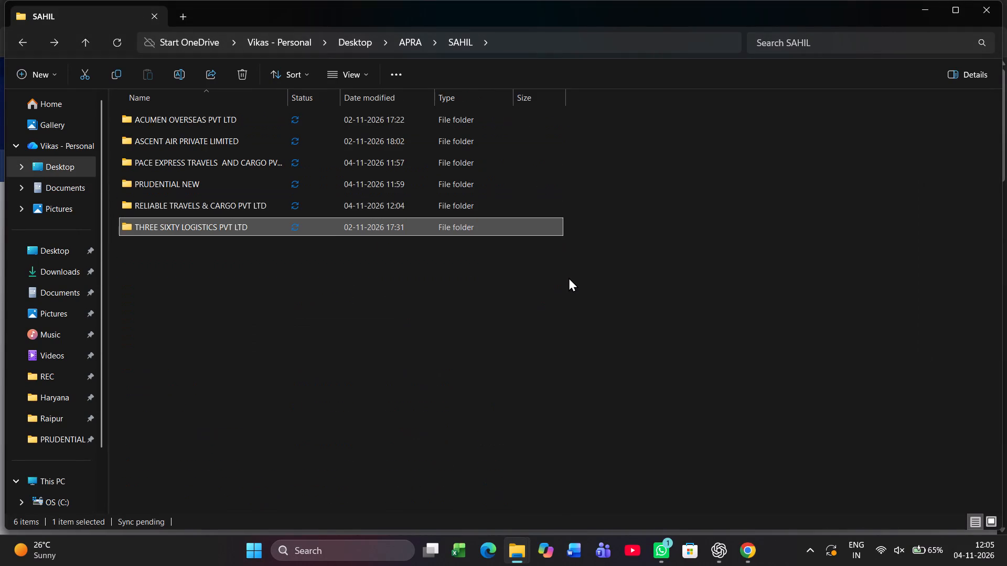
key("Return")
Switch to the Goods & Service Tax portal window in Chrome.
key("alt+Tab")
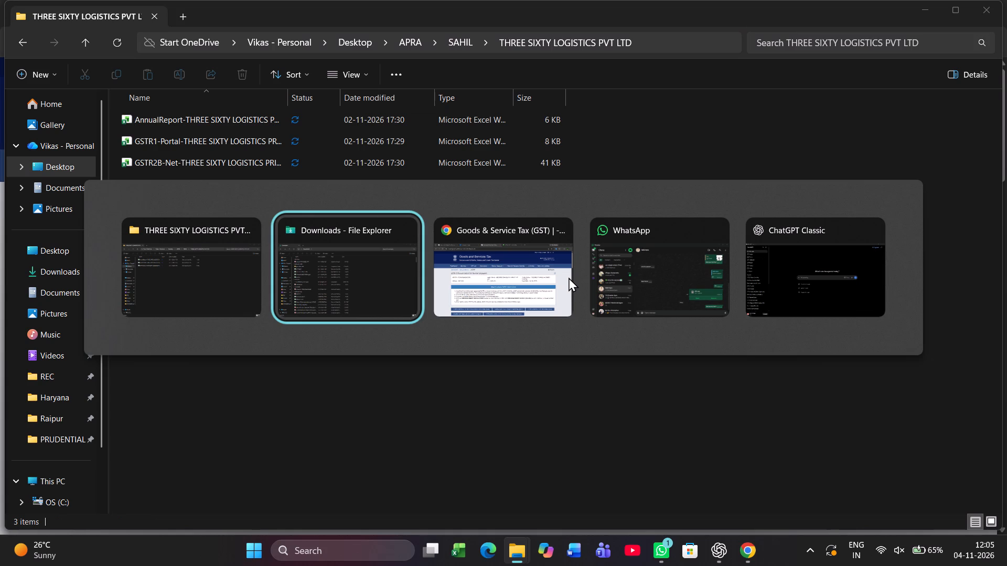
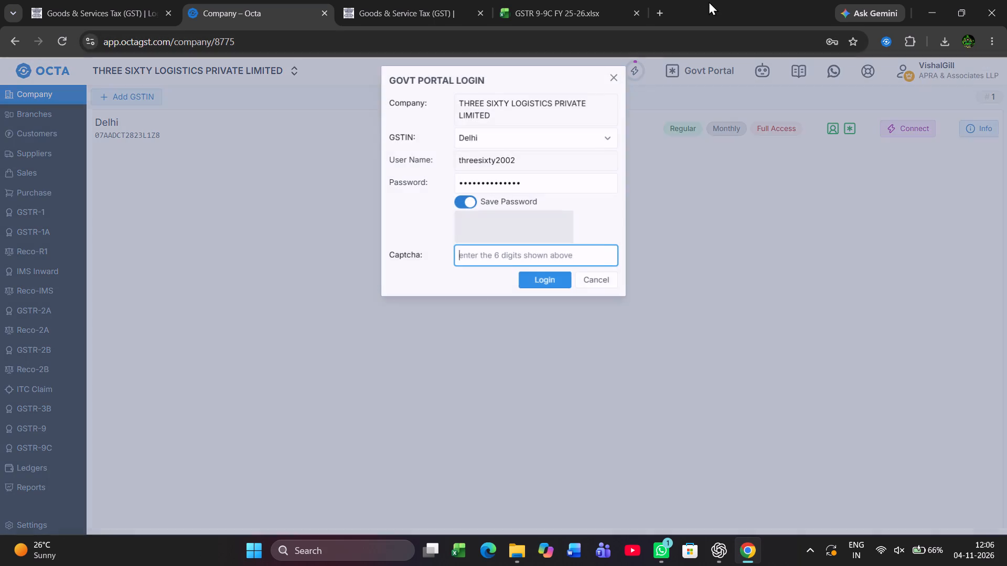
key("Return")
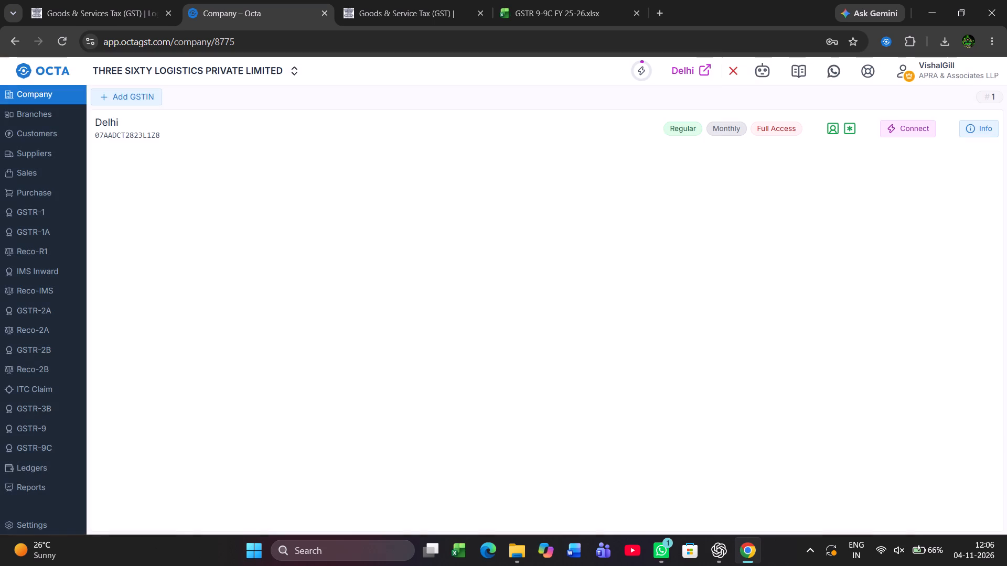
left_click(692, 68)
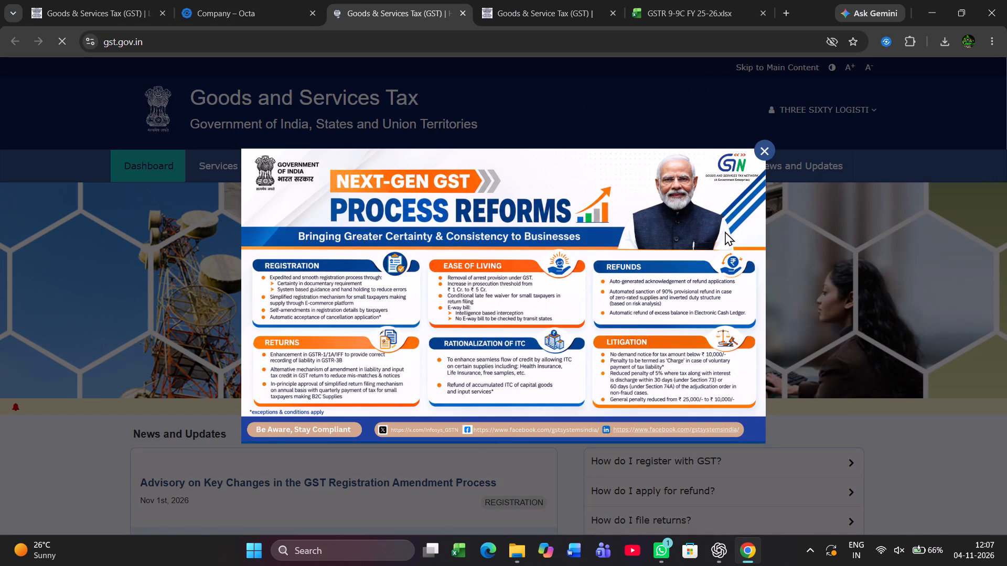
left_click(765, 151)
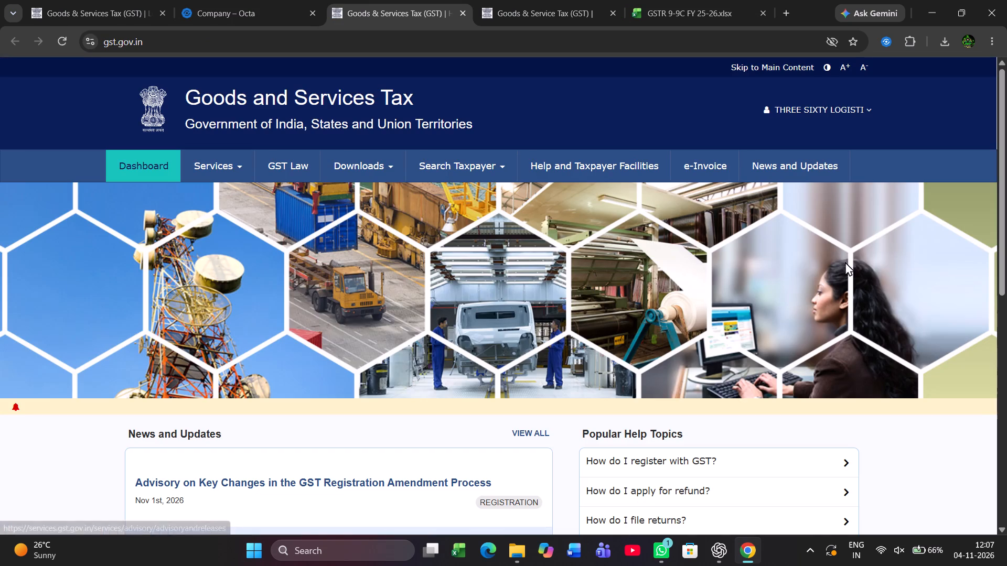
scroll(623, 308, "down", 2)
scroll(623, 308, "up", 1)
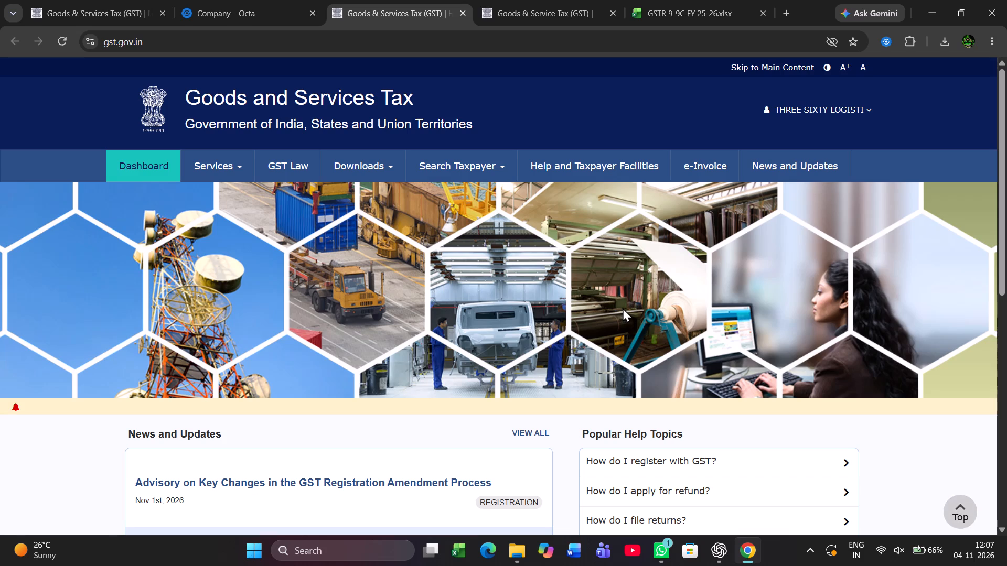
Open the Annual Return page and search for the returns of financial year 2024-25.
left_click(240, 170)
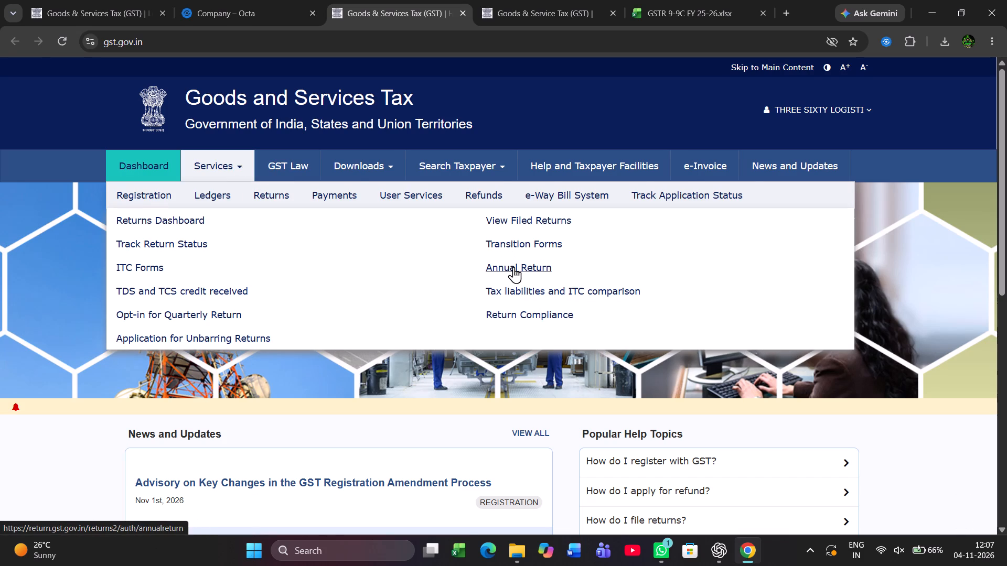
left_click(513, 267)
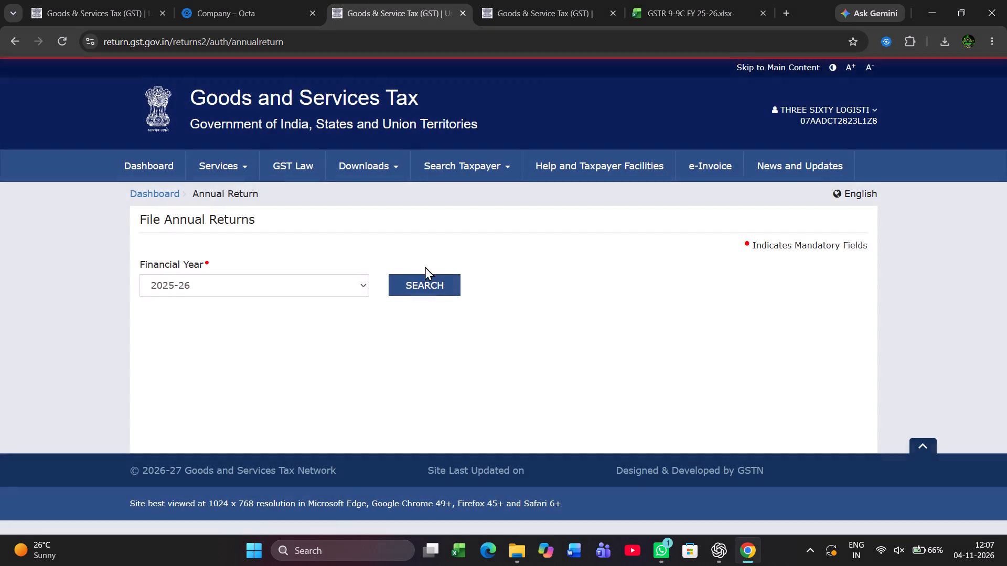
left_click(345, 286)
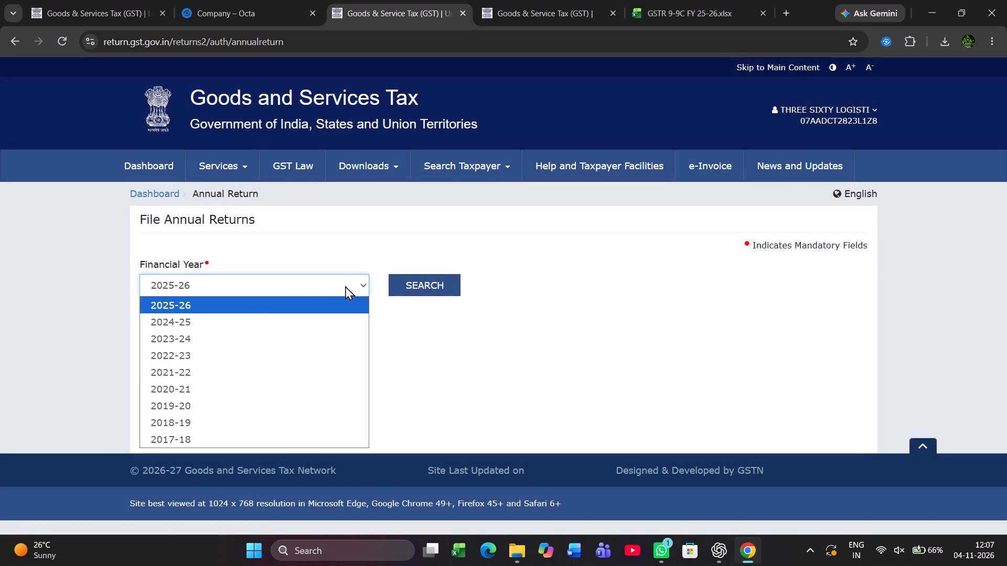
left_click_drag(253, 313, 237, 318)
left_click(237, 318)
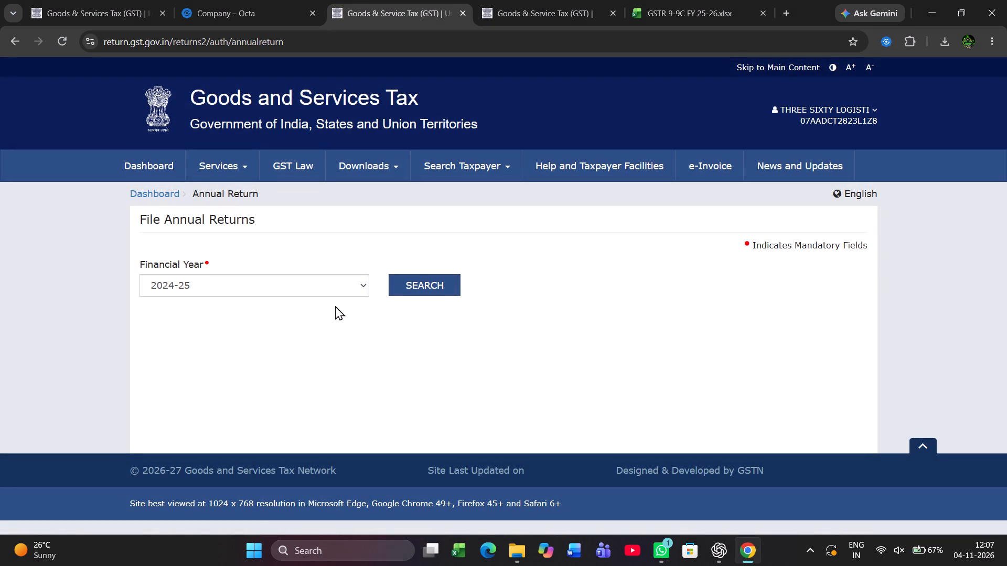
left_click(421, 293)
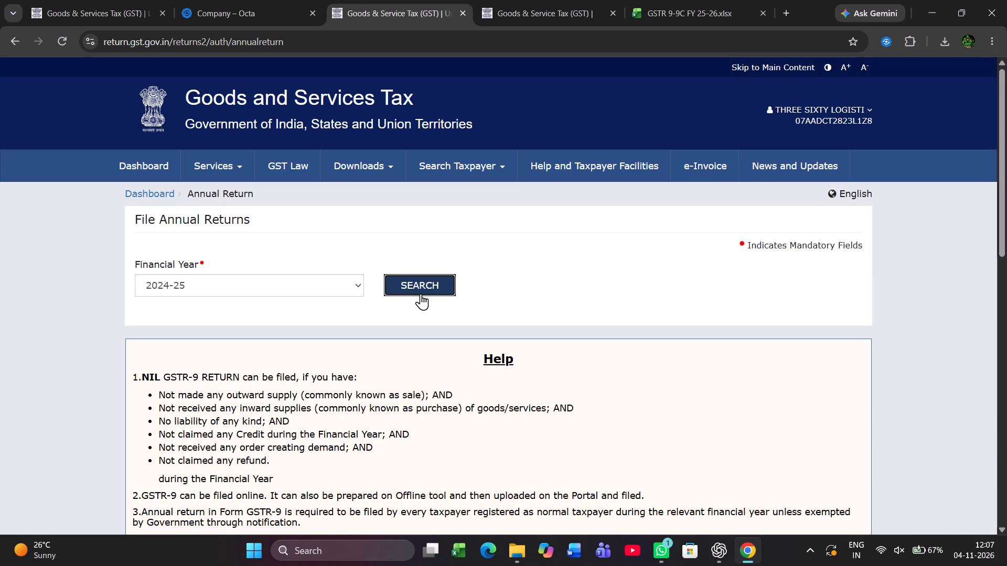
left_click(421, 293)
scroll(421, 293, "down", 6)
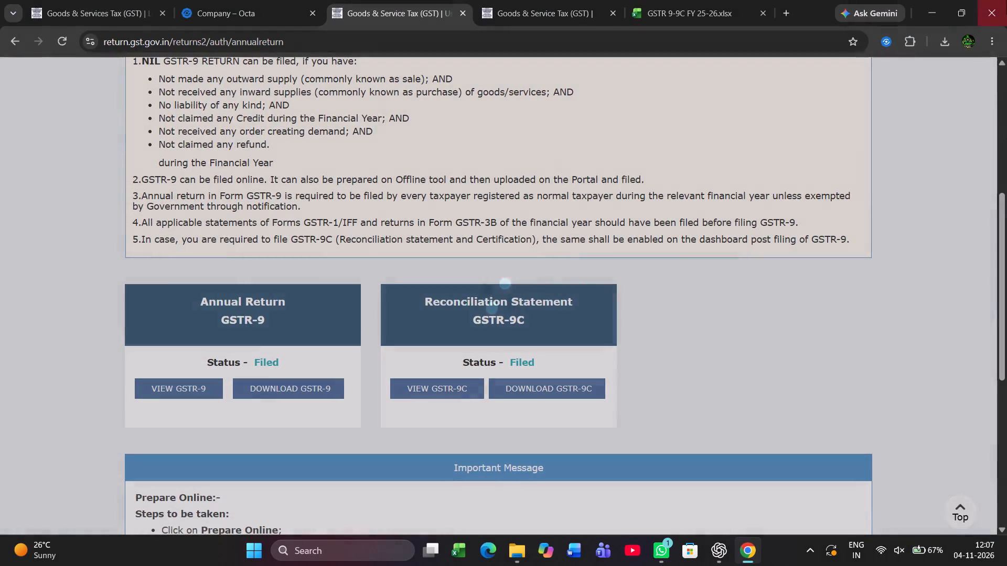
Look through Chrome's Downloads, Default browser, Accessibility, System and Performance settings, and close the settings page.
left_click(992, 39)
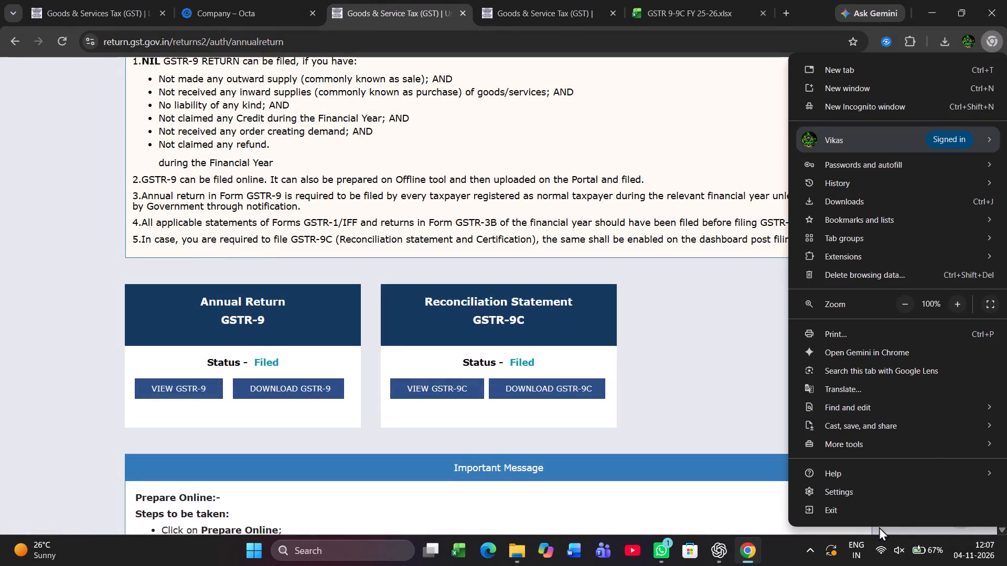
left_click(874, 494)
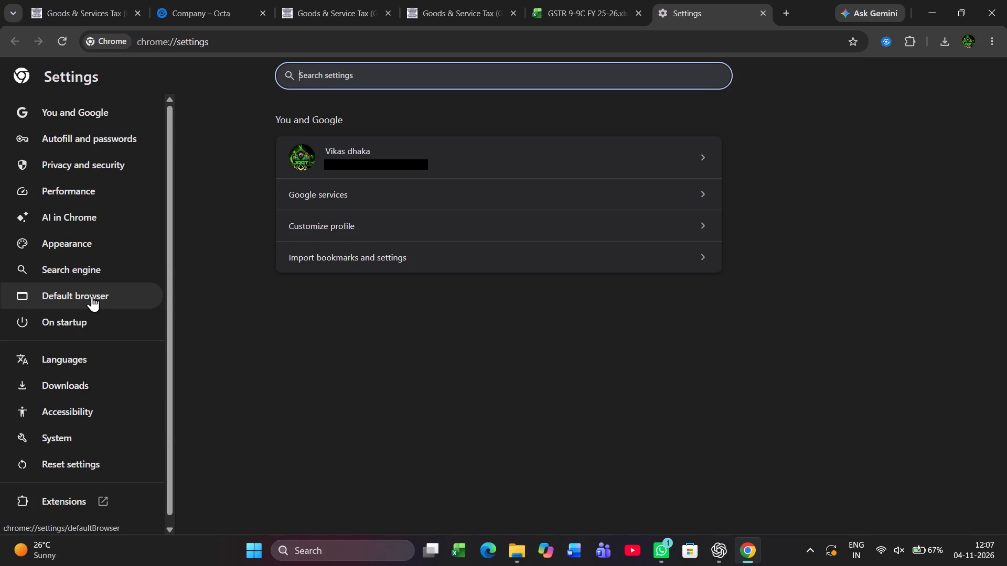
left_click(63, 387)
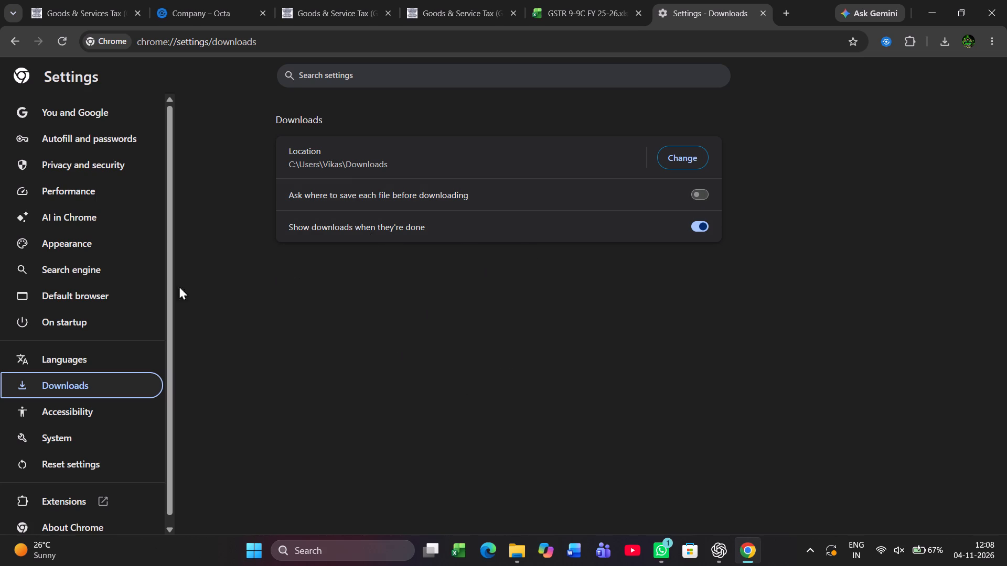
left_click(99, 294)
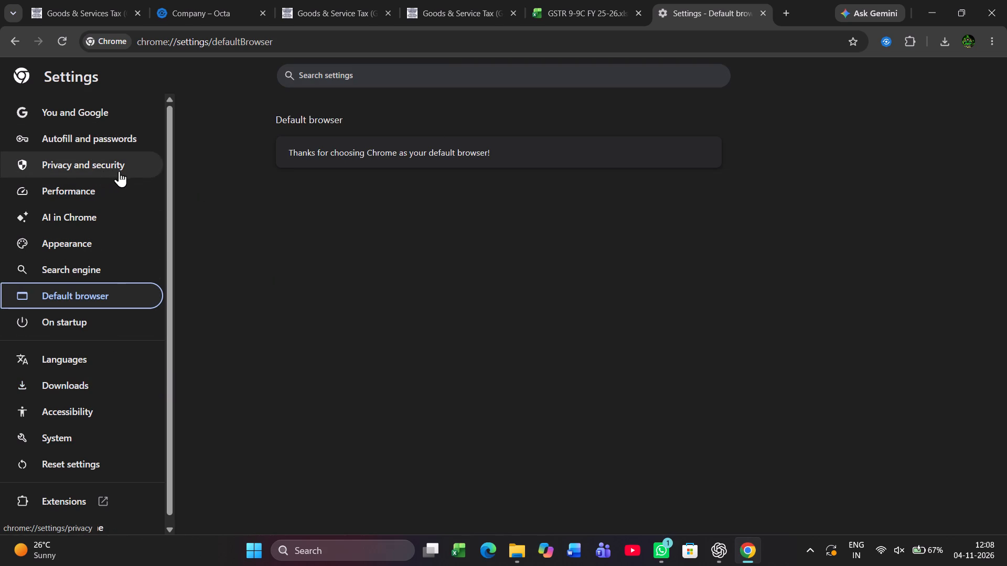
scroll(99, 387, "down", 1)
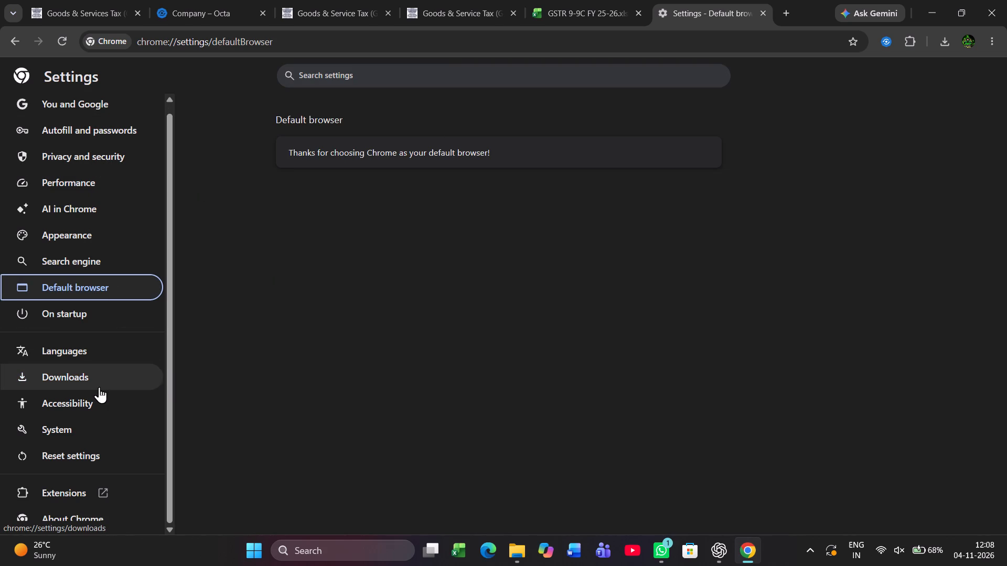
scroll(99, 387, "down", 1)
left_click(80, 407)
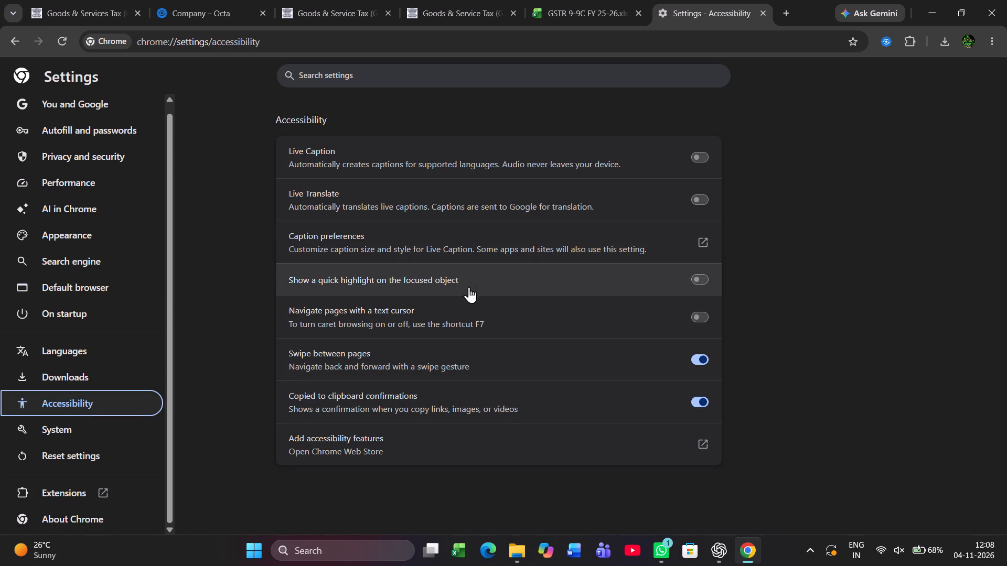
left_click(100, 434)
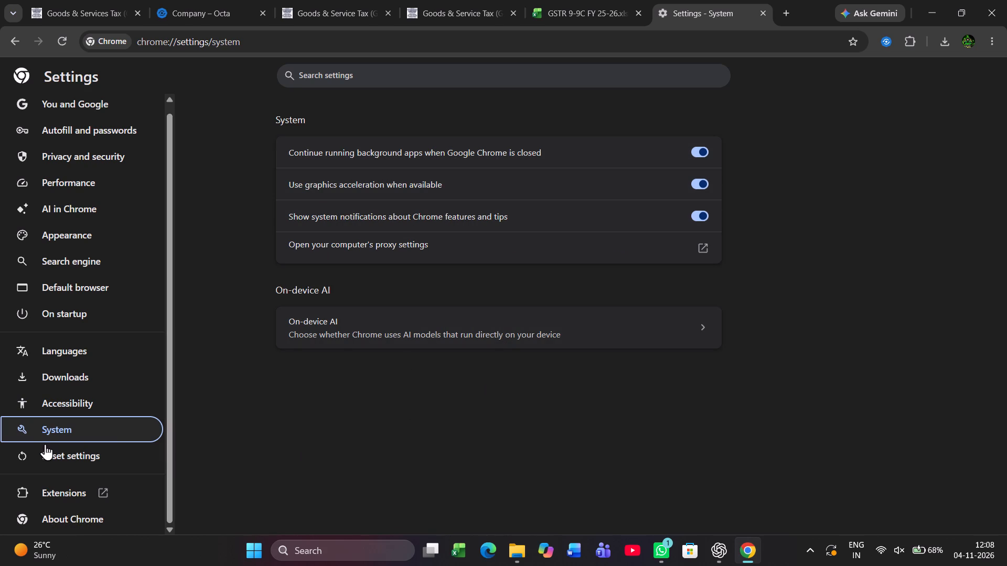
scroll(68, 477, "down", 1)
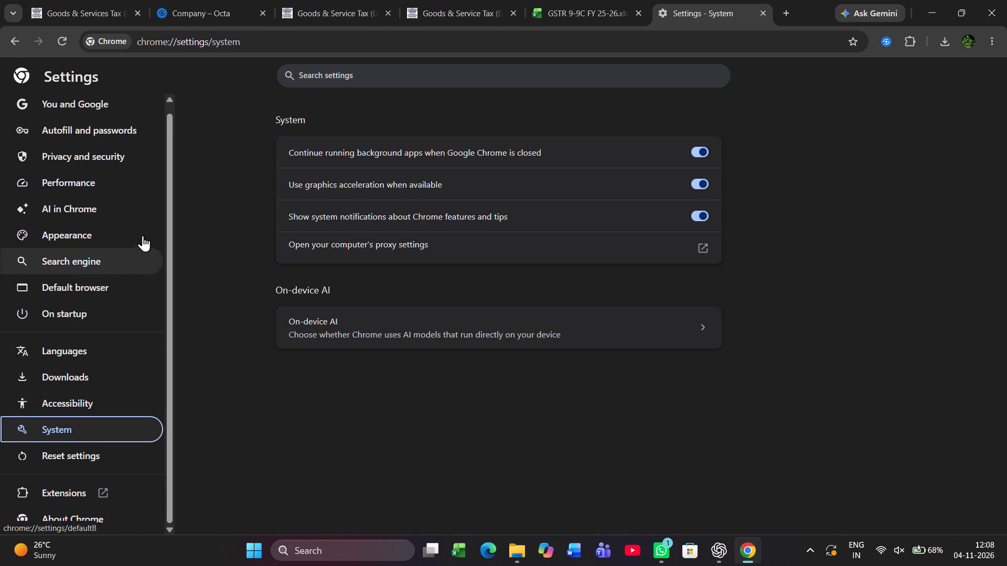
left_click(141, 179)
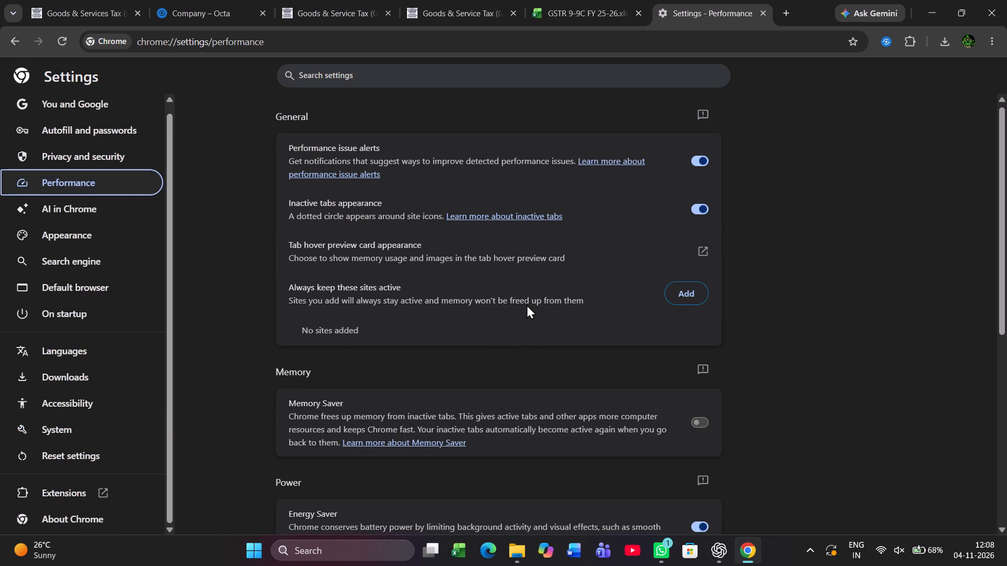
scroll(527, 304, "down", 2)
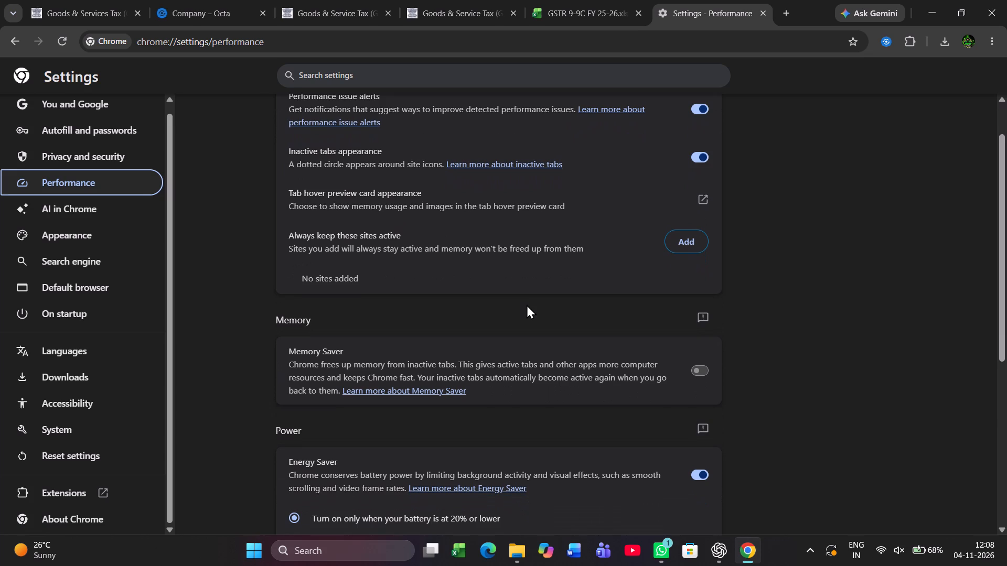
scroll(527, 304, "down", 1)
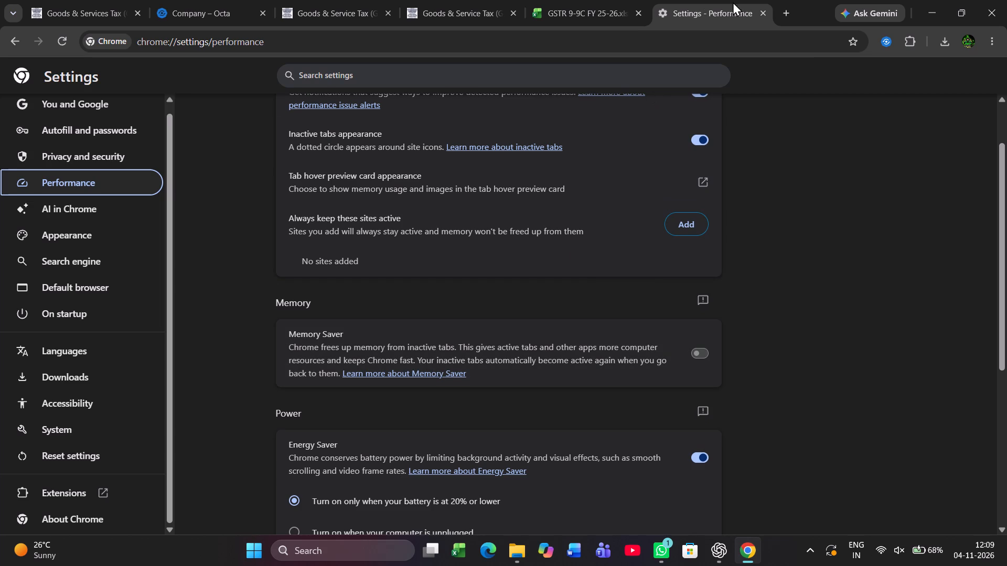
left_click(763, 16)
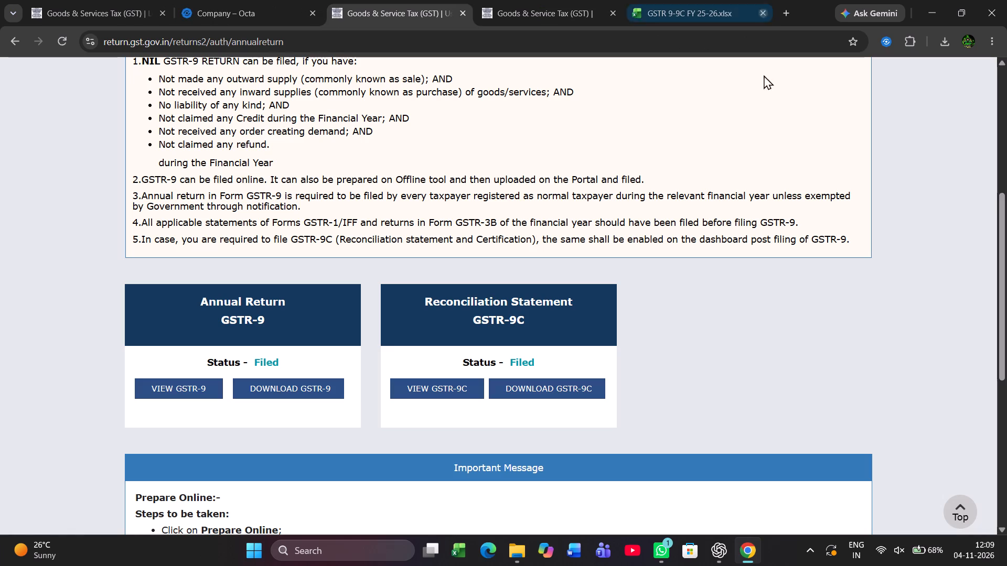
Download the filed 2024-25 GSTR-9 details as a PDF.
left_click(289, 387)
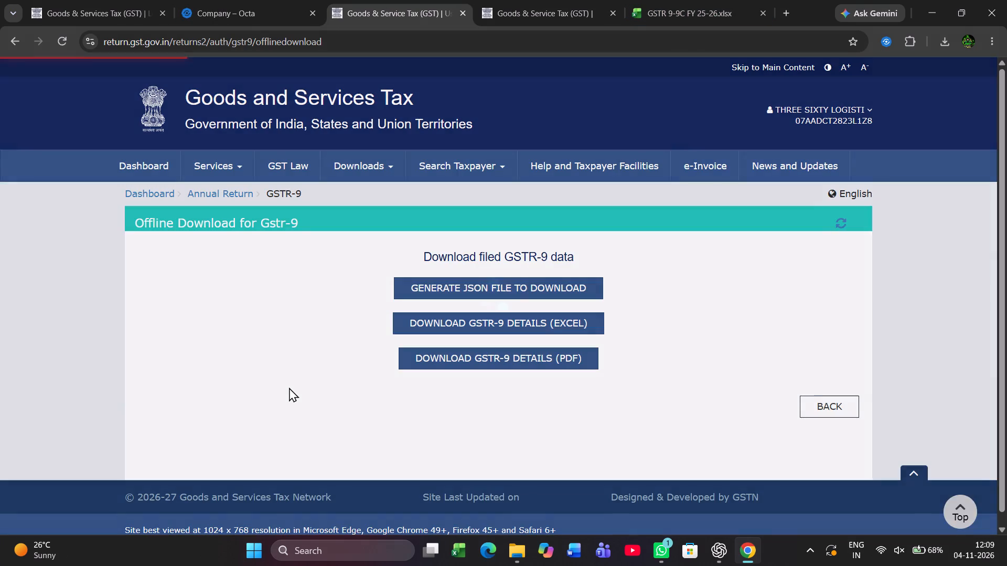
left_click(549, 362)
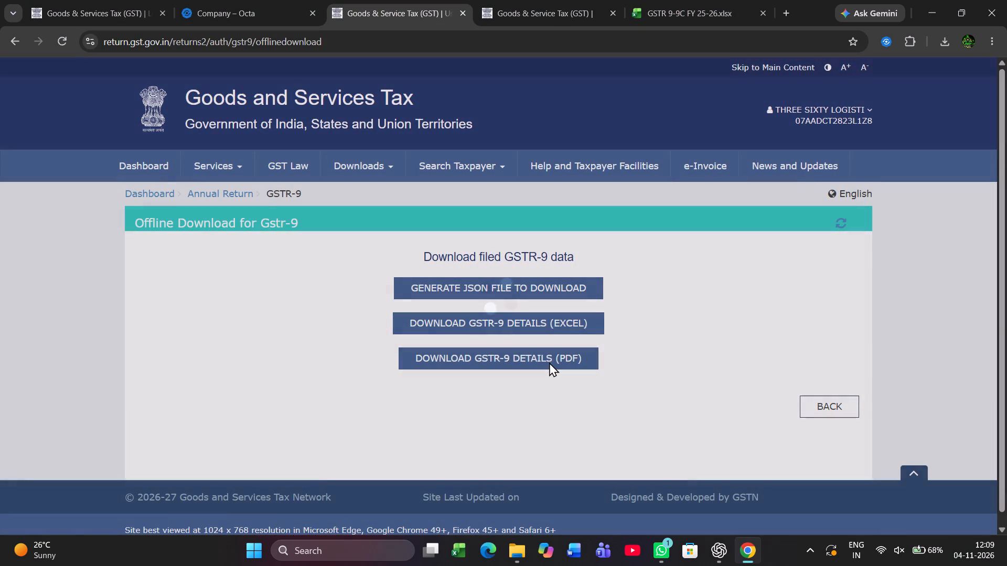
left_click(549, 362)
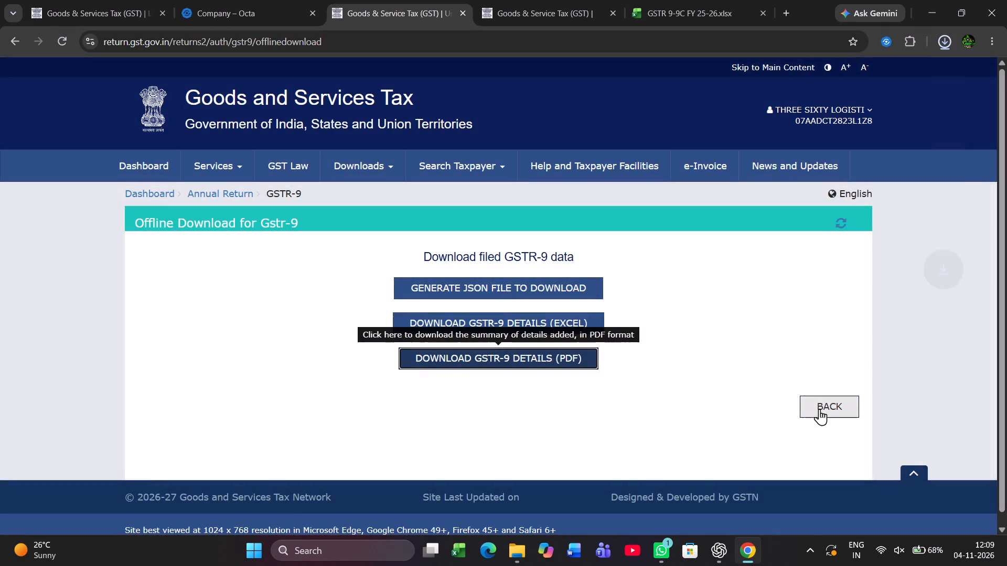
Return to the annual returns, search financial year 2024-25 again and download the filed GSTR-9C as a PDF.
left_click(819, 409)
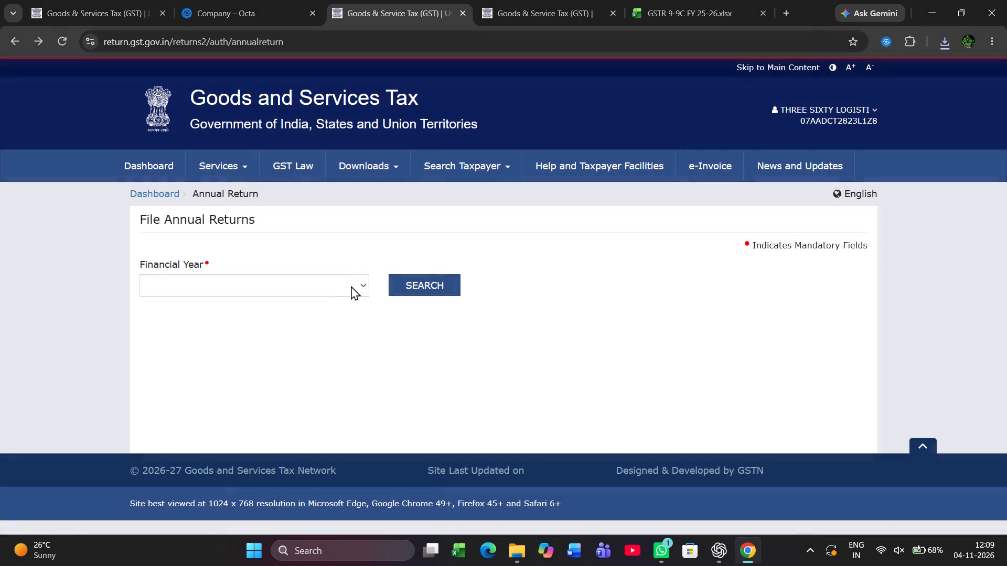
left_click(350, 286)
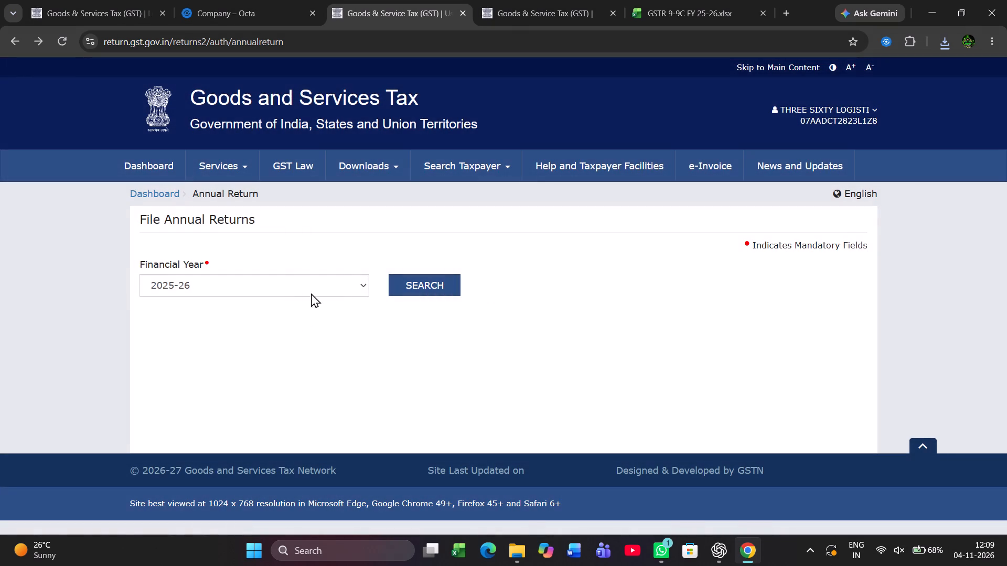
left_click(351, 286)
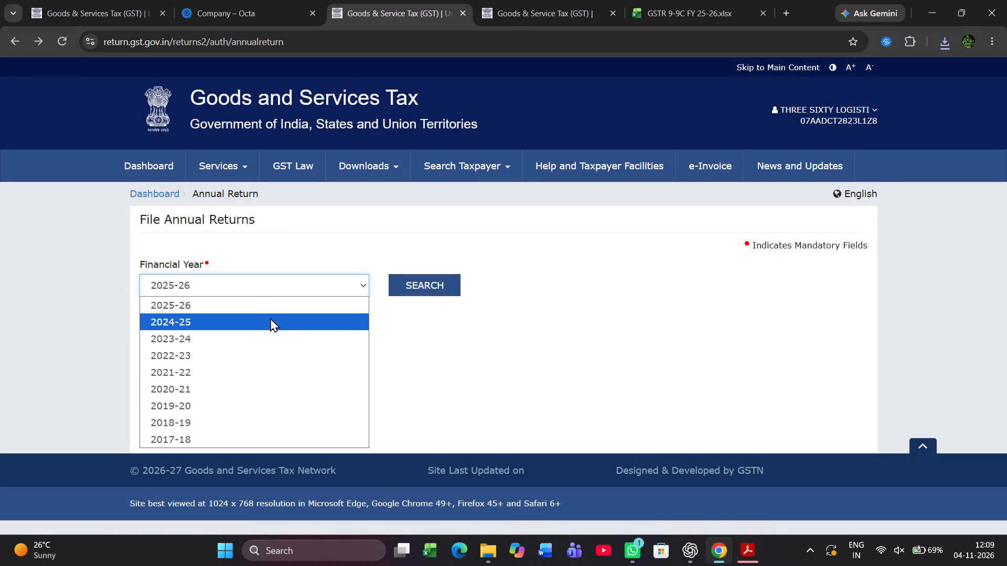
left_click(270, 318)
left_click(434, 287)
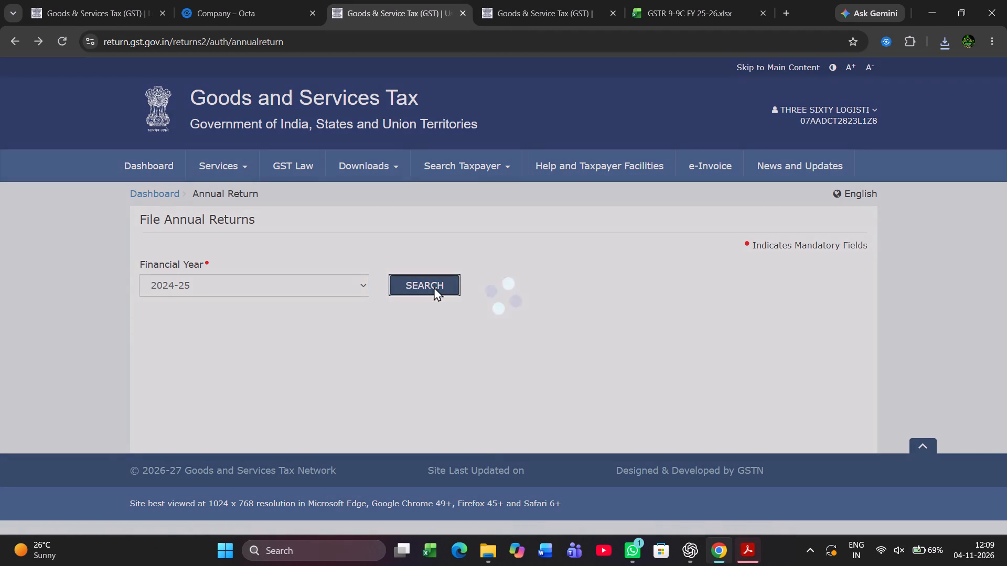
scroll(522, 348, "down", 4)
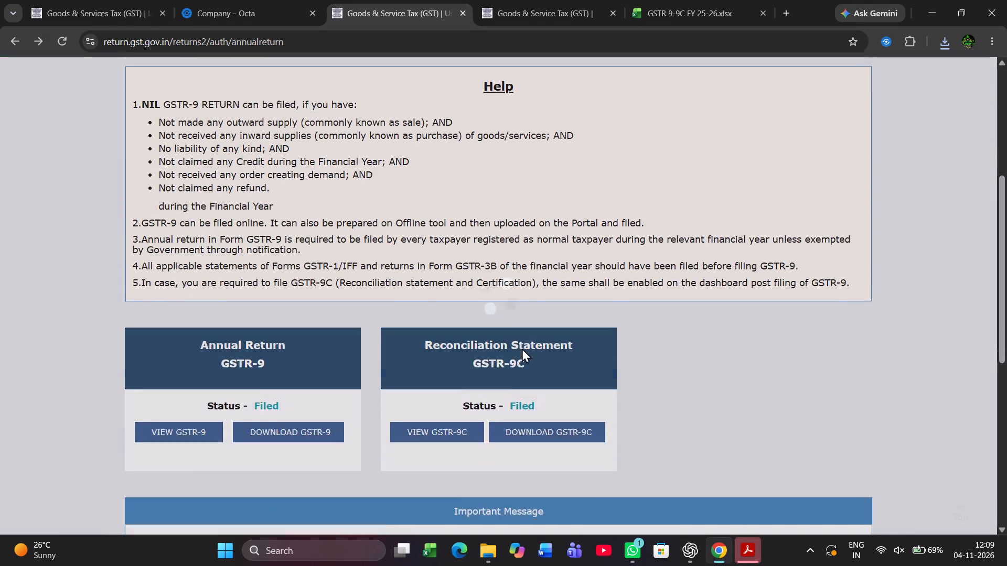
left_click(562, 378)
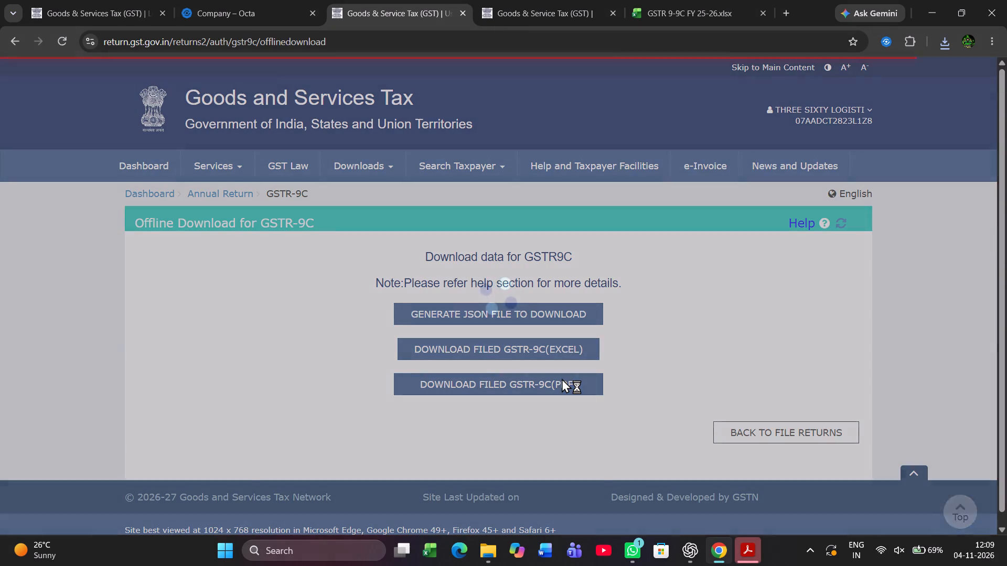
left_click(511, 384)
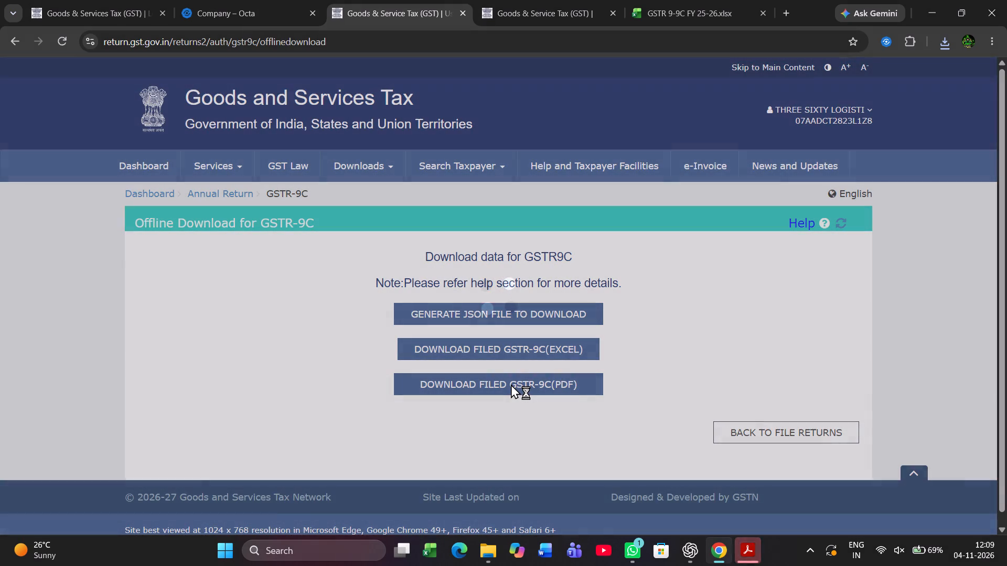
left_click(511, 384)
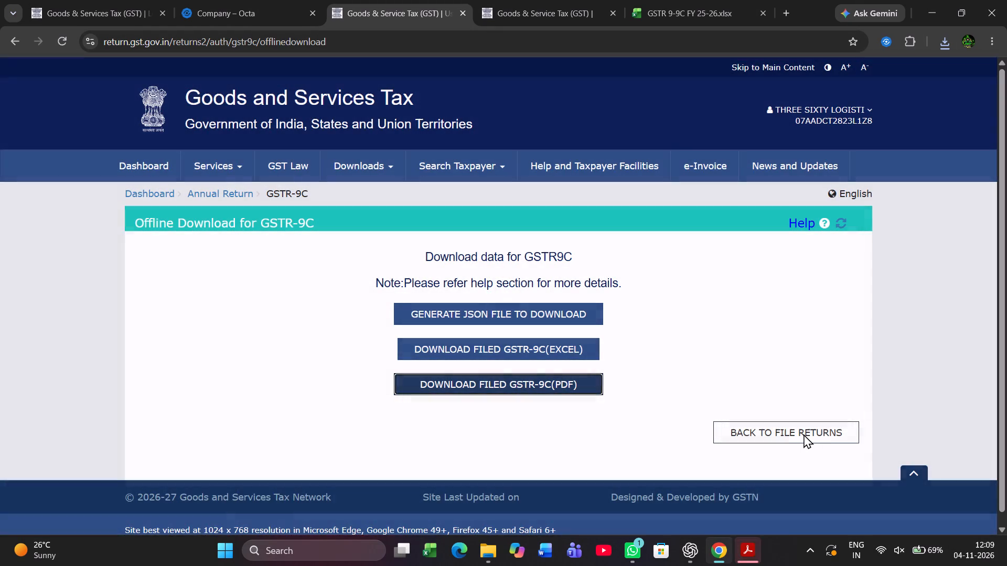
Close the opened GSTR-9C PDF, go back to the annual returns and search financial year 2025-26.
left_click(804, 434)
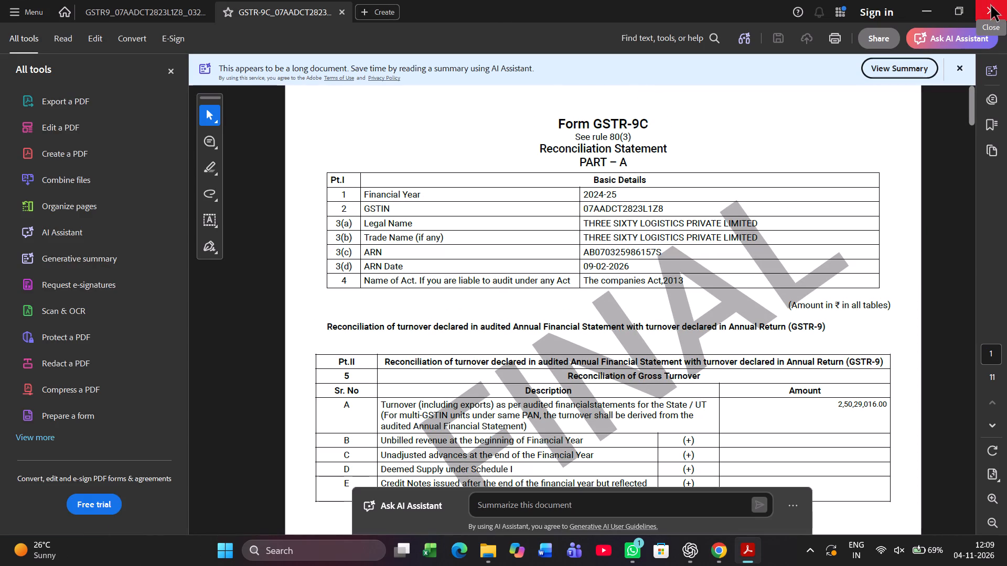
left_click(991, 6)
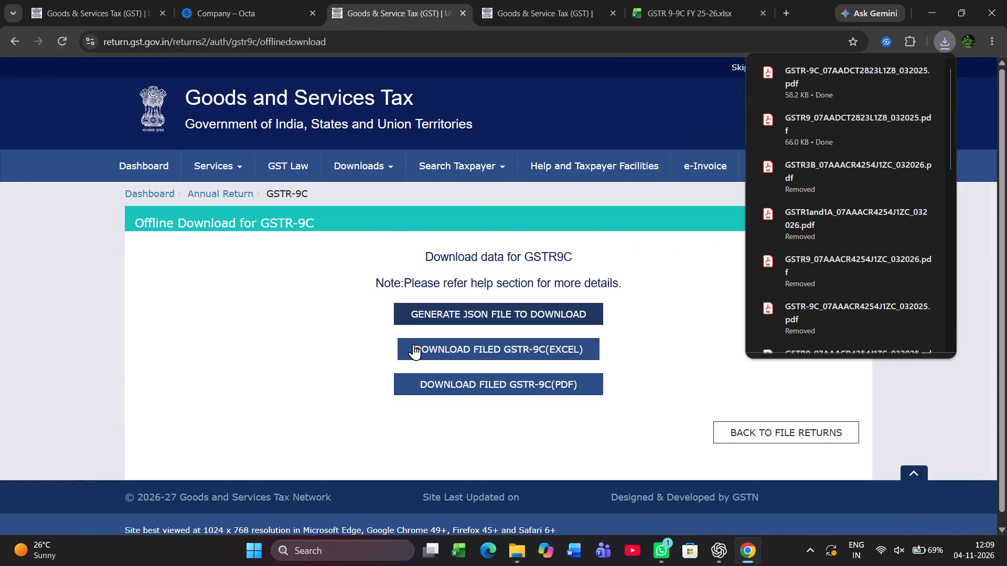
left_click(296, 306)
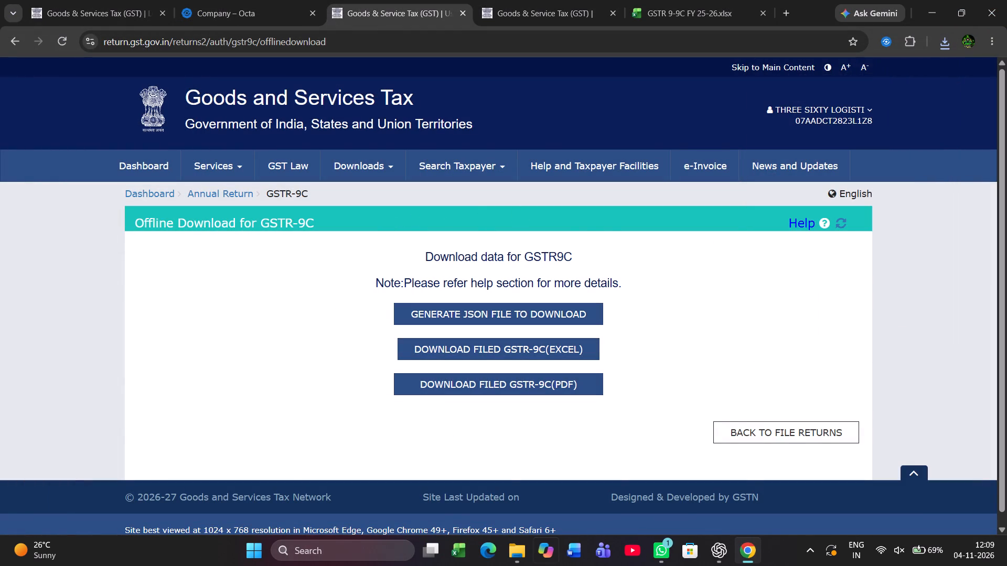
left_click(794, 429)
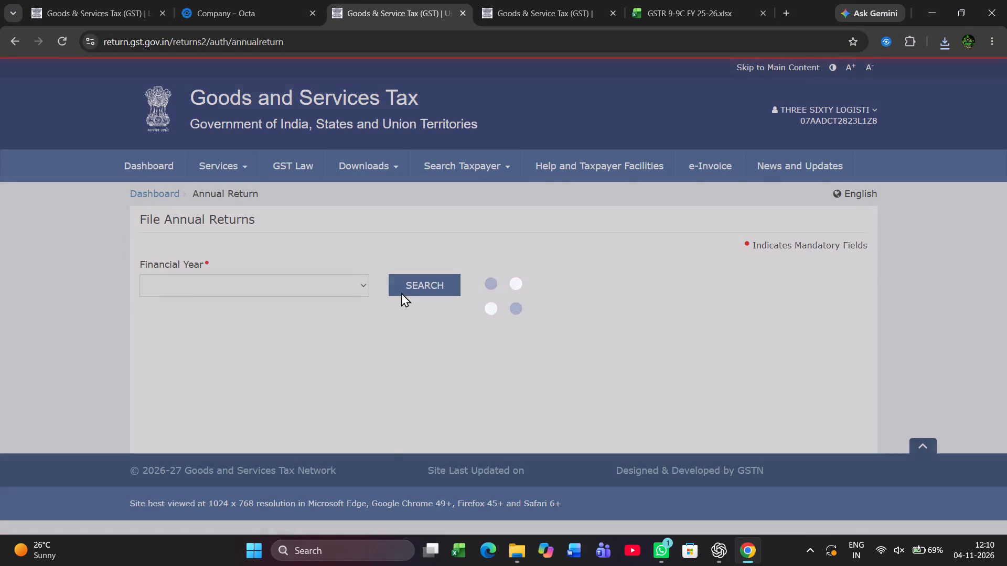
left_click(413, 289)
left_click(413, 289)
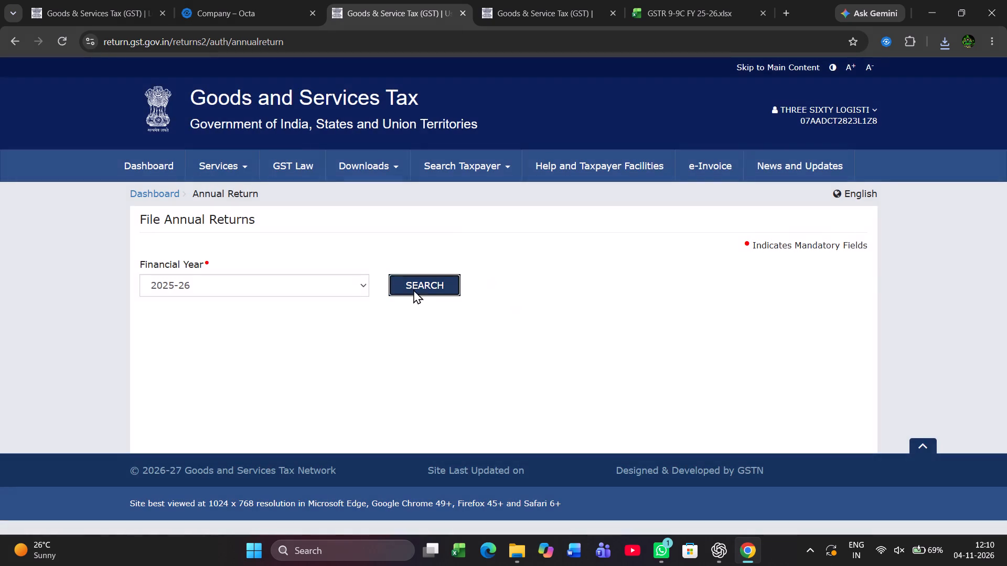
Open the 2025-26 GSTR-9 for online preparation and answer No to filing a Nil return.
scroll(436, 433, "down", 5)
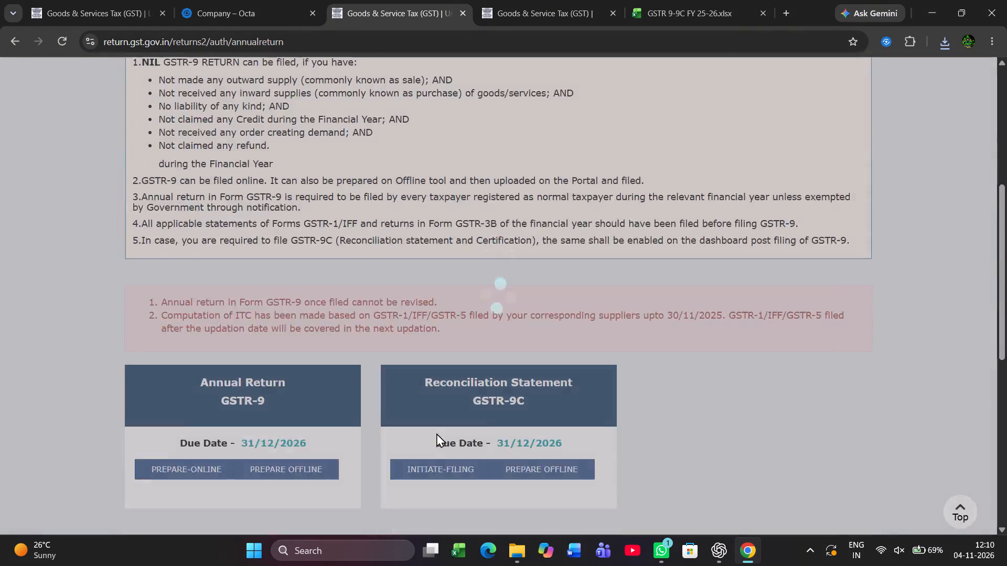
scroll(436, 433, "down", 1)
left_click(305, 156)
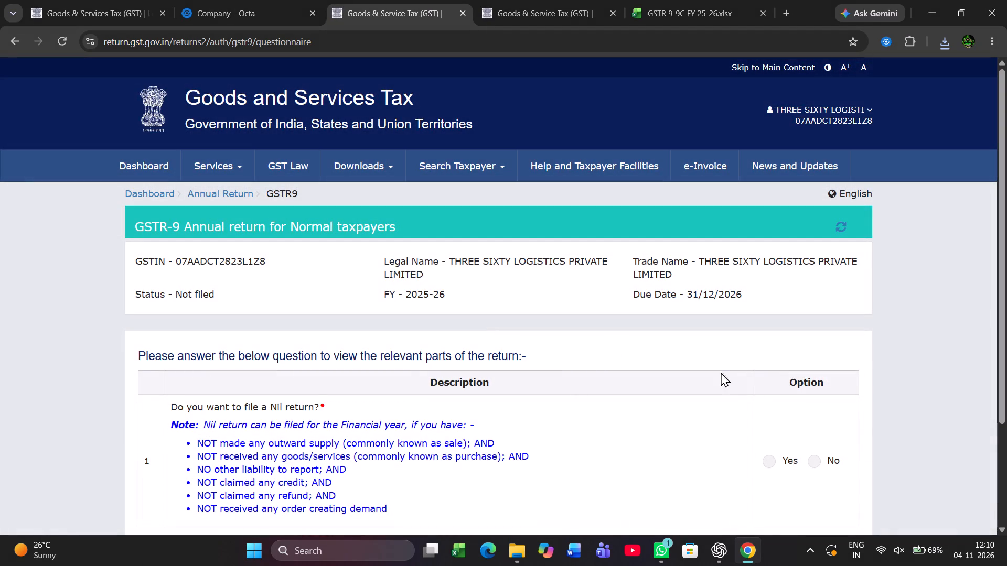
left_click(812, 465)
scroll(812, 465, "down", 4)
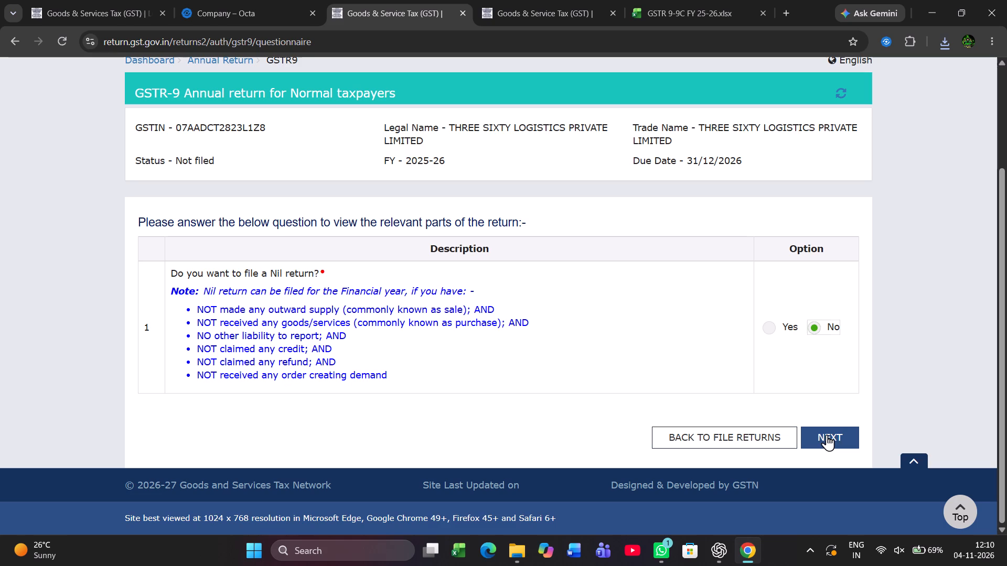
left_click(827, 434)
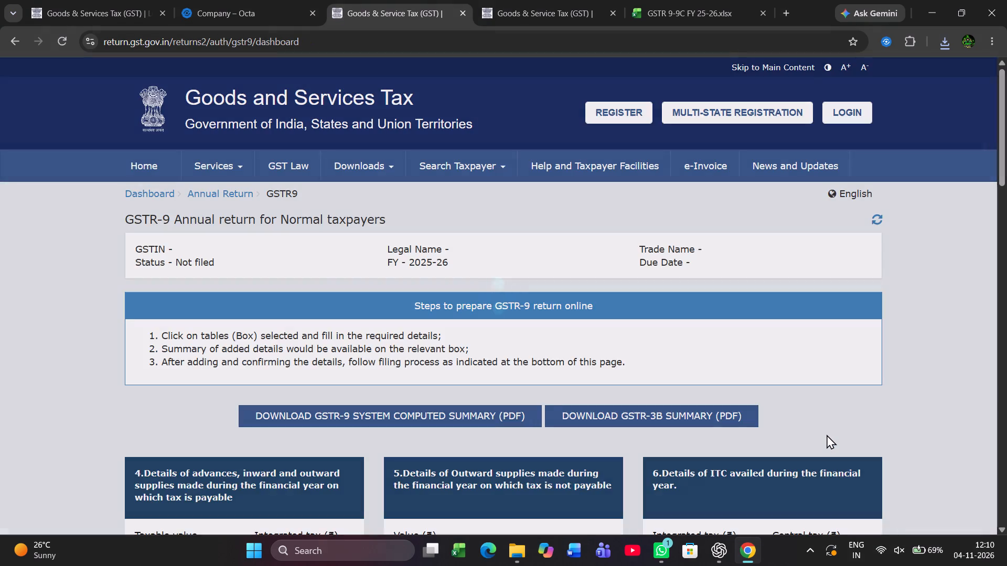
Download the 2025-26 GSTR-9 system computed summary, GSTR-1/1A/IFF summary and GSTR-3B summary as PDFs.
scroll(559, 348, "down", 1)
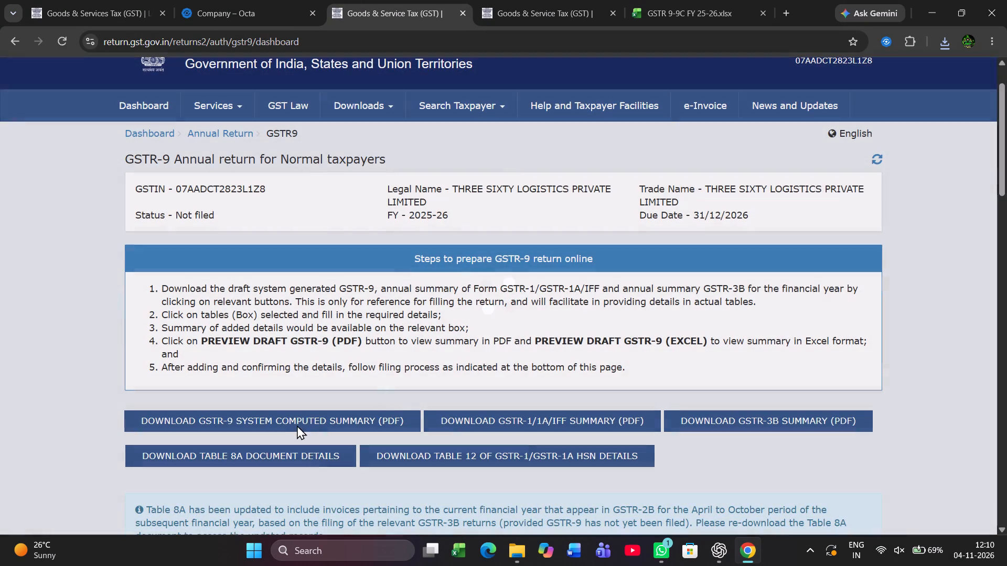
left_click(286, 427)
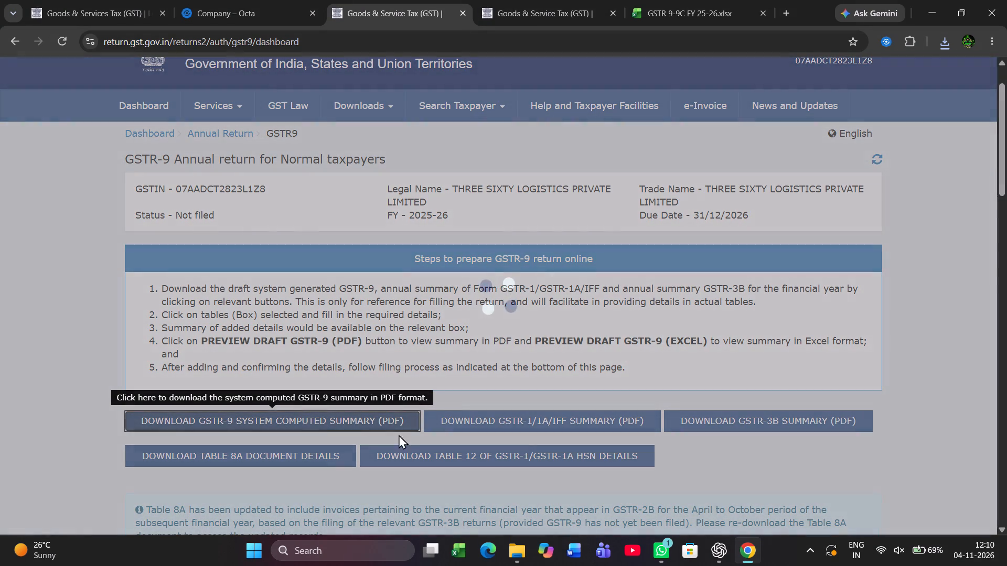
left_click(522, 420)
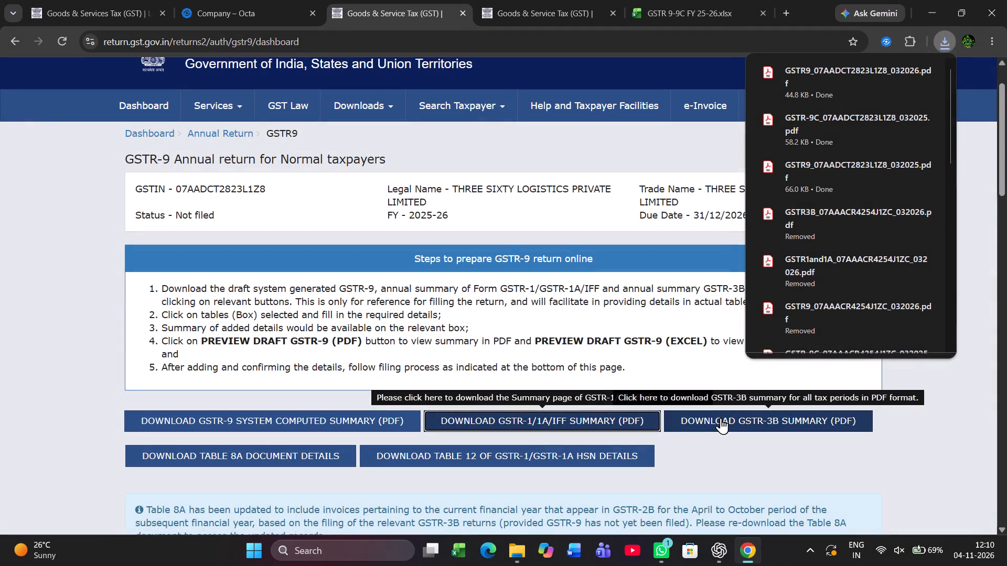
left_click(721, 418)
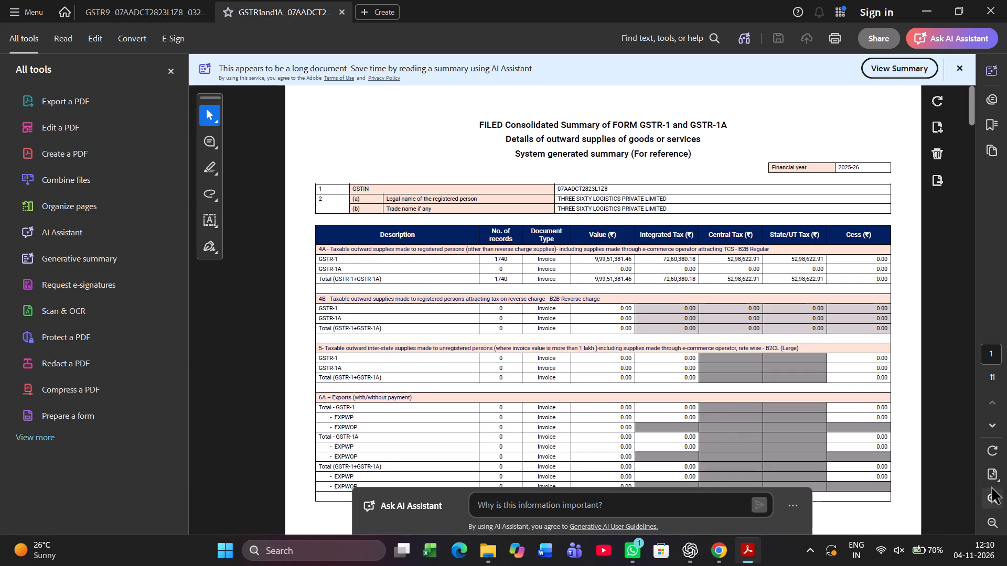
left_click(796, 509)
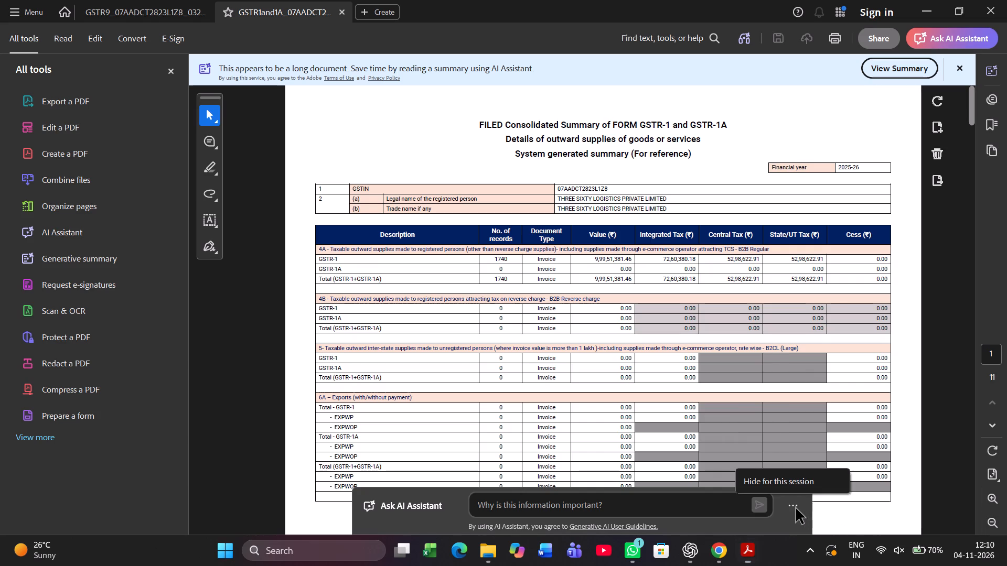
Hide the AI Assistant bar for this session and close the PDF viewer with the downloaded GSTR summaries.
left_click(799, 484)
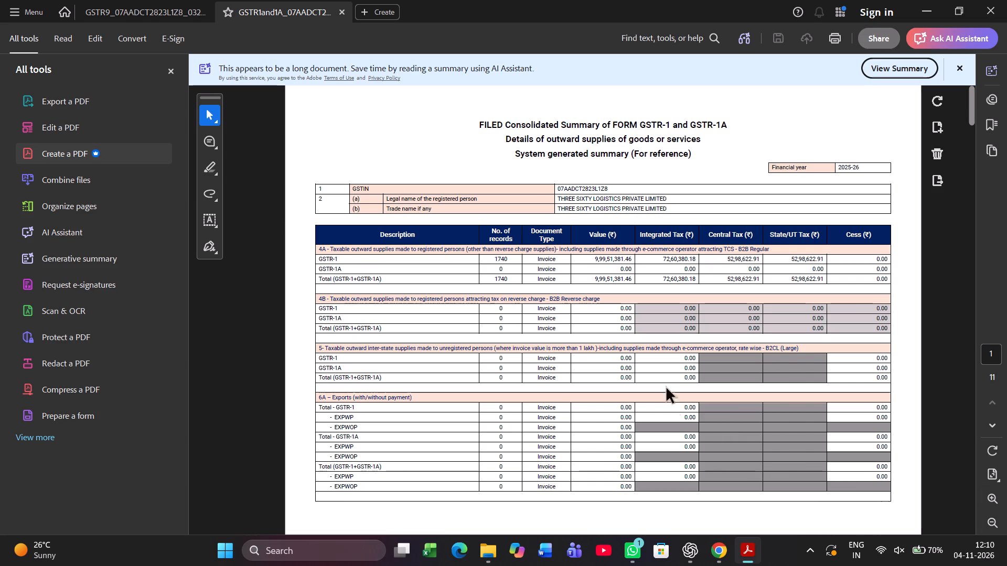
left_click(993, 9)
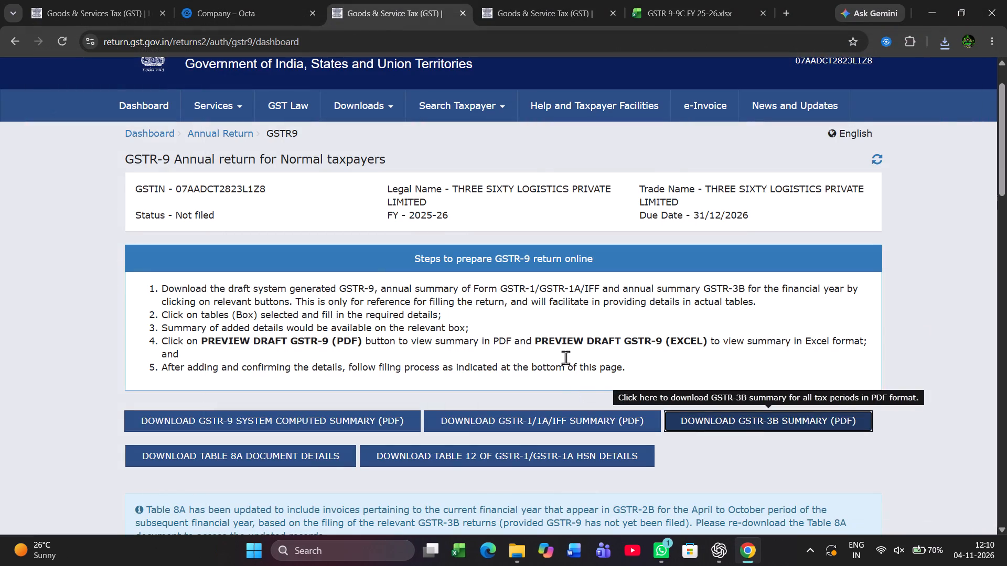
Switch to the Downloads folder in File Explorer and cut today's five GSTR-9, GSTR-9C, GSTR-1/1A and GSTR-3B PDFs for moving.
key("alt+Tab")
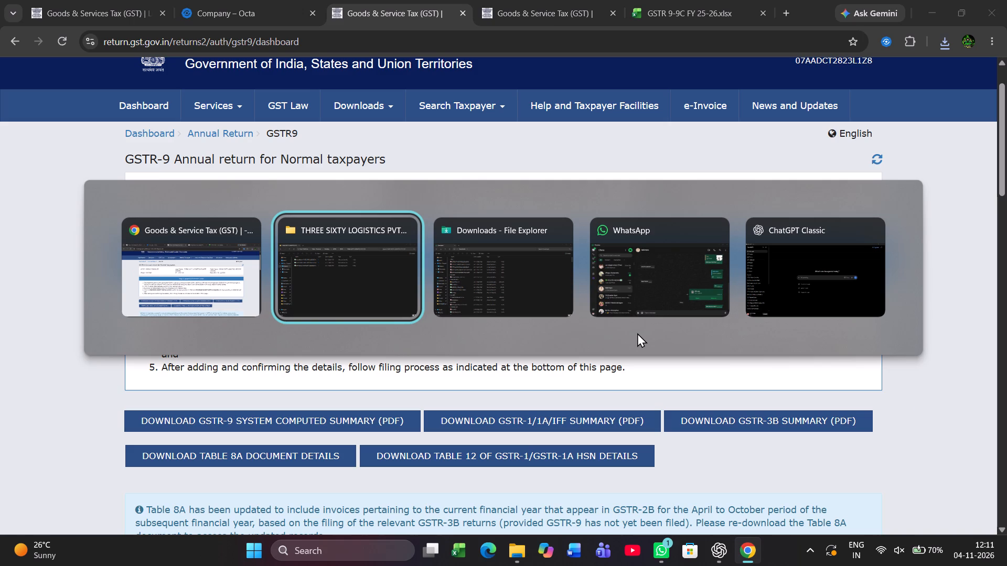
key("alt+Tab")
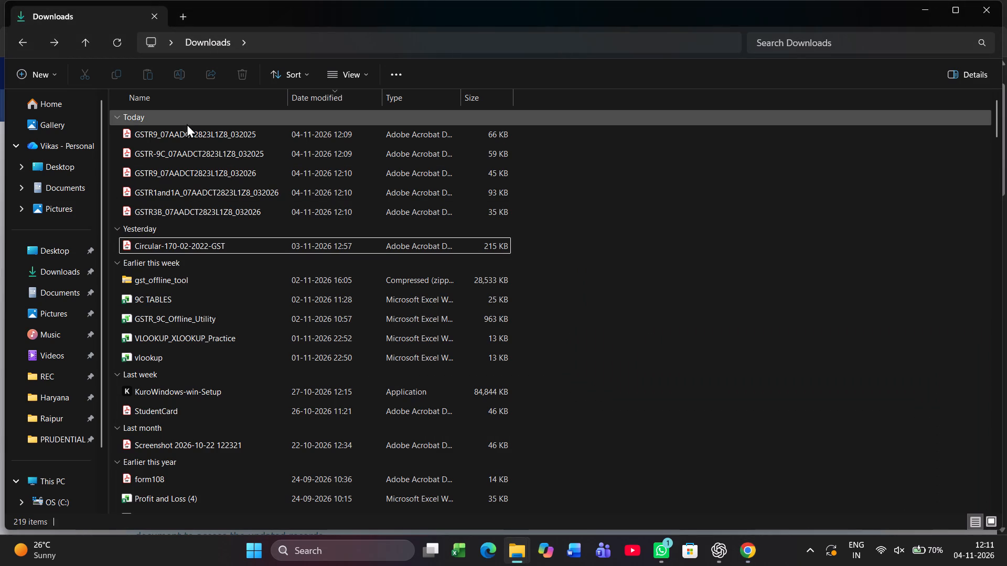
left_click(190, 126)
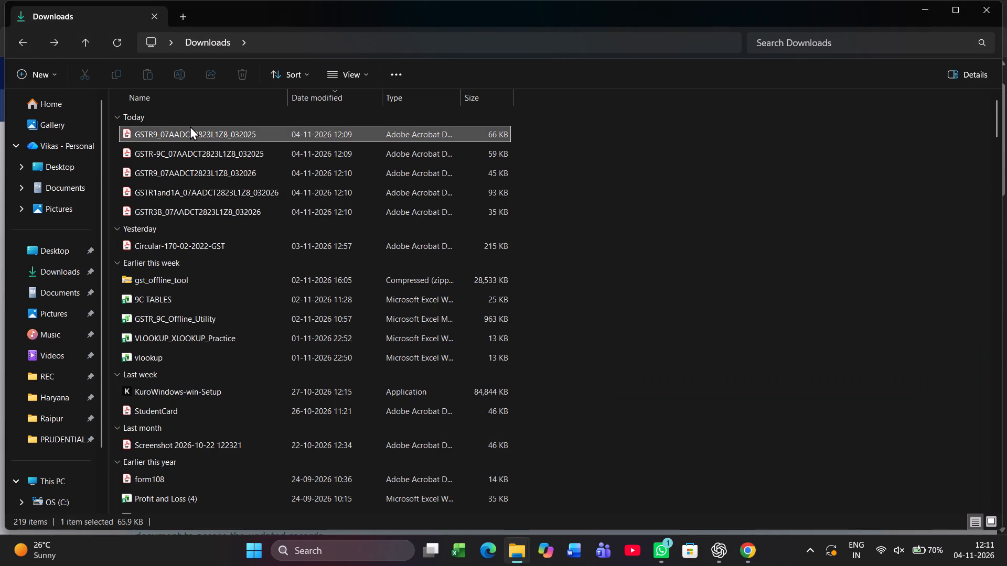
key("shift+Down")
key("shift+Down")
key("shift+Down")
key("shift+Down")
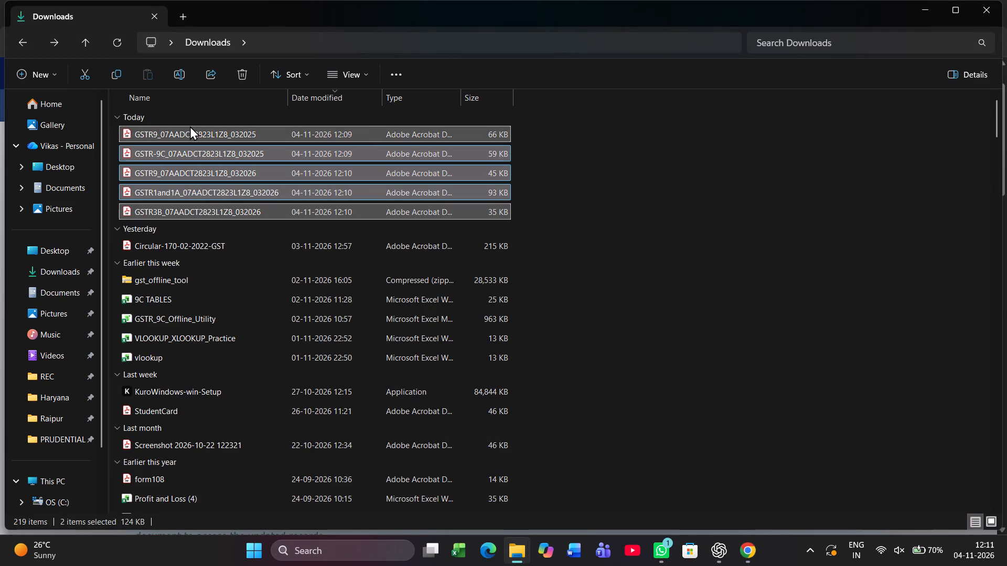
key("ctrl+x")
key("alt+Tab")
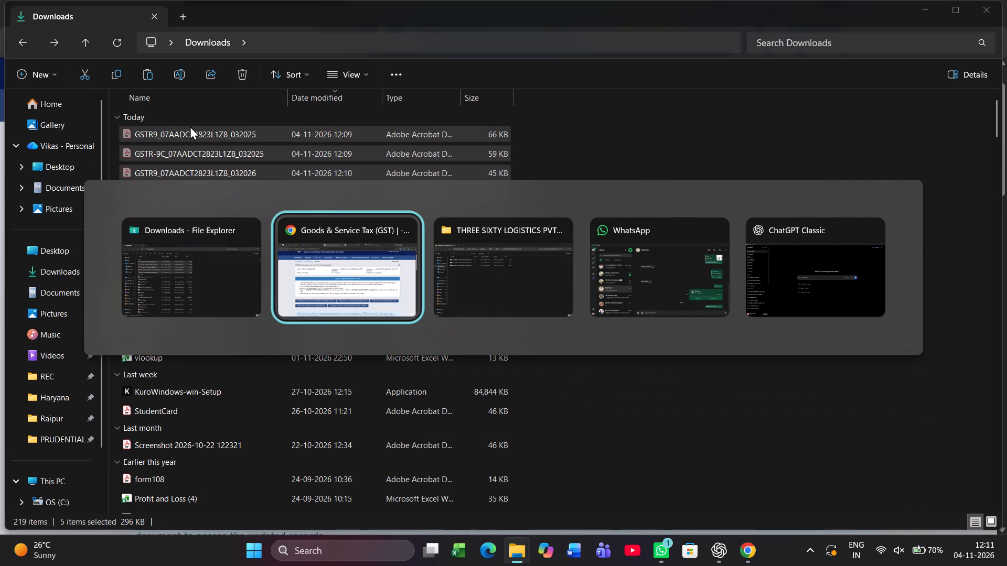
Move the five downloaded GST return PDFs from Downloads into the THREE SIXTY LOGISTICS PVT LTD client folder.
key("alt+Tab")
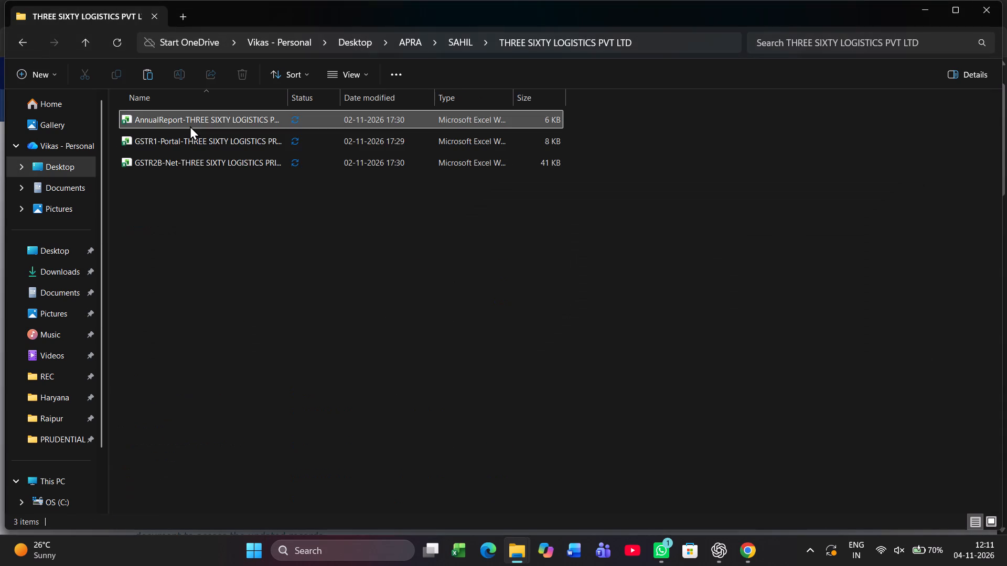
key("ctrl+v")
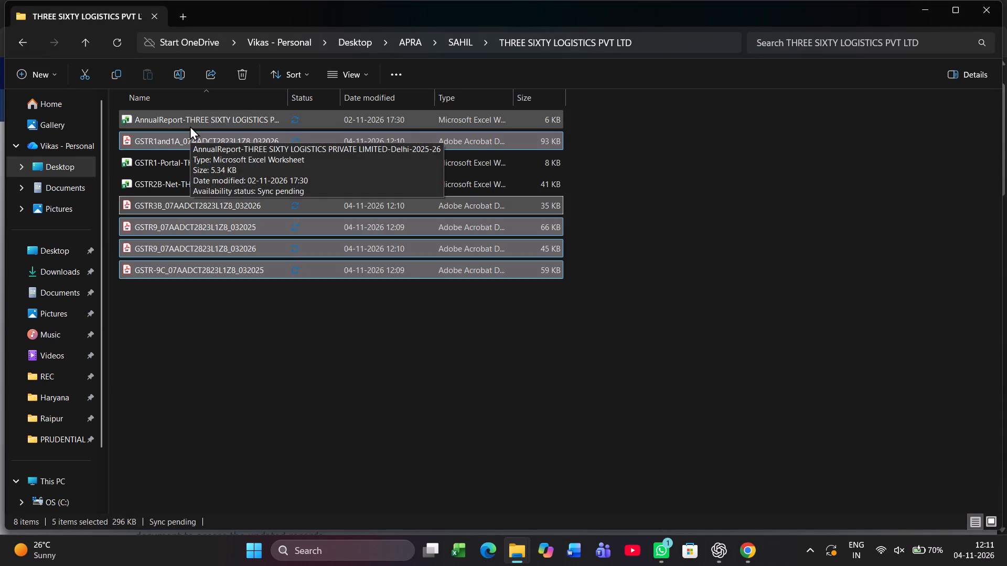
left_click(303, 325)
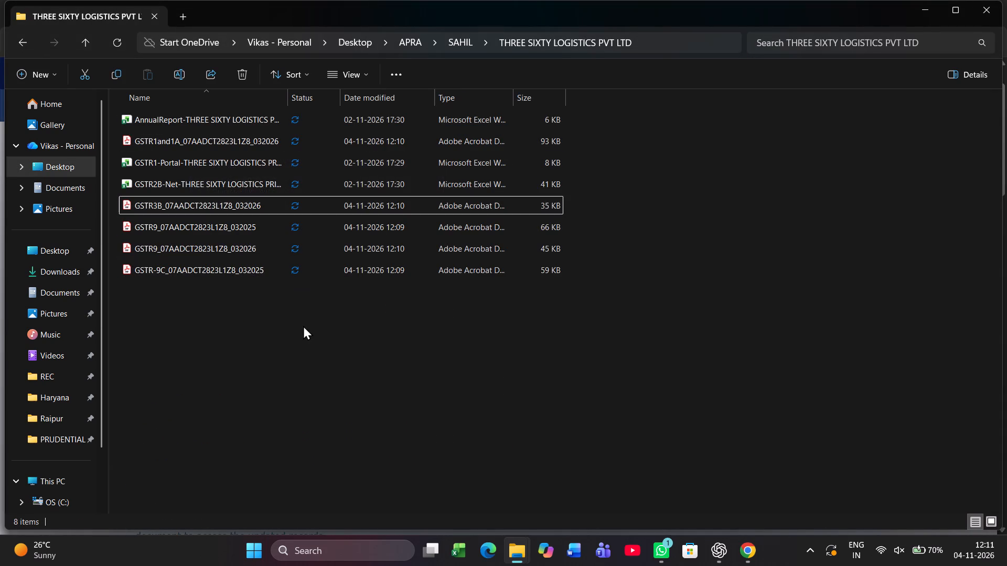
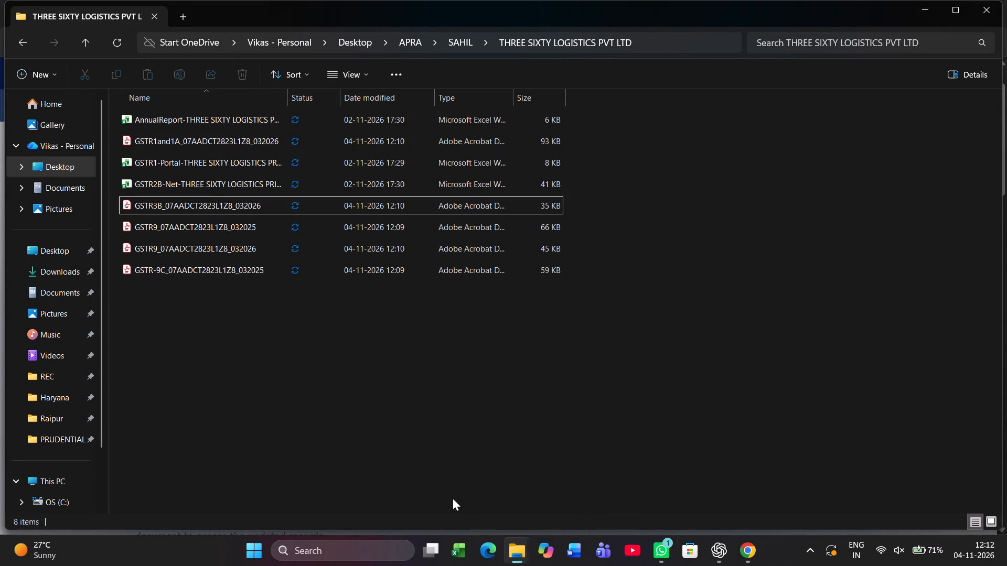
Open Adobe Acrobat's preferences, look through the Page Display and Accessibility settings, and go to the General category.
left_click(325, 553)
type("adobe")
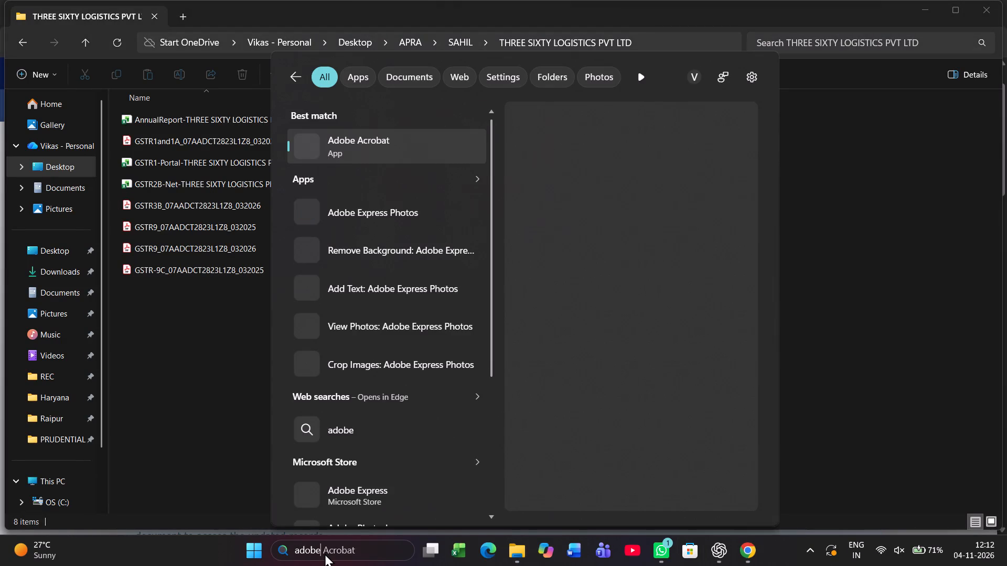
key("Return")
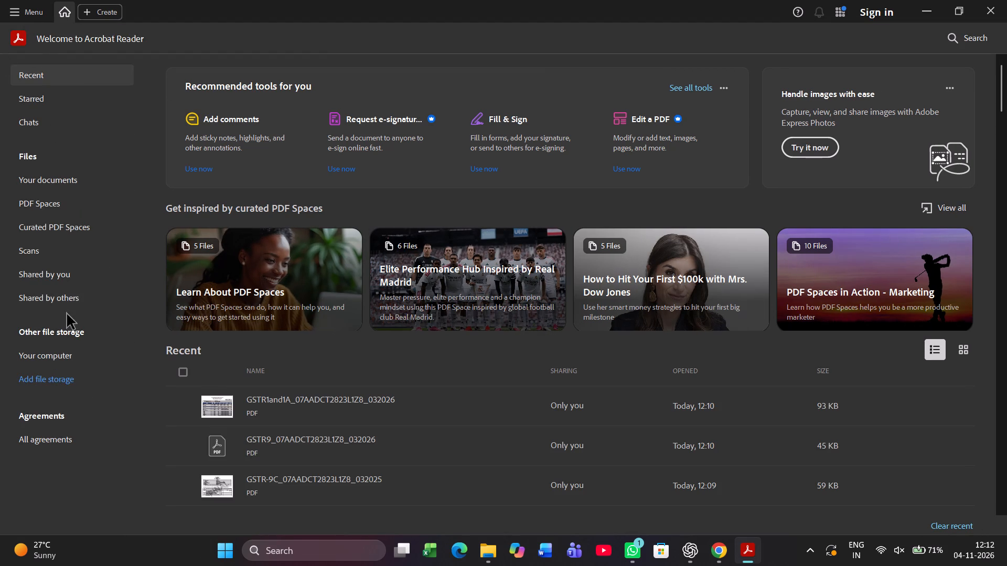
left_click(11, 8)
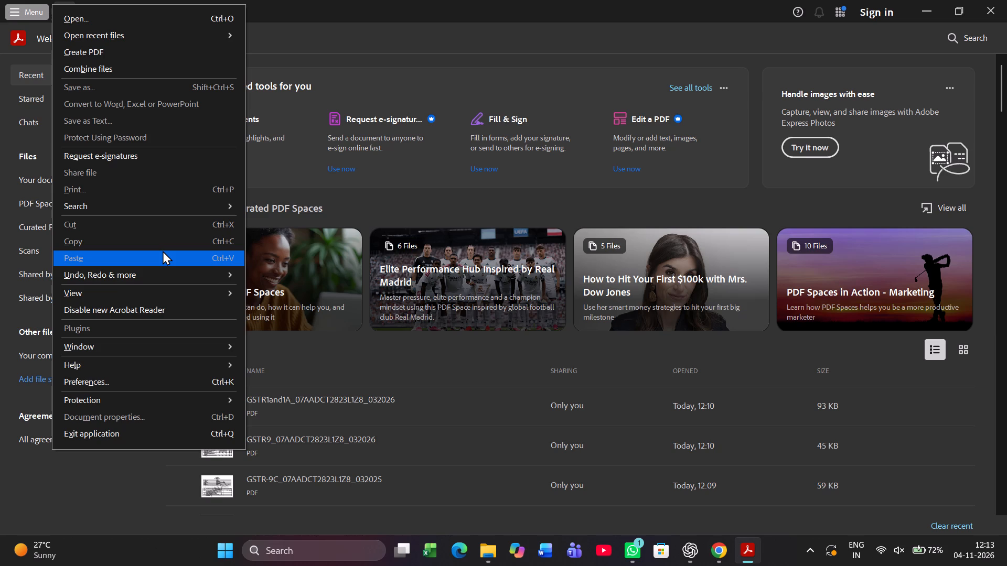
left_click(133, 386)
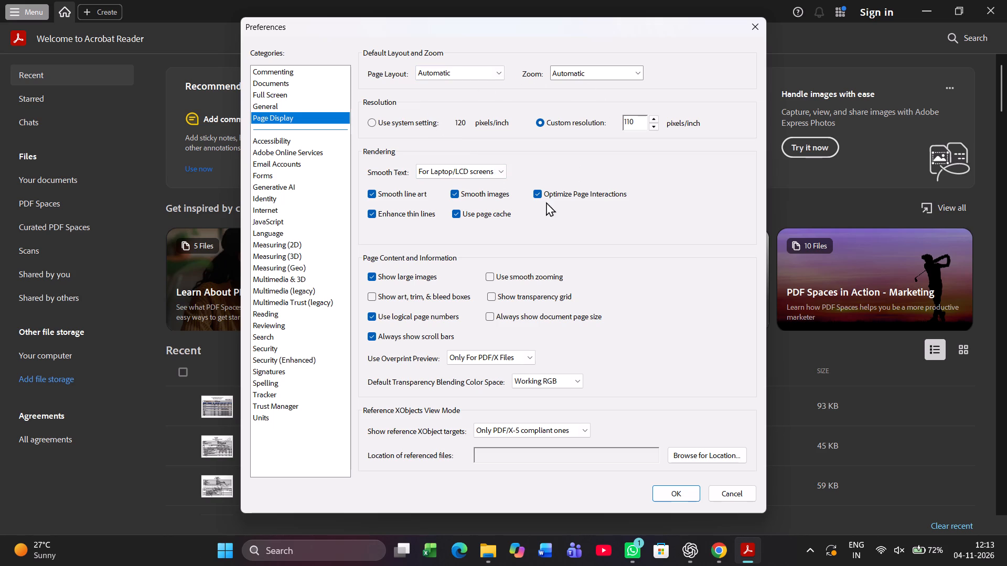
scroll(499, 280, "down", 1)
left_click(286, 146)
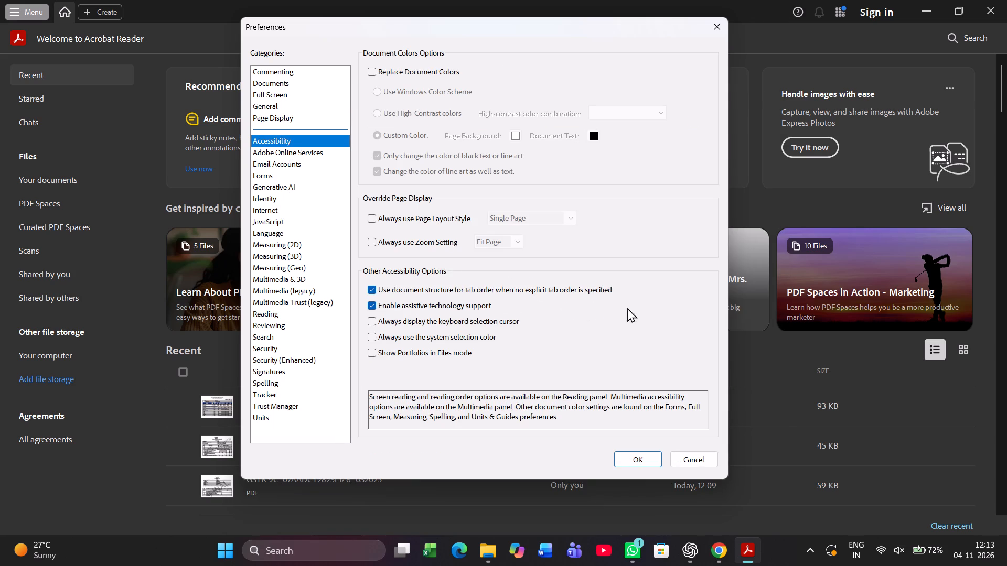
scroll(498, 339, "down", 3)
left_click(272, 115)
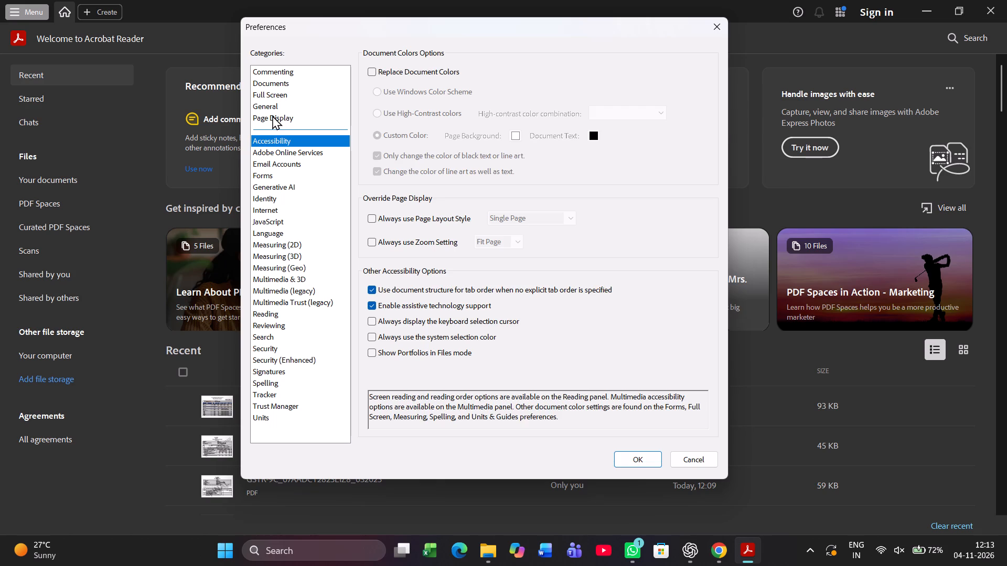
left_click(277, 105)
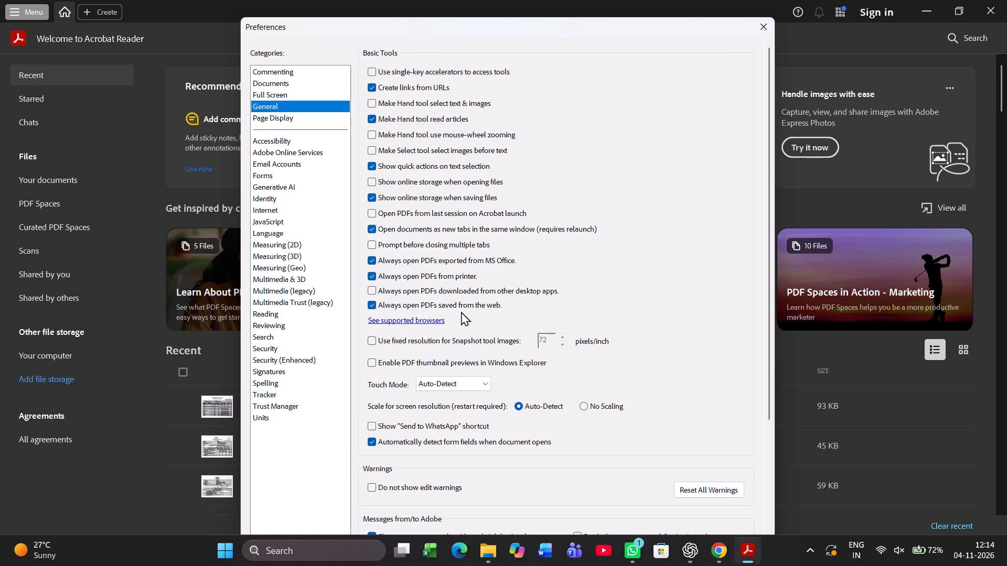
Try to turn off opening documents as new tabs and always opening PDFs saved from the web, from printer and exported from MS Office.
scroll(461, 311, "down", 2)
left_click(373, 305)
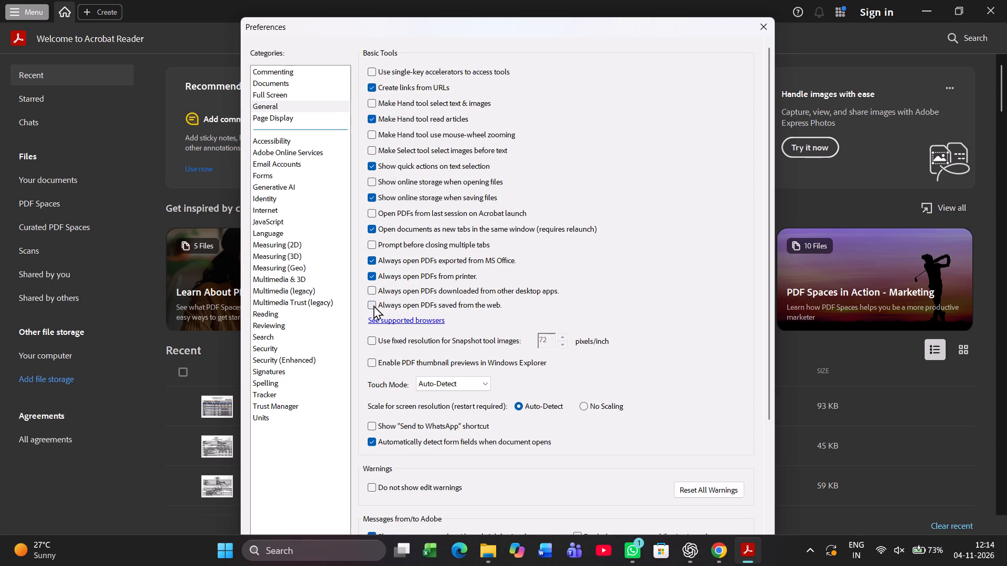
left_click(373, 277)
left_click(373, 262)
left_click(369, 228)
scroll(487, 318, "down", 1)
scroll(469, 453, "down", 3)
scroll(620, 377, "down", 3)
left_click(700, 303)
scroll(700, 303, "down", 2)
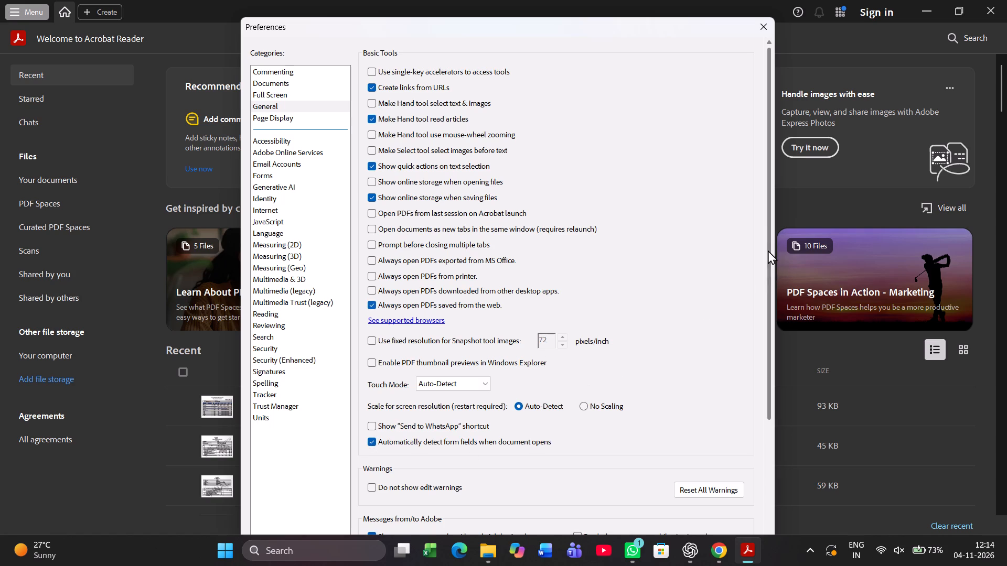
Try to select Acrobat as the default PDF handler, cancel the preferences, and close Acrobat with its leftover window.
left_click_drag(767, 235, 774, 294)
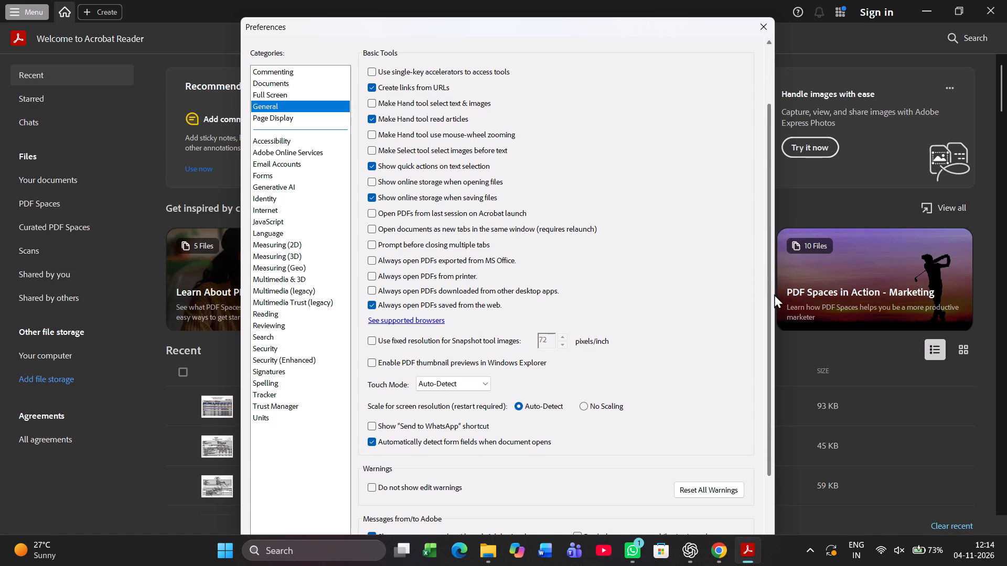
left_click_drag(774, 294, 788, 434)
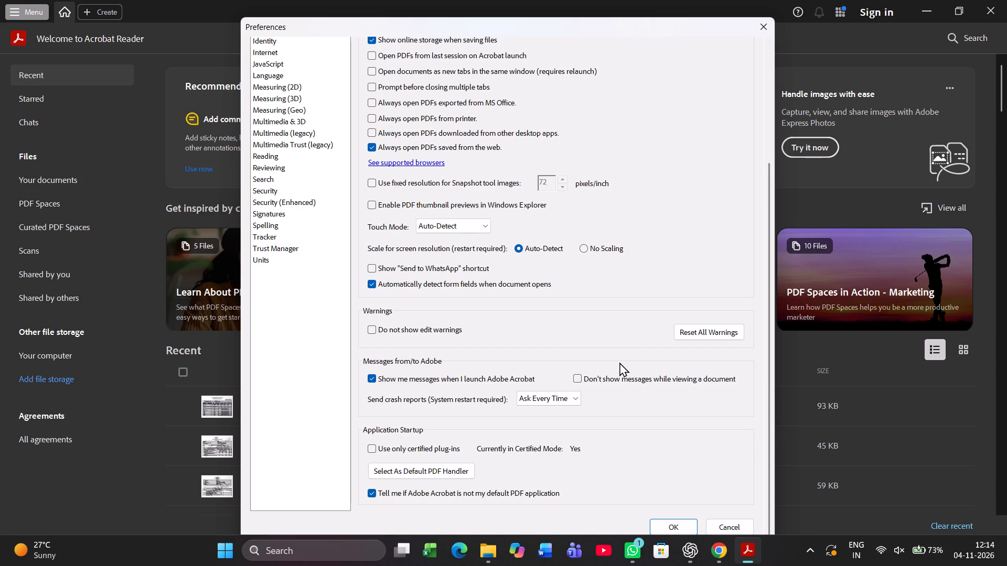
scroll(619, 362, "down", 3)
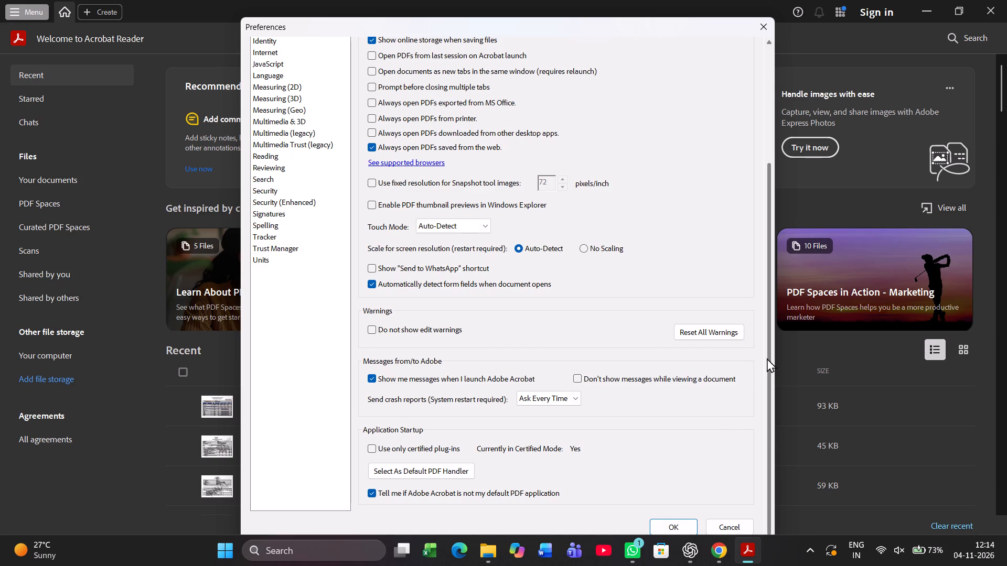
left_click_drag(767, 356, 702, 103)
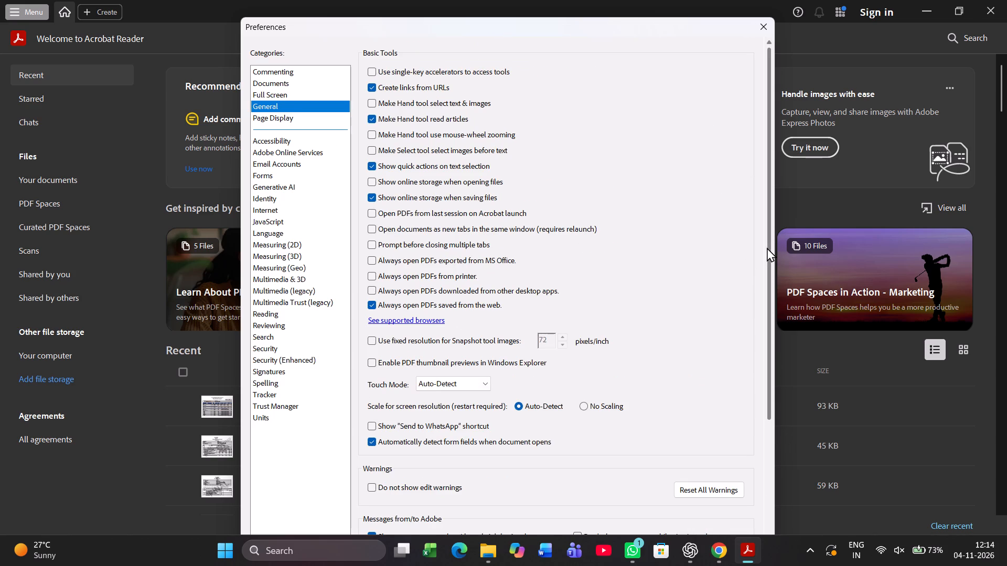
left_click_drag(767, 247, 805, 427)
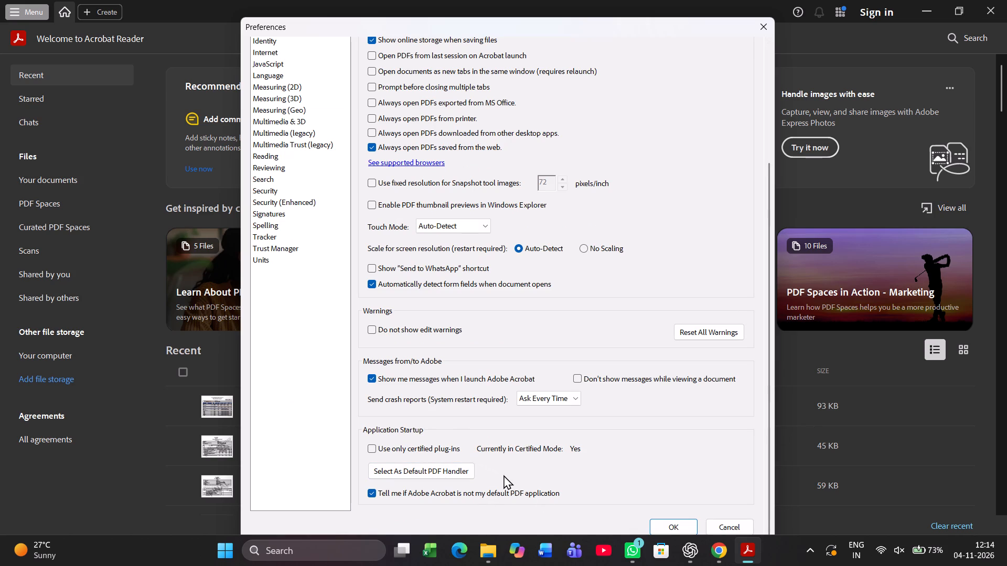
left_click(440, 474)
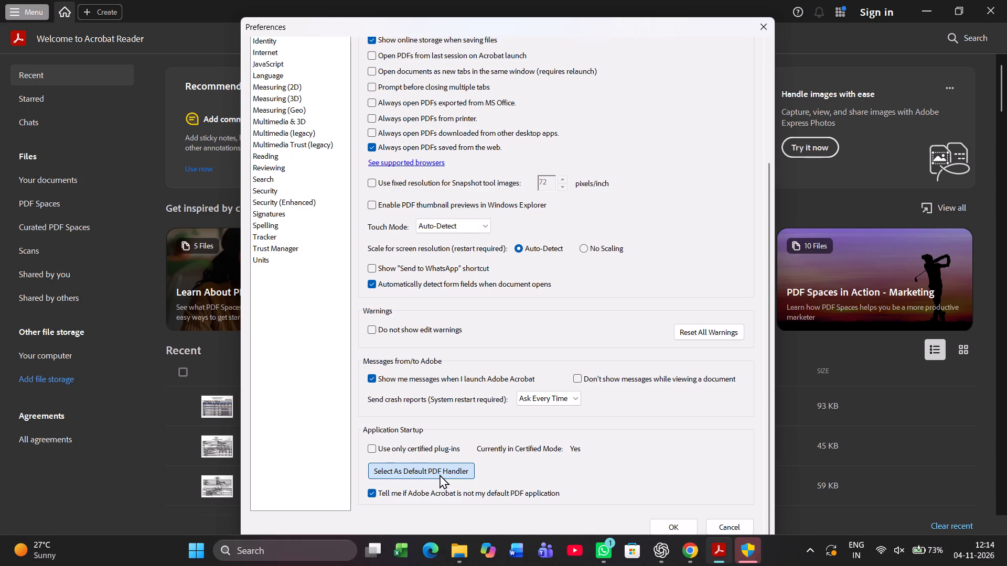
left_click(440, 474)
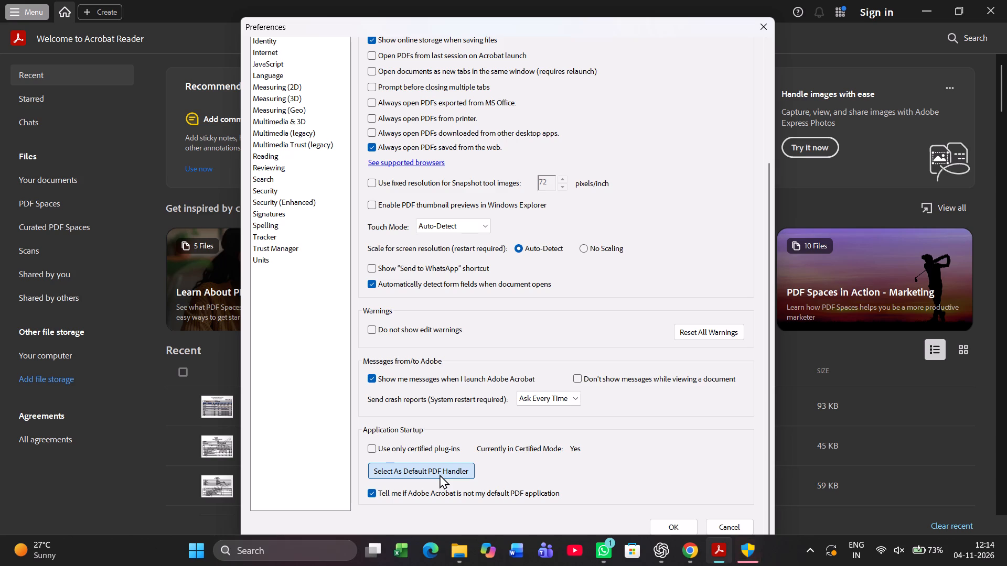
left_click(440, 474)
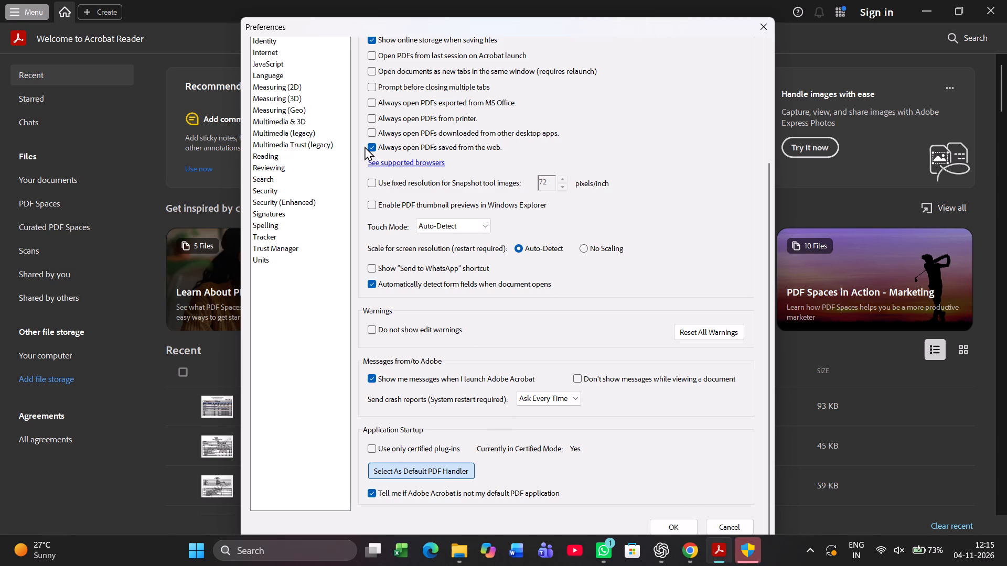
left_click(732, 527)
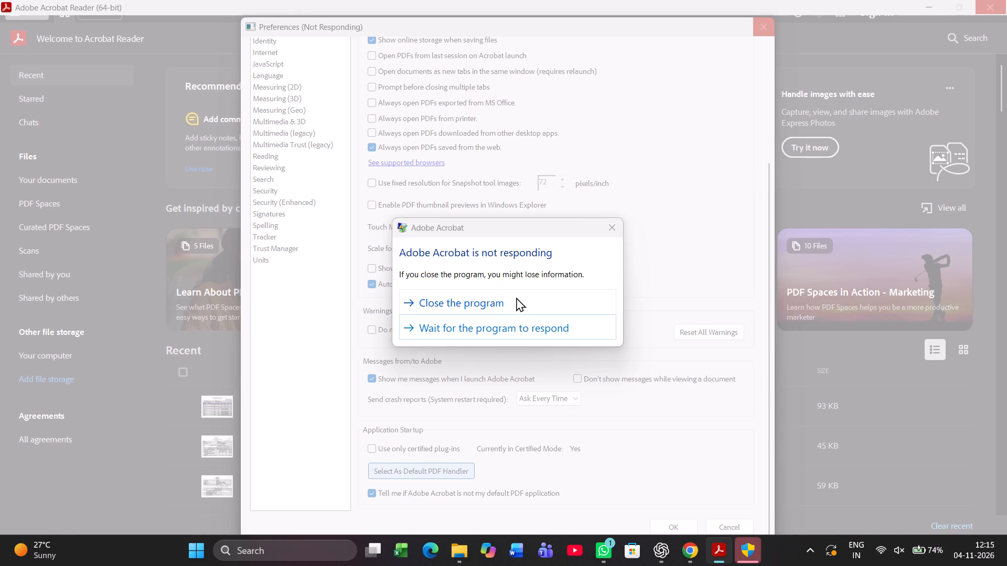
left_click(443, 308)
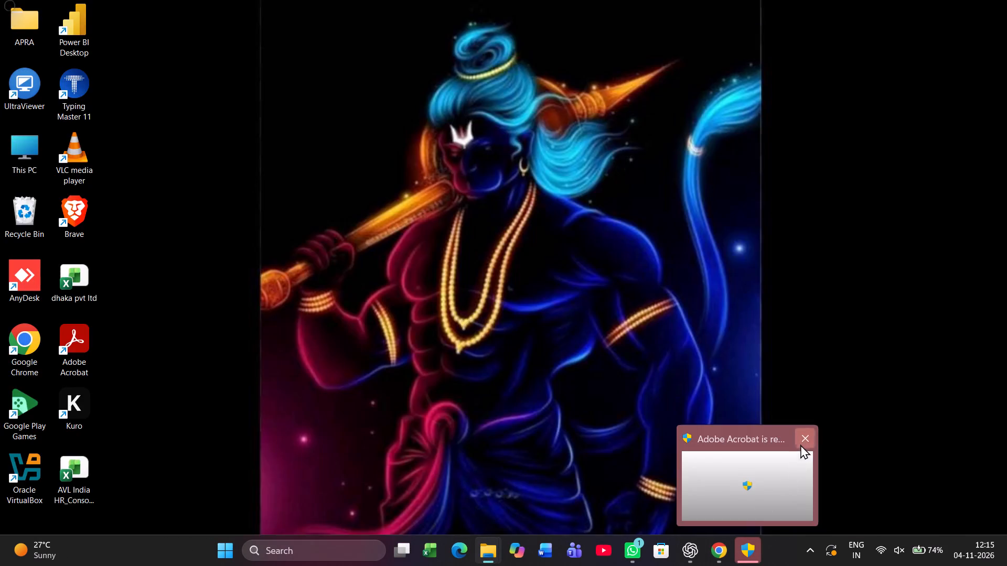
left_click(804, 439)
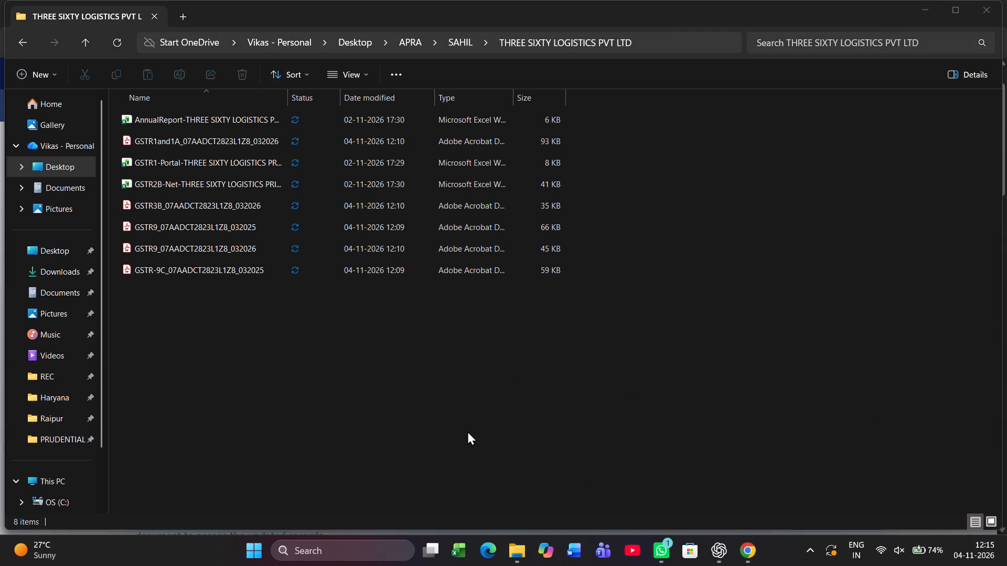
Go back from the THREE SIXTY LOGISTICS PVT LTD folder to its parent SAHIL folder in File Explorer.
key("alt+Tab")
key("alt+Tab")
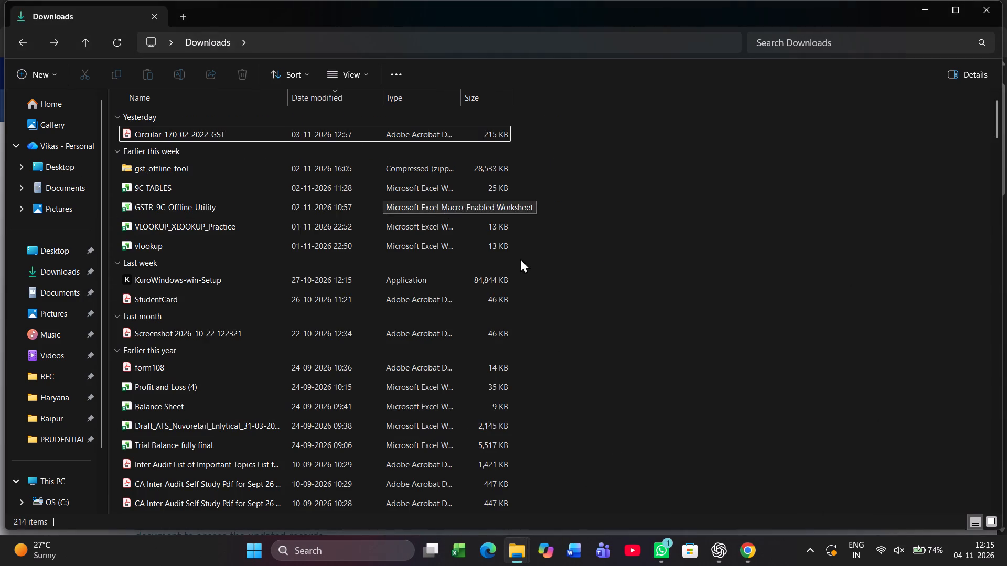
key("alt+Tab")
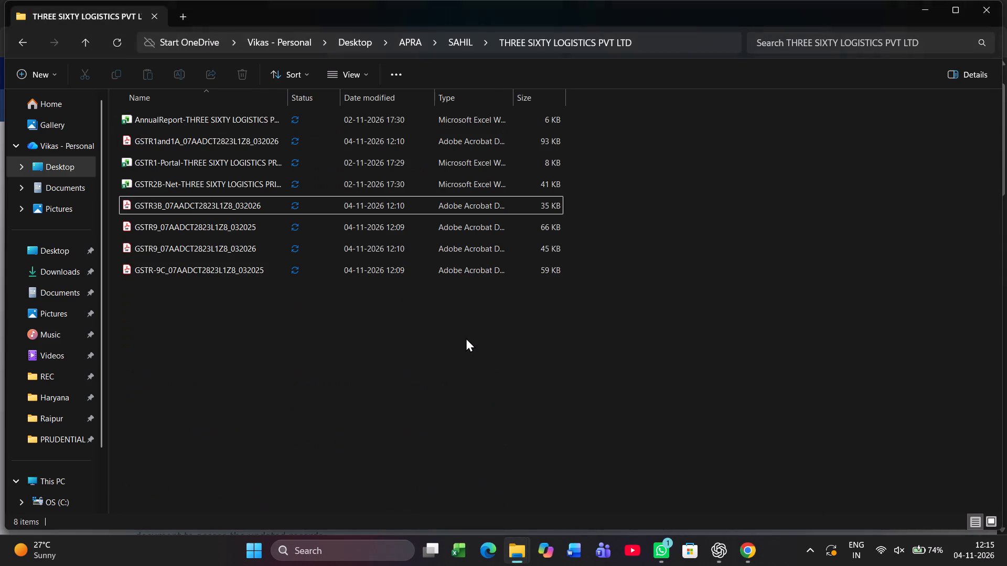
key("BackSpace")
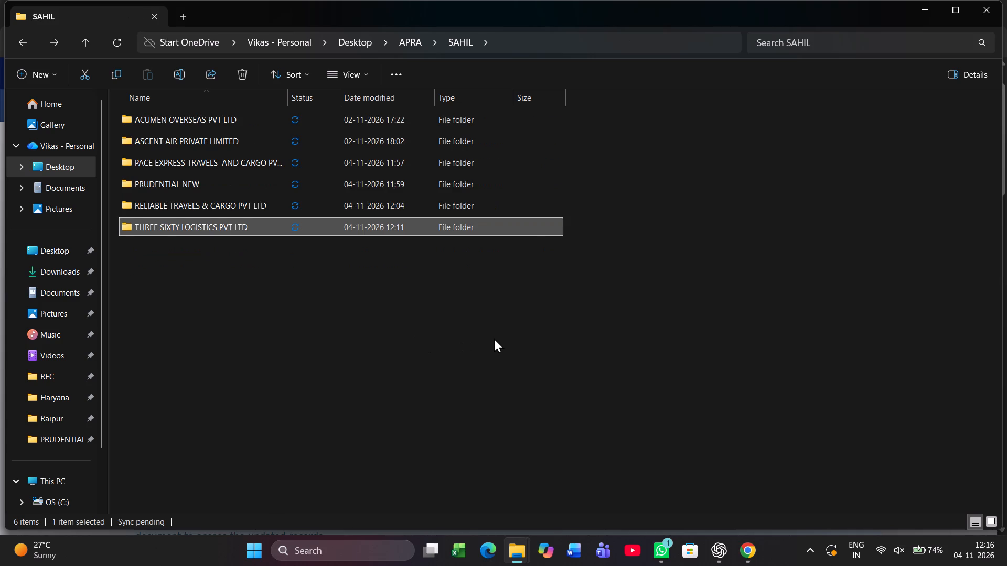
Switch to Chrome and log the THREE SIXTY LOGISTICS PRIVATE LIMITED account out of the GST portal.
key("alt+Tab")
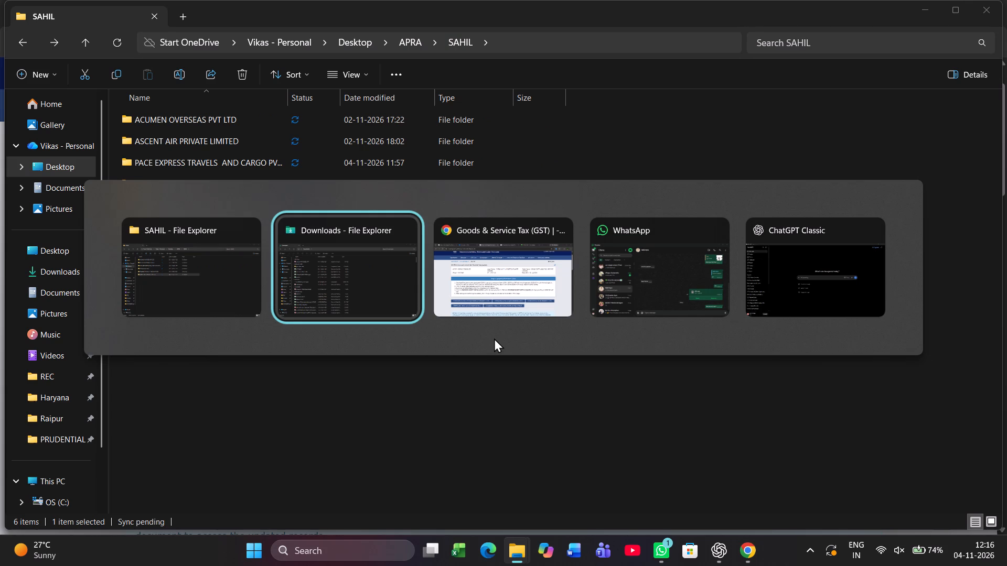
key("alt+Tab")
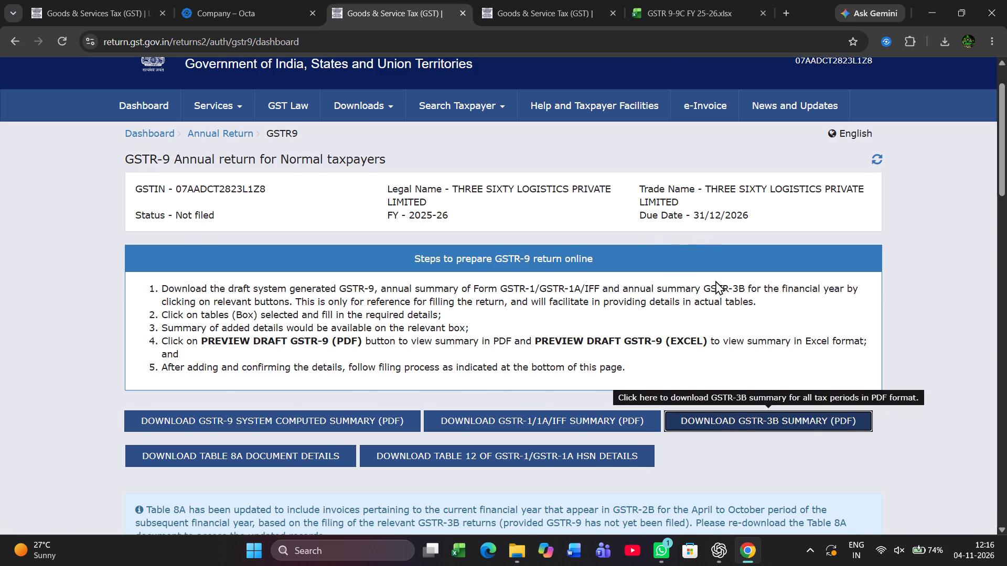
scroll(715, 280, "up", 5)
left_click(868, 108)
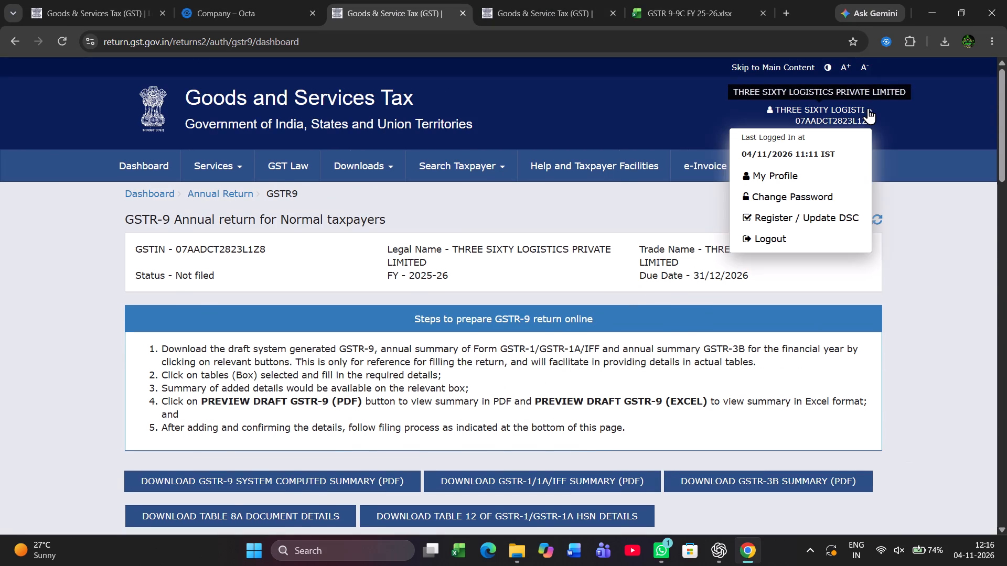
left_click(772, 236)
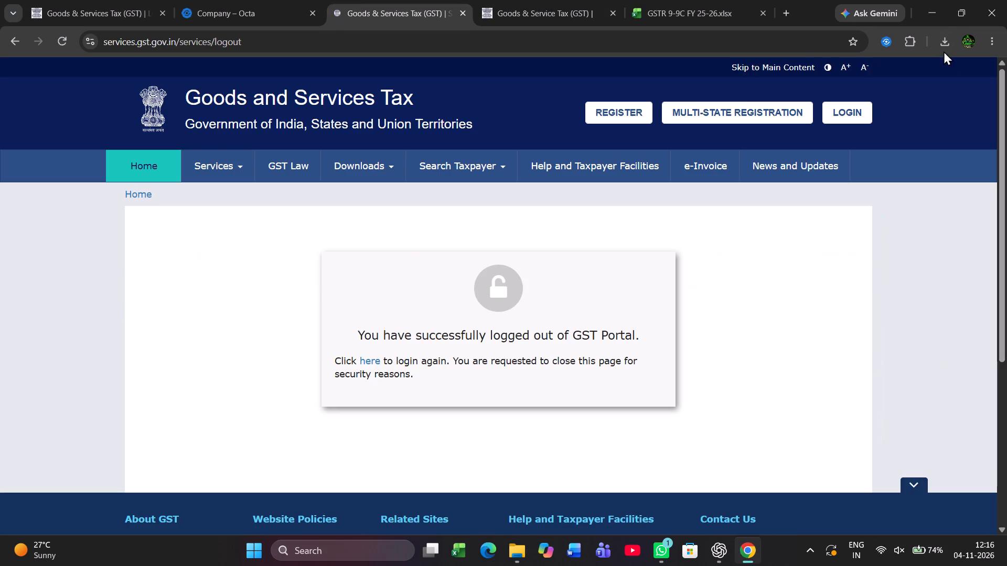
Open the full download history in Chrome and look through today's and yesterday's downloaded files.
left_click(947, 42)
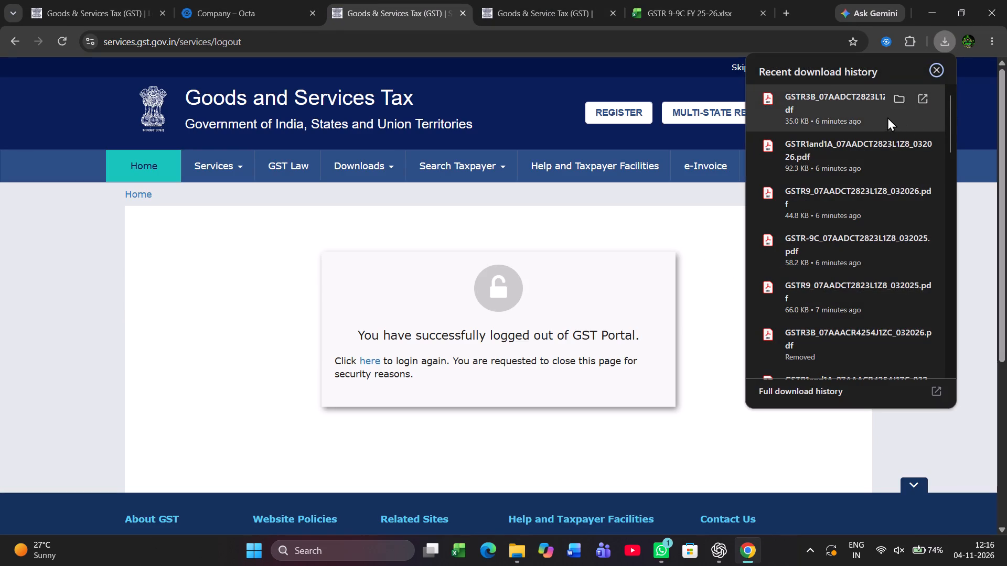
left_click(749, 441)
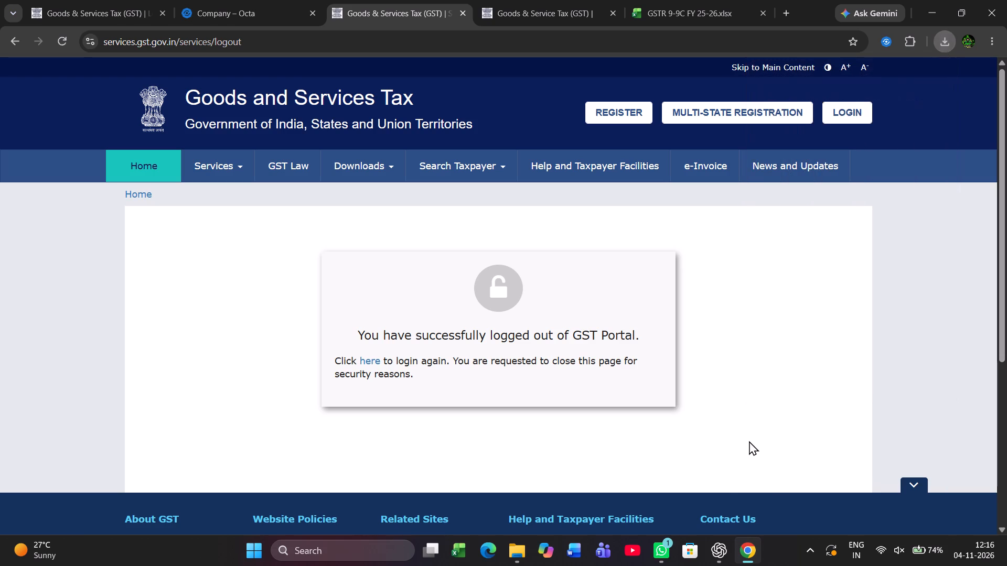
key("ctrl+j")
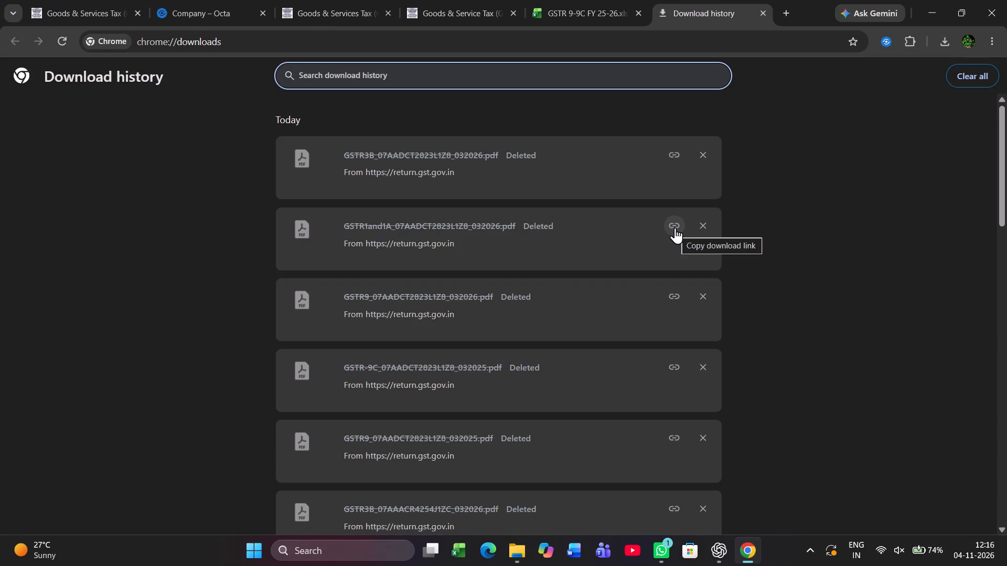
scroll(675, 227, "down", 4)
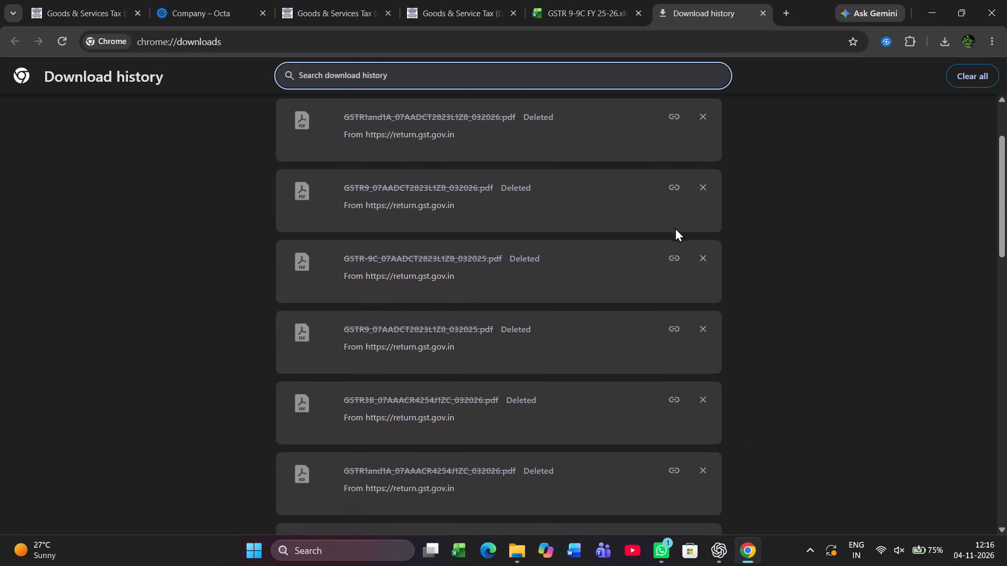
scroll(675, 227, "down", 7)
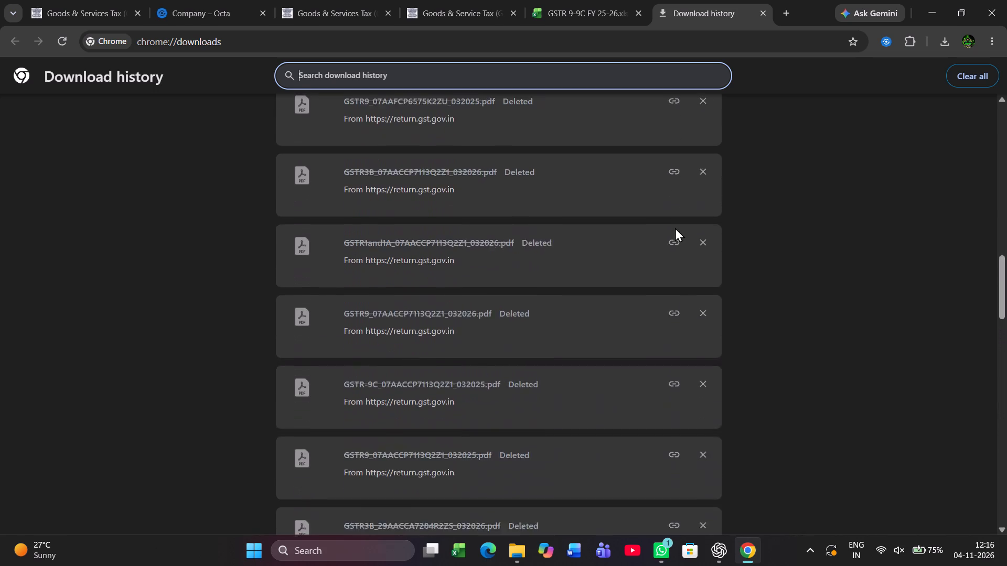
scroll(675, 227, "down", 8)
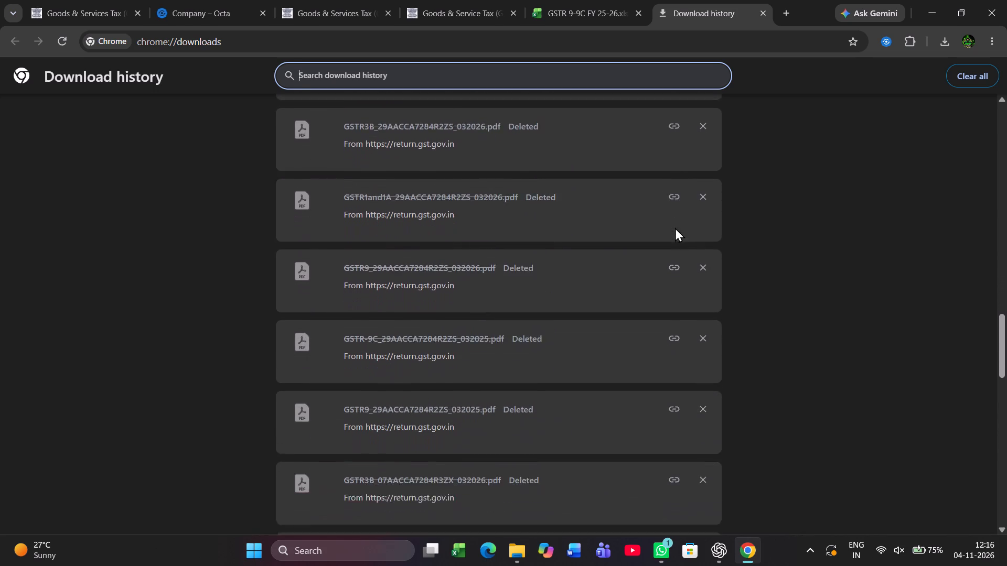
scroll(675, 227, "down", 7)
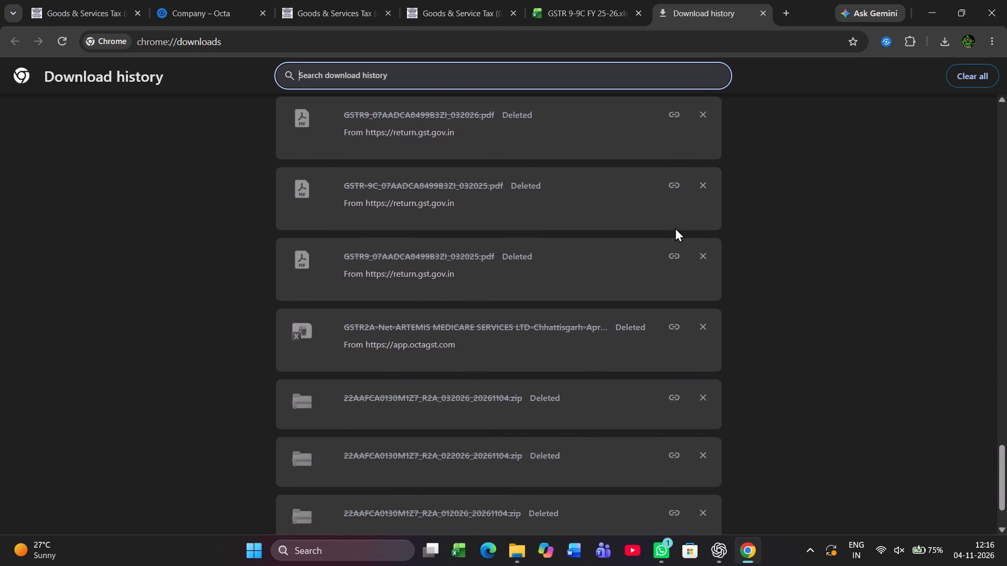
scroll(675, 227, "down", 7)
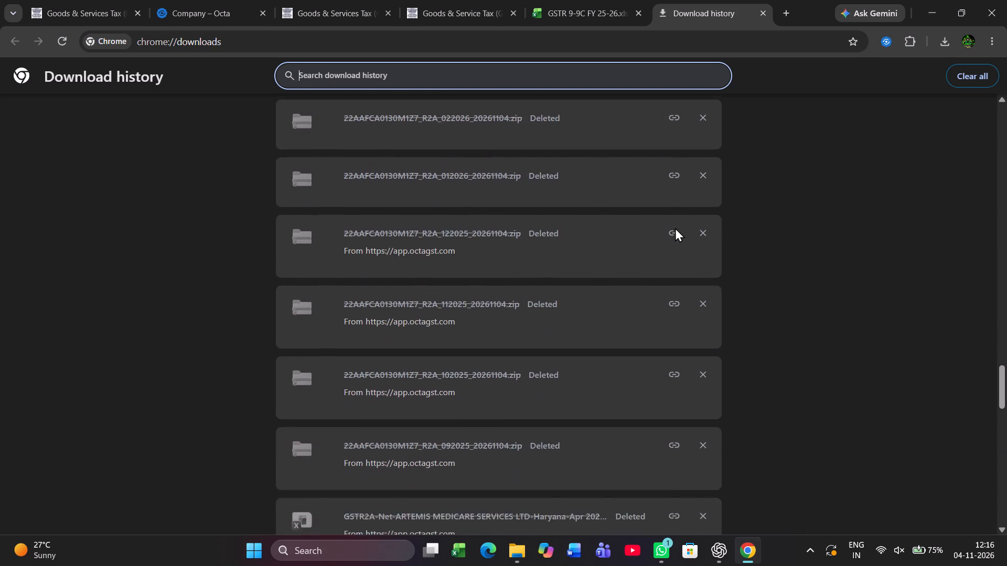
scroll(675, 227, "down", 9)
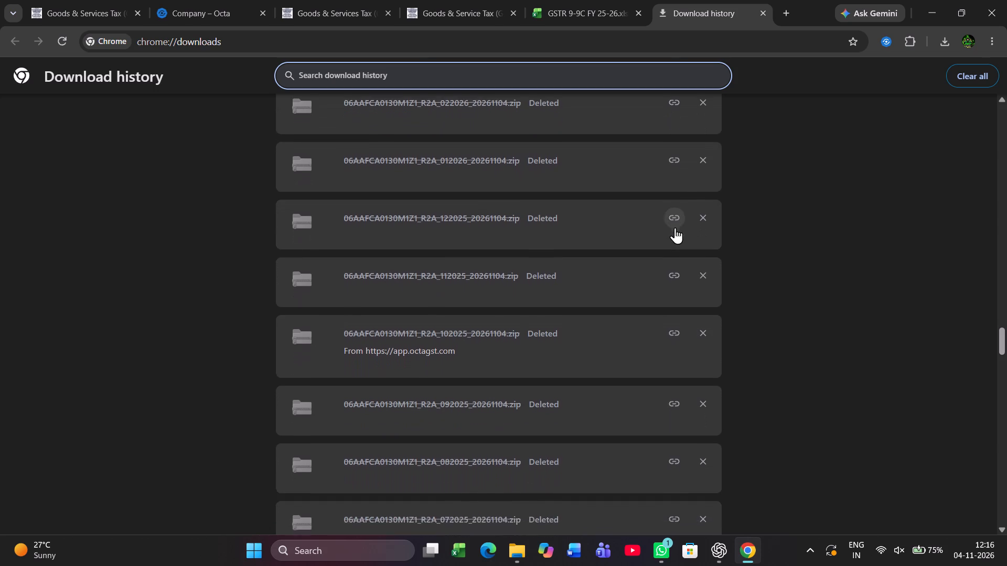
scroll(675, 227, "down", 9)
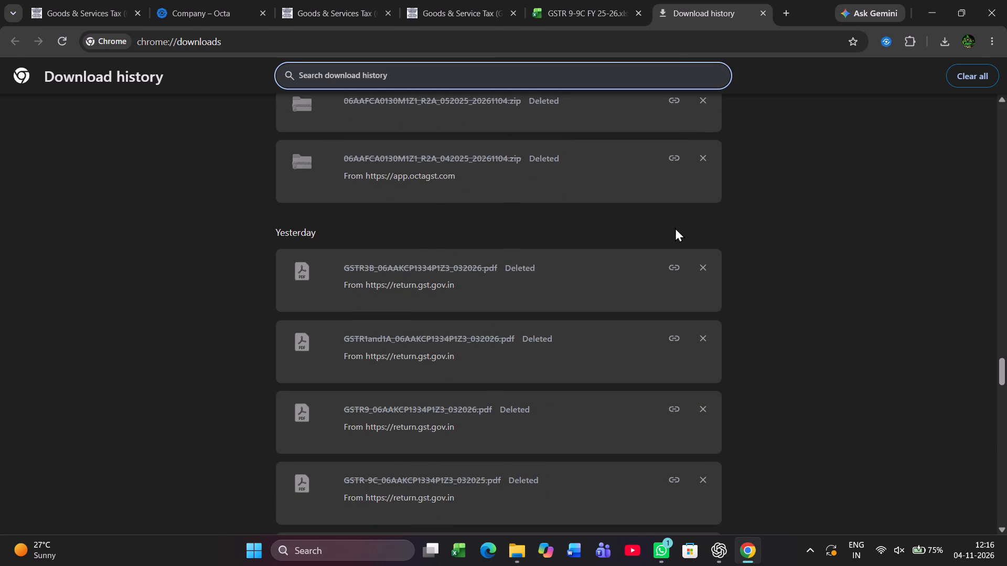
scroll(576, 389, "down", 6)
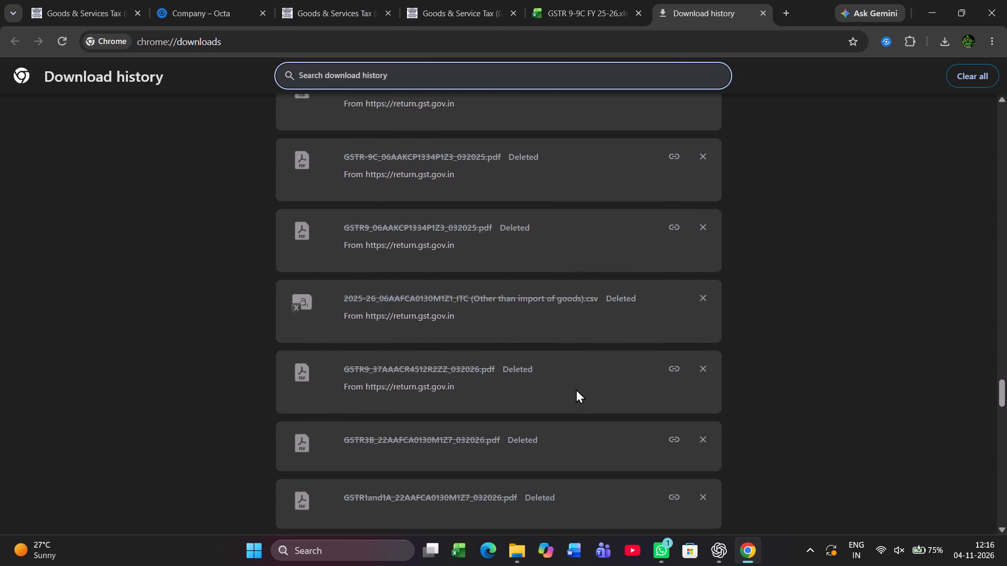
scroll(576, 389, "down", 5)
scroll(576, 389, "up", 3)
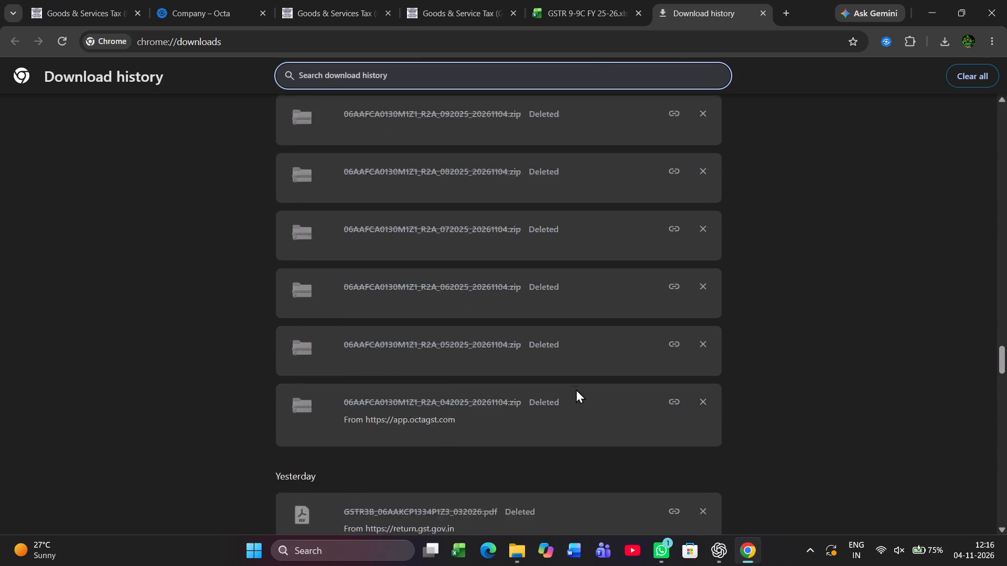
scroll(576, 389, "up", 12)
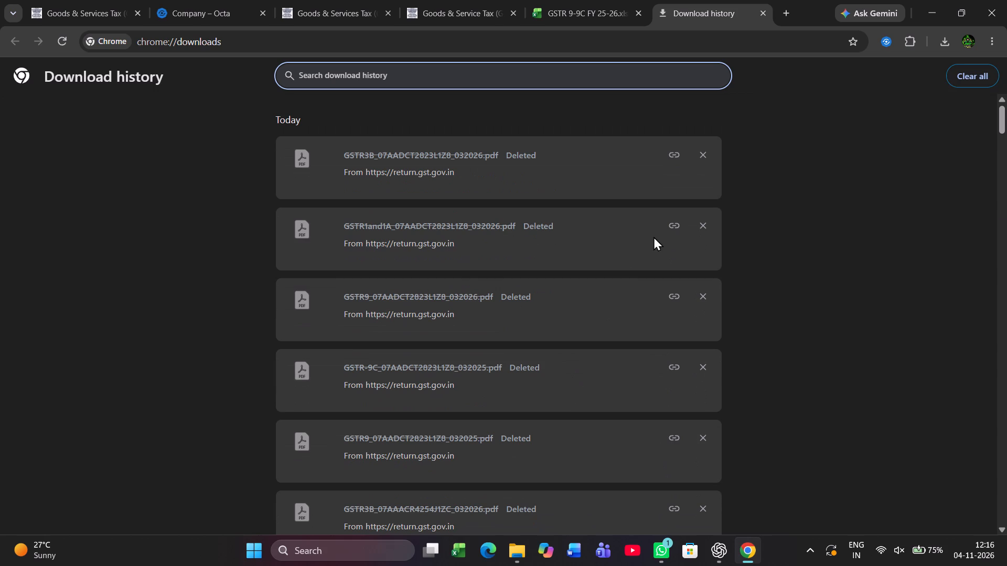
Clear the entire Chrome download history and close the download history page.
left_click(958, 75)
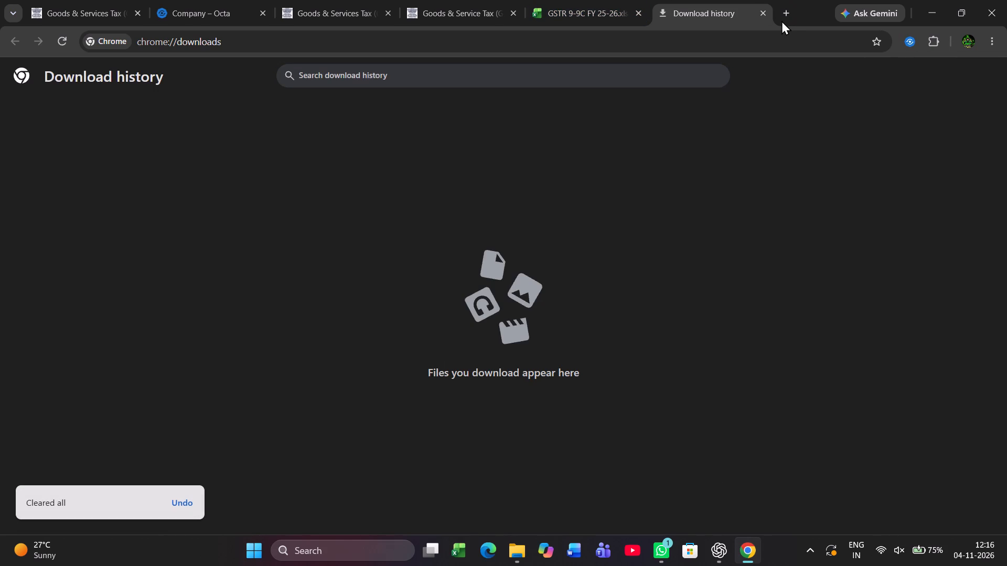
left_click(763, 15)
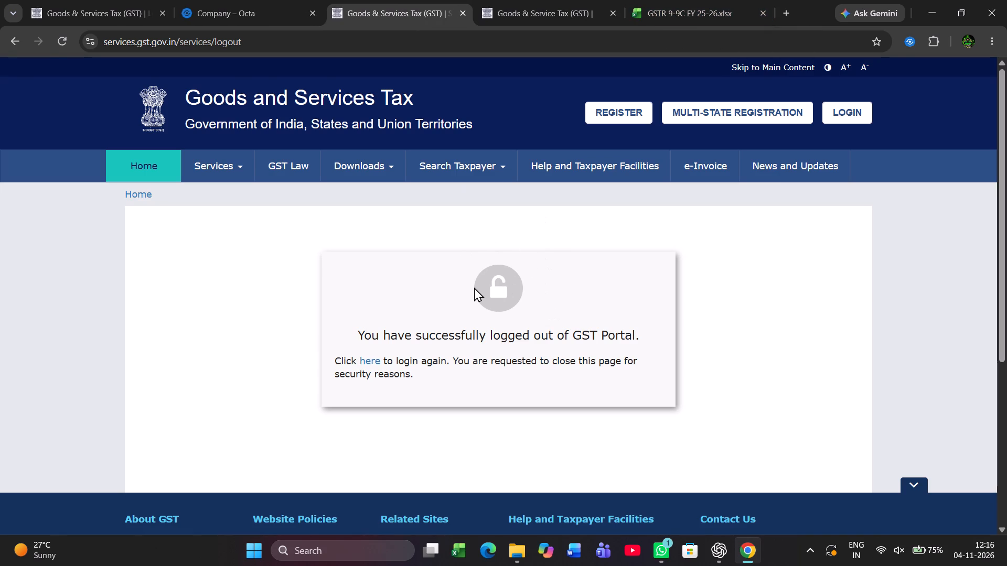
Find Adobe Acrobat with Windows search and launch it.
key("alt+Tab")
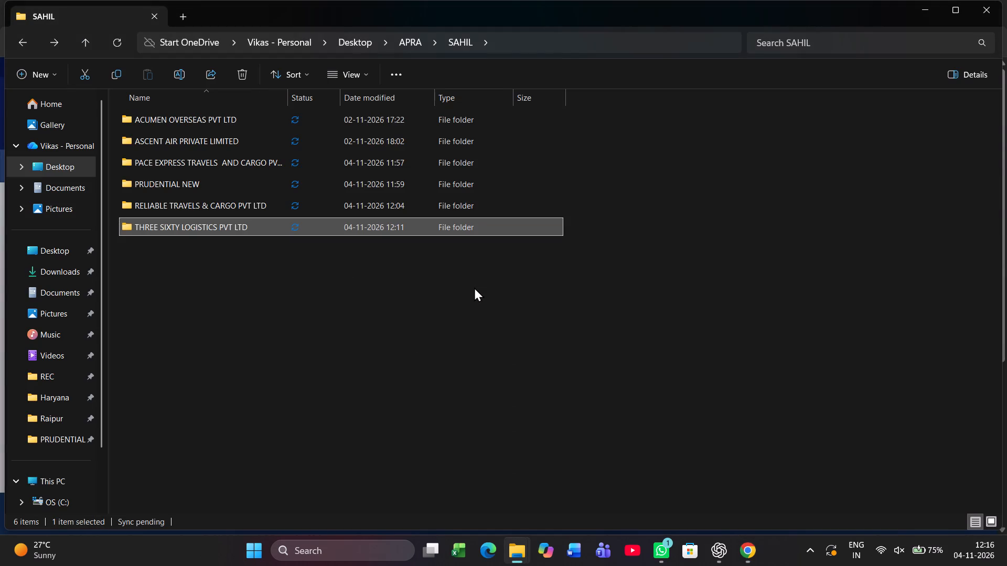
left_click(317, 558)
type("ado")
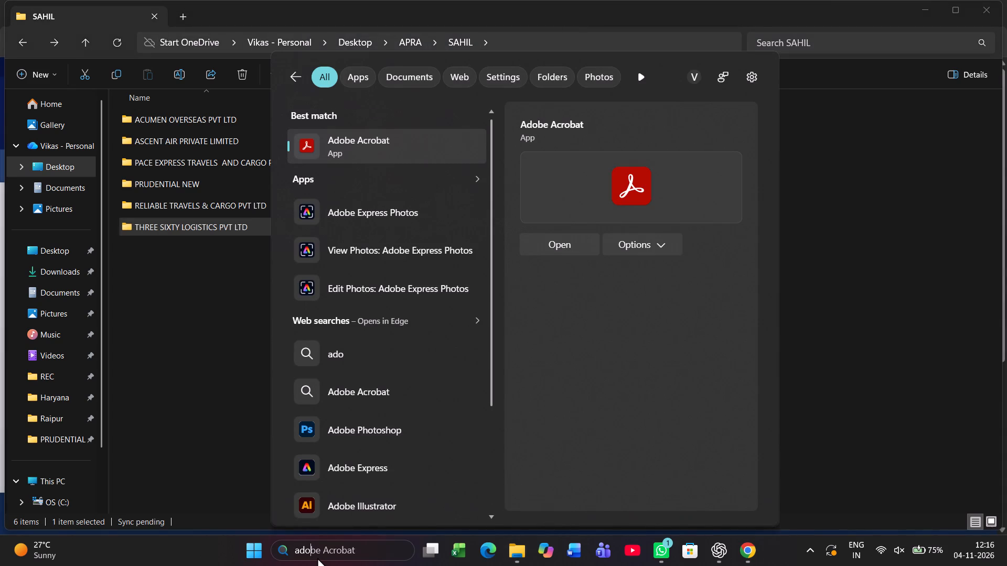
key("Return")
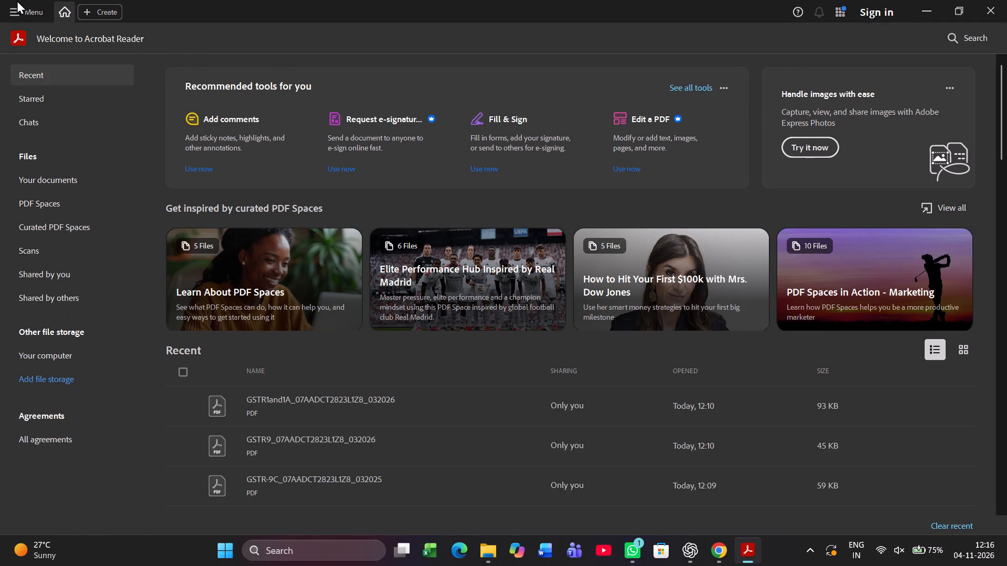
In the General preferences, turn off opening documents as new tabs and always opening PDFs saved from the web, from printer and exported from MS Office.
left_click(17, 6)
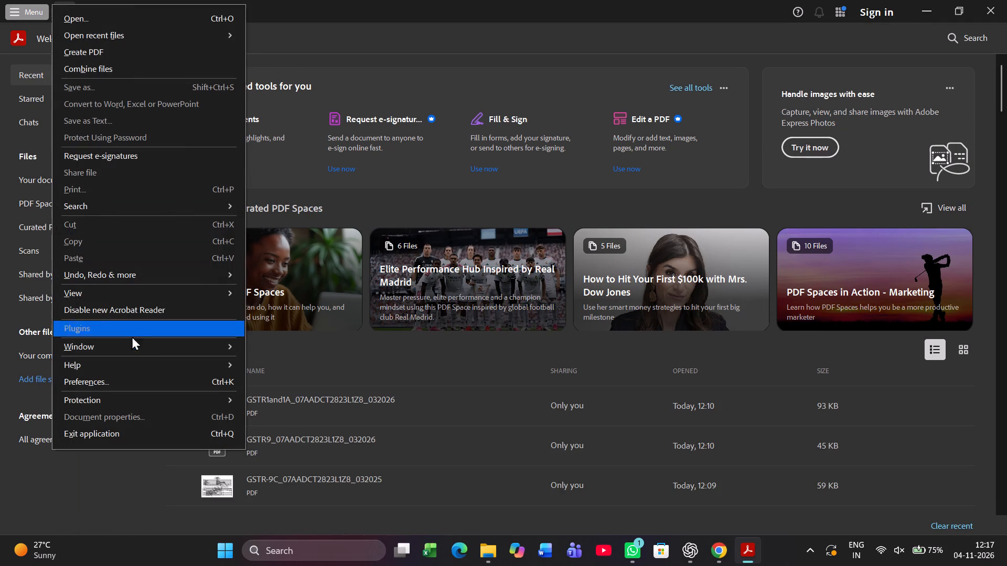
left_click(101, 378)
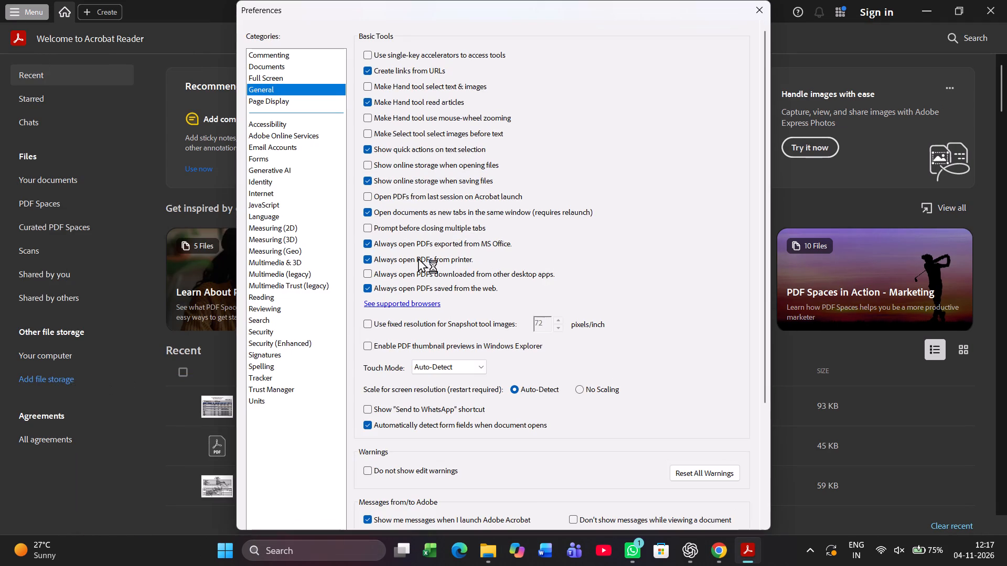
left_click(367, 285)
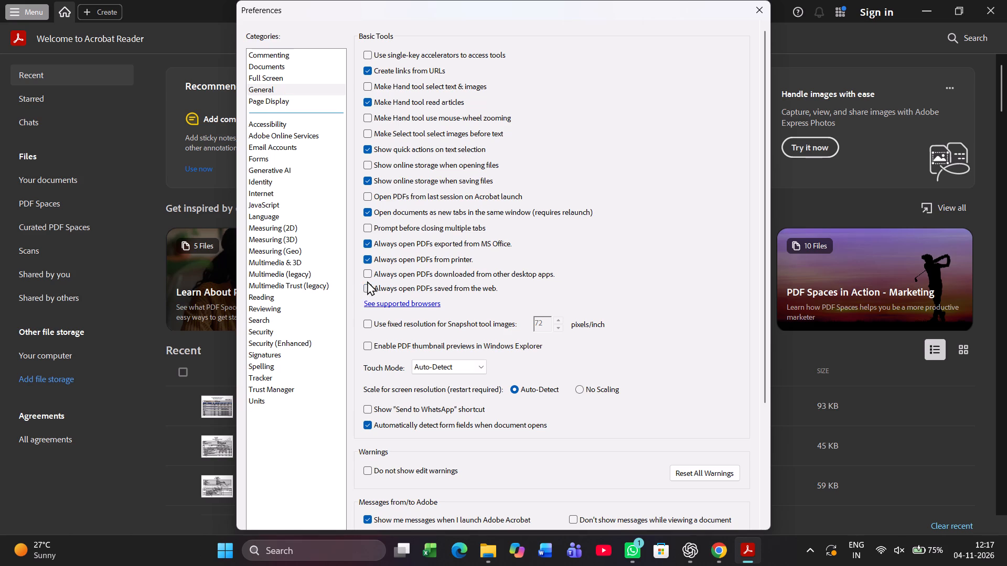
left_click(370, 259)
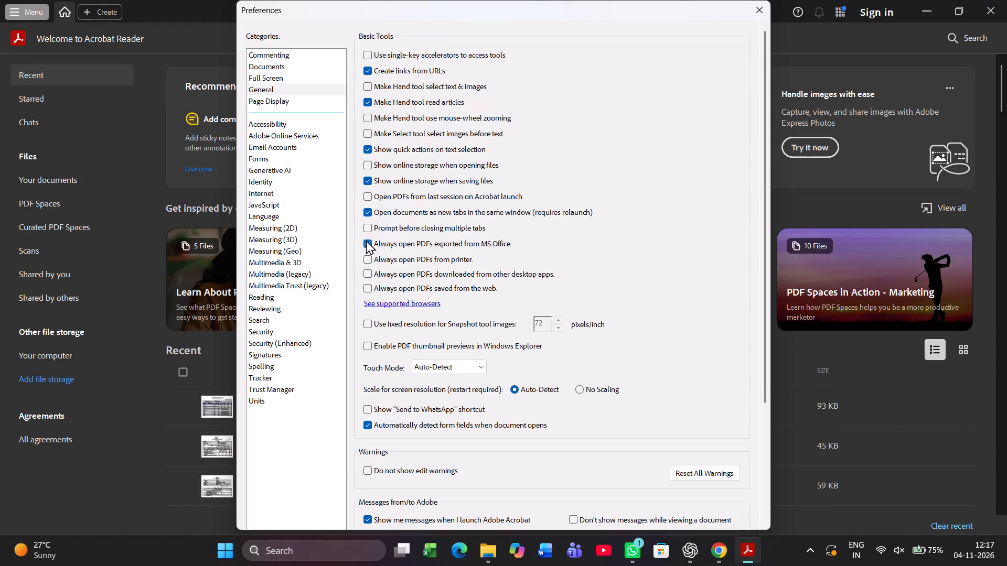
left_click(366, 244)
left_click(369, 211)
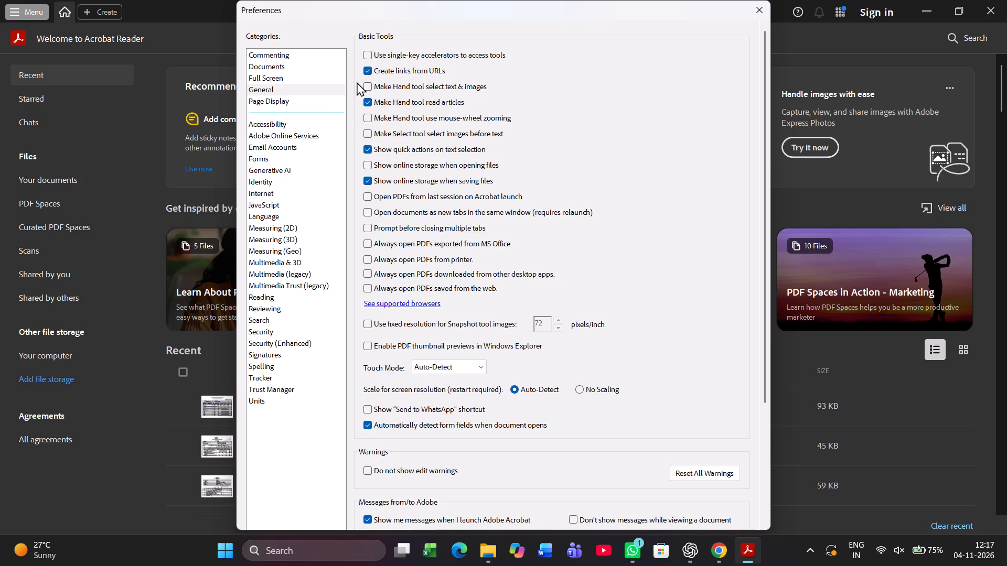
Look through the remaining General preferences and the Documents preferences for other settings that control how PDFs open.
scroll(456, 347, "down", 4)
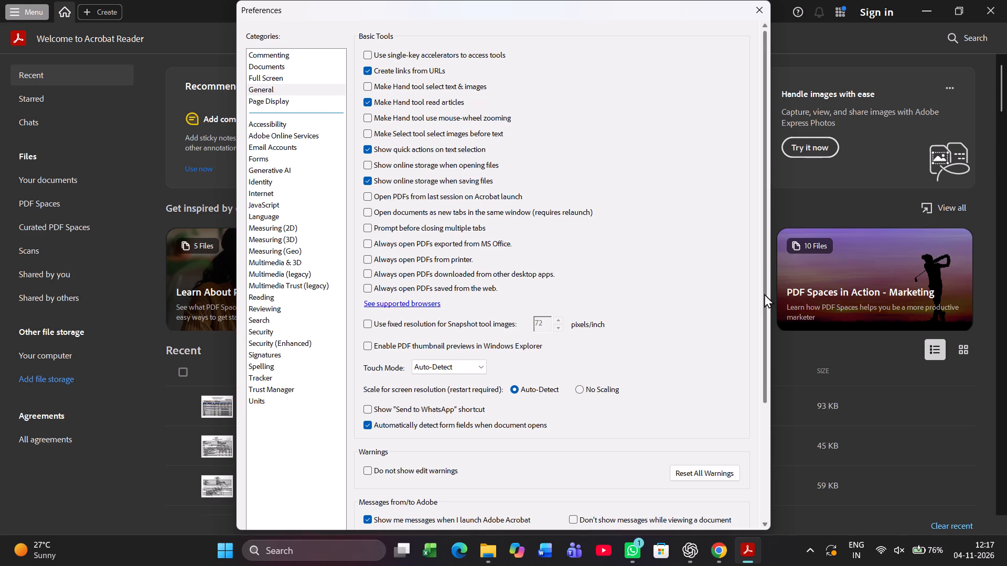
left_click_drag(764, 293, 775, 447)
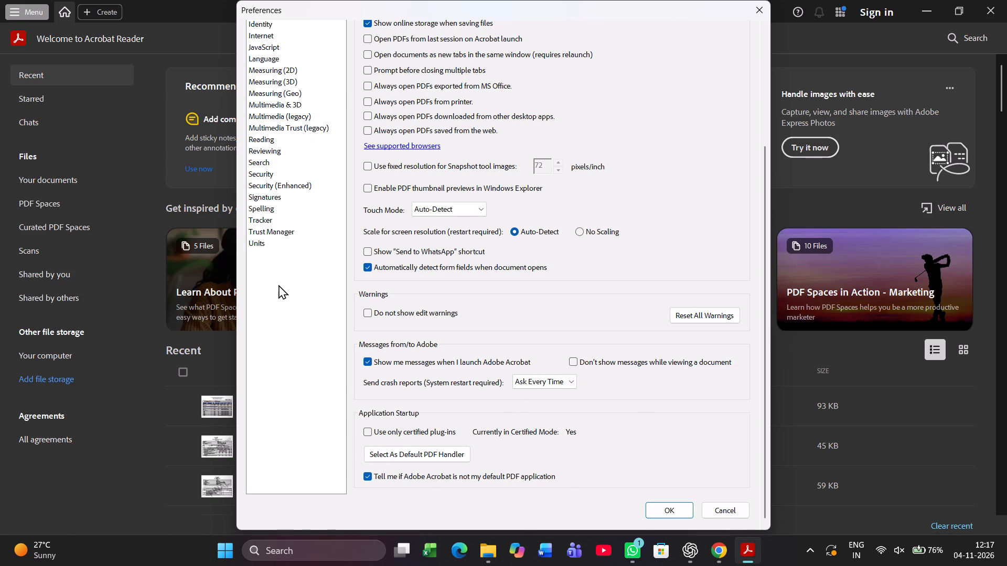
scroll(286, 226, "up", 5)
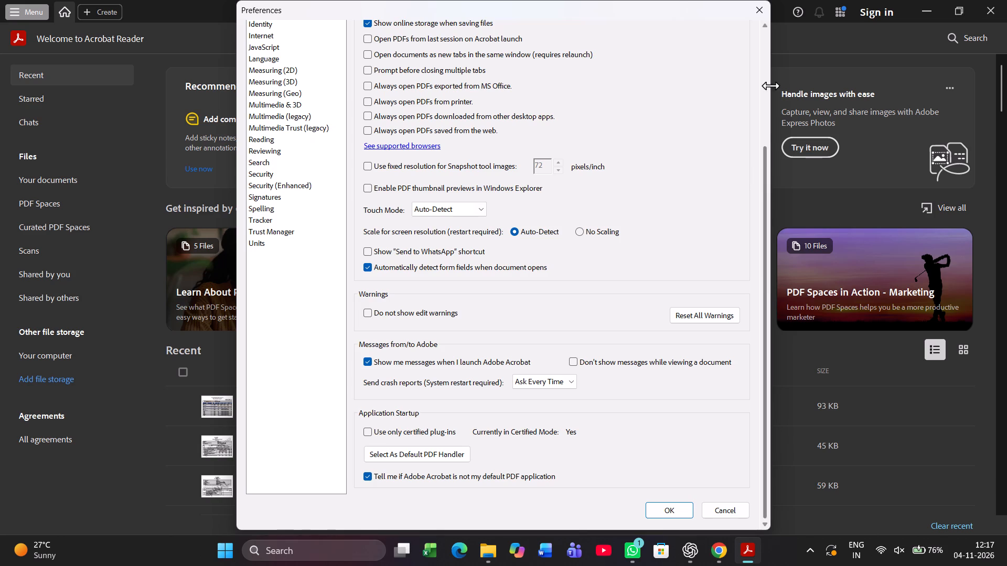
left_click_drag(768, 200, 751, 36)
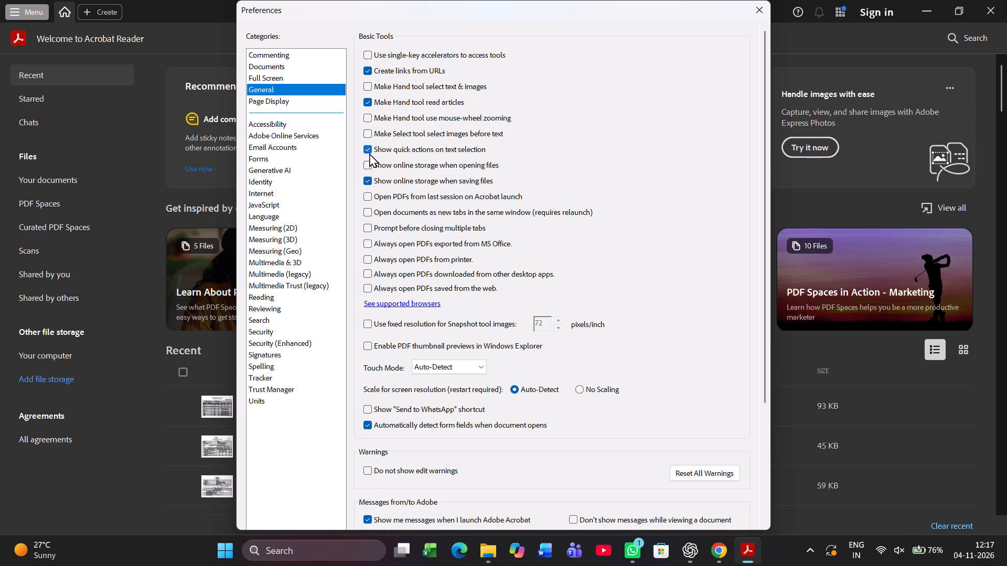
left_click(301, 67)
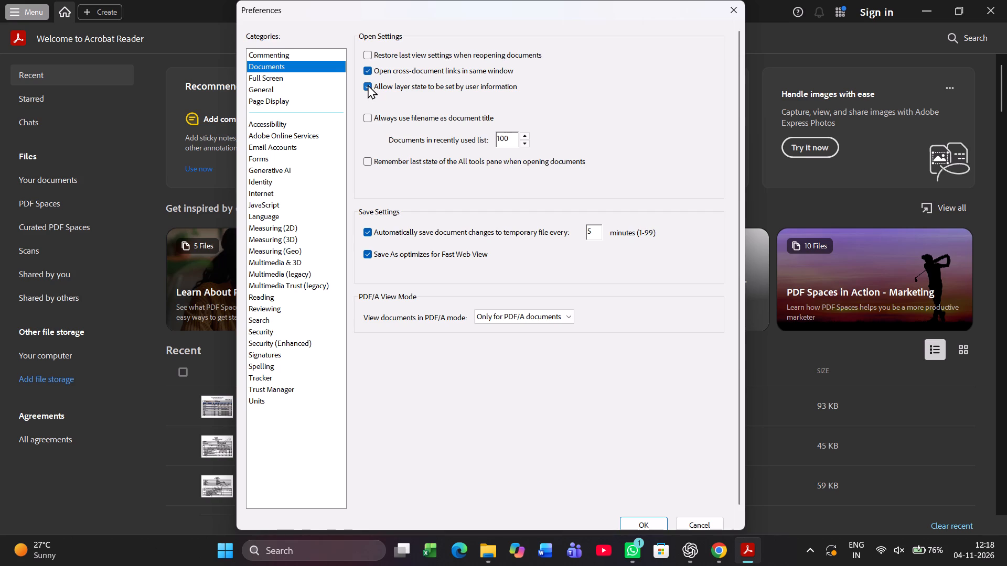
left_click(273, 91)
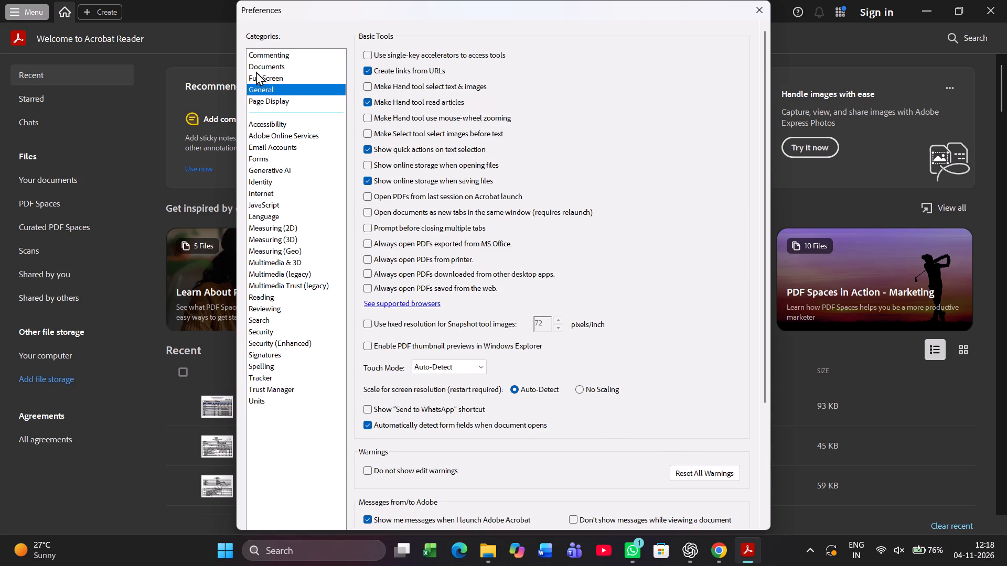
Save the changed Acrobat preferences and close Acrobat.
scroll(527, 310, "down", 5)
left_click_drag(760, 284, 763, 301)
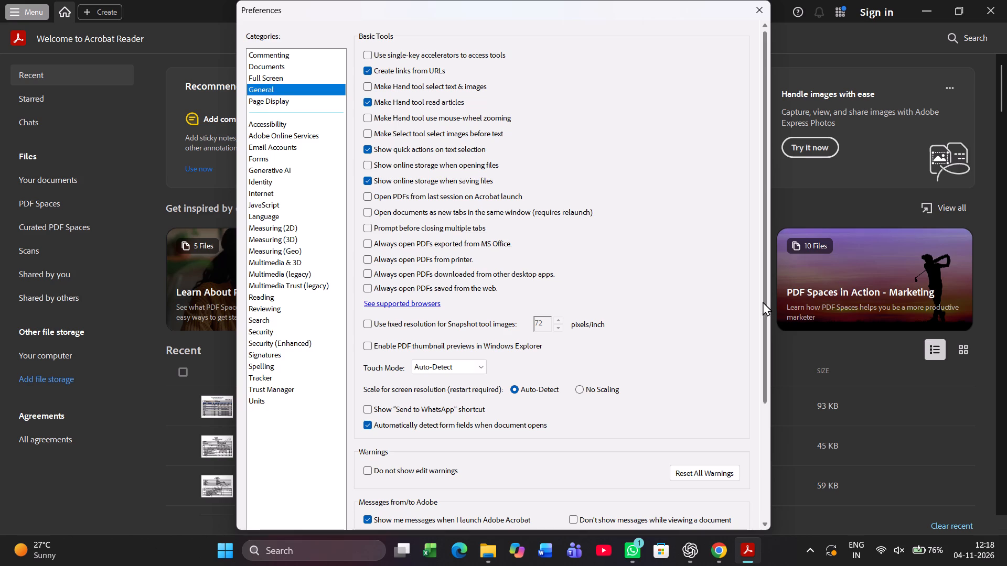
left_click_drag(763, 301, 792, 437)
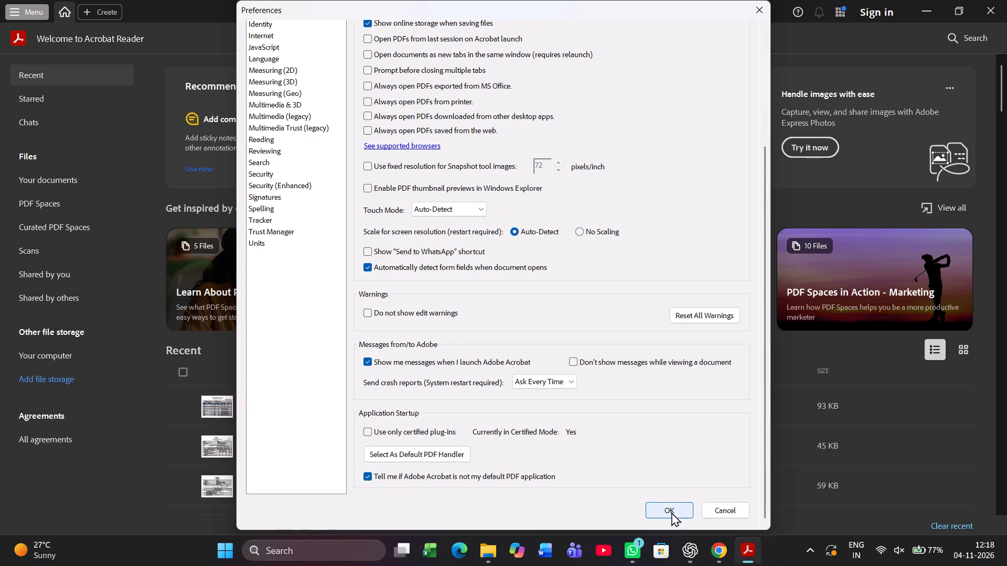
left_click(671, 512)
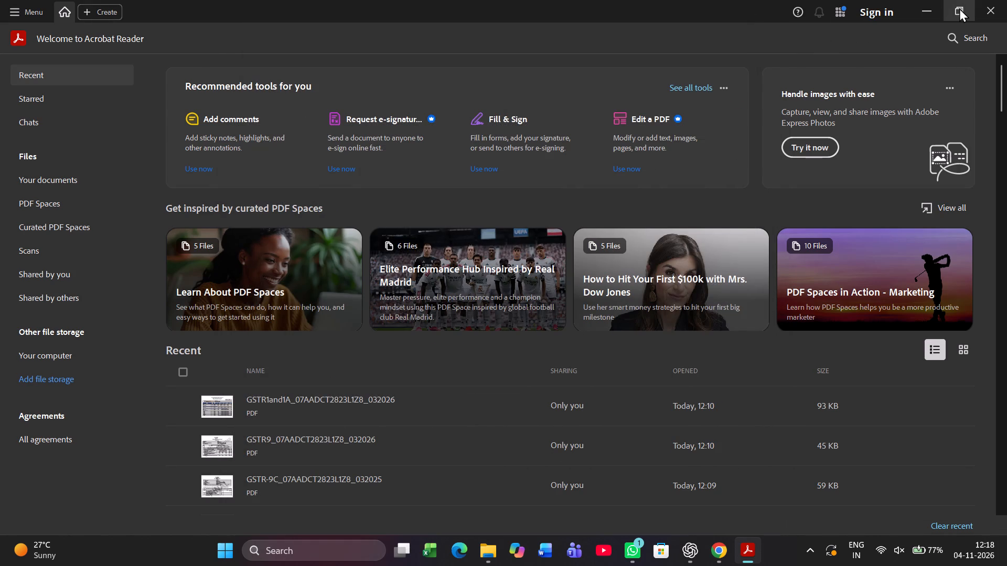
left_click(984, 7)
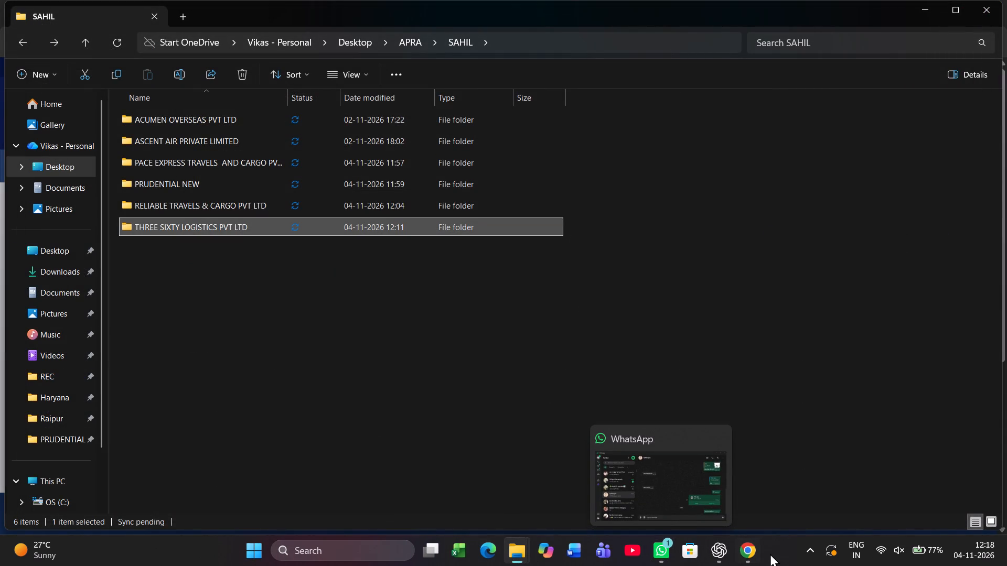
In Chrome, log in to the GST portal from Octa for THREE SIXTY LOGISTICS PRIVATE LIMITED's Delhi GSTIN and dismiss the portal's announcement.
left_click(752, 558)
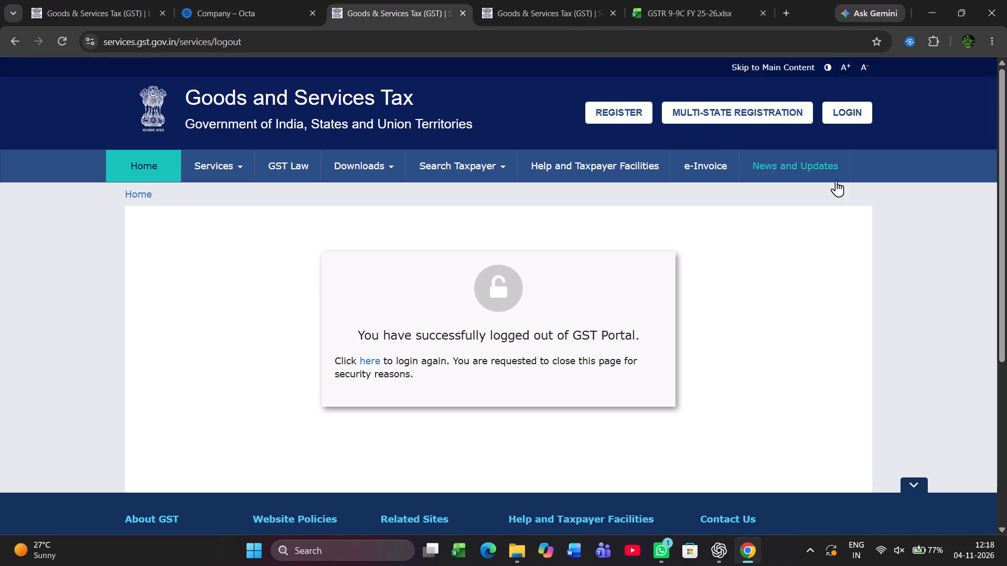
left_click(276, 7)
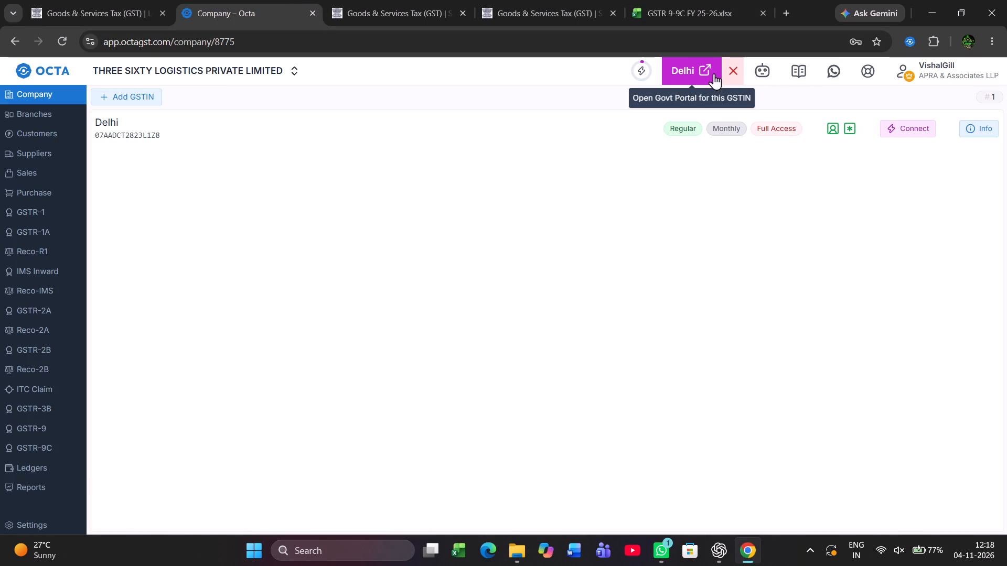
left_click(687, 75)
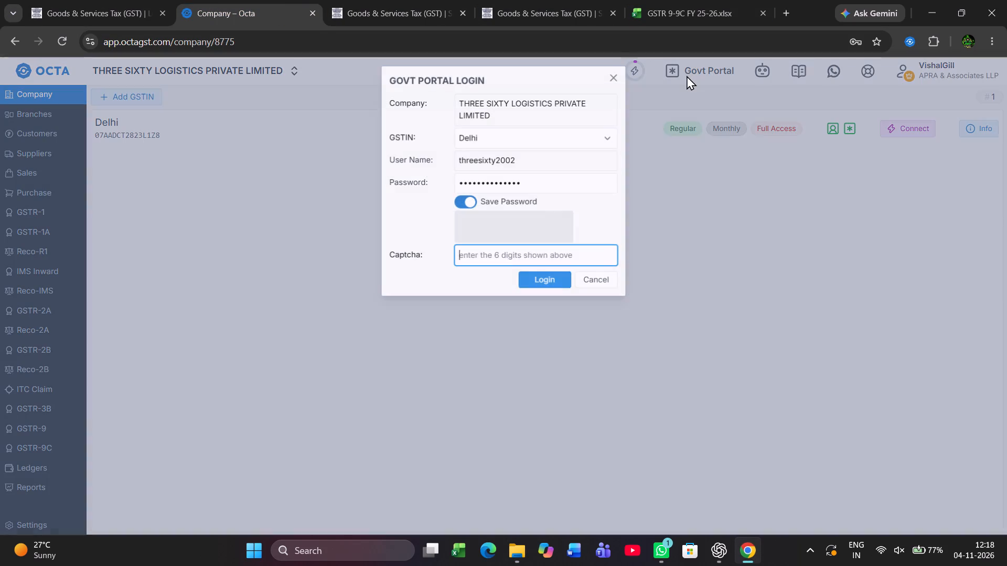
left_click(548, 283)
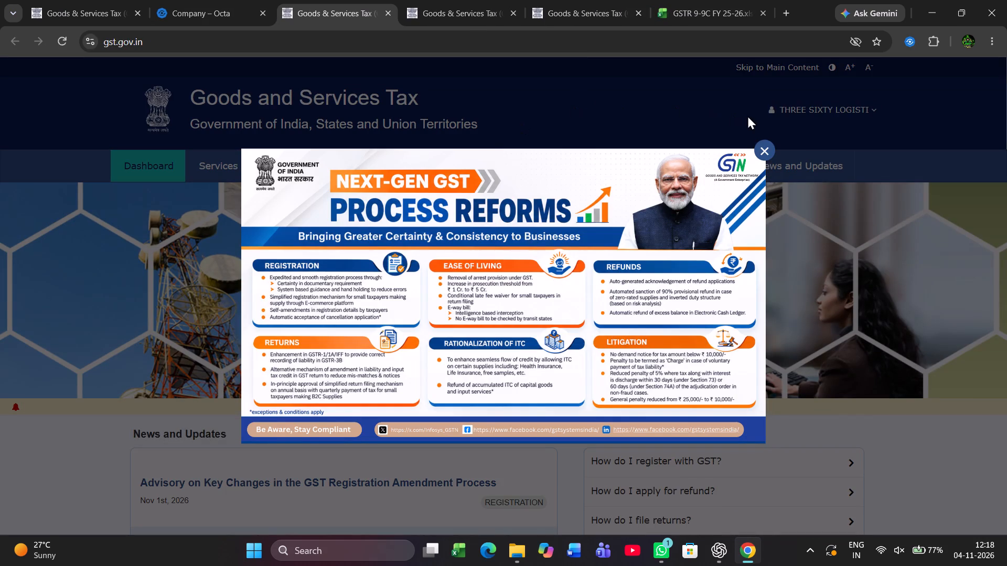
left_click(761, 144)
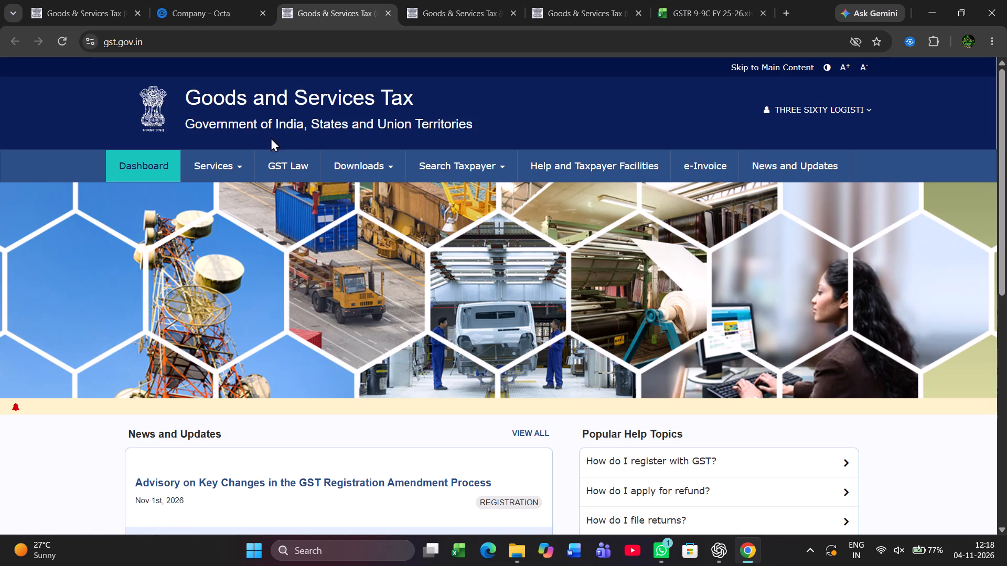
Open the Annual Return service on the GST portal and search for financial year 2025-26.
left_click(230, 166)
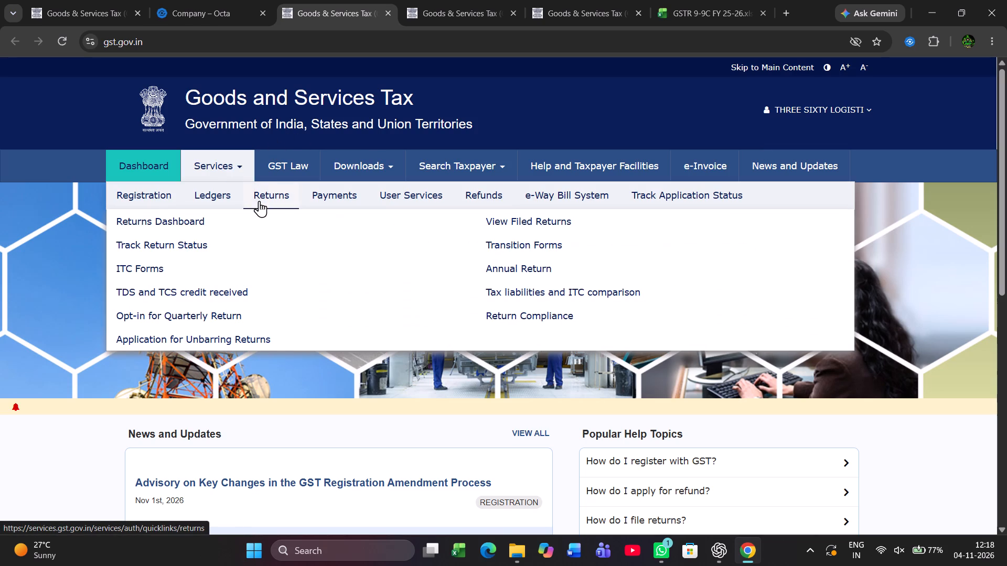
left_click(513, 269)
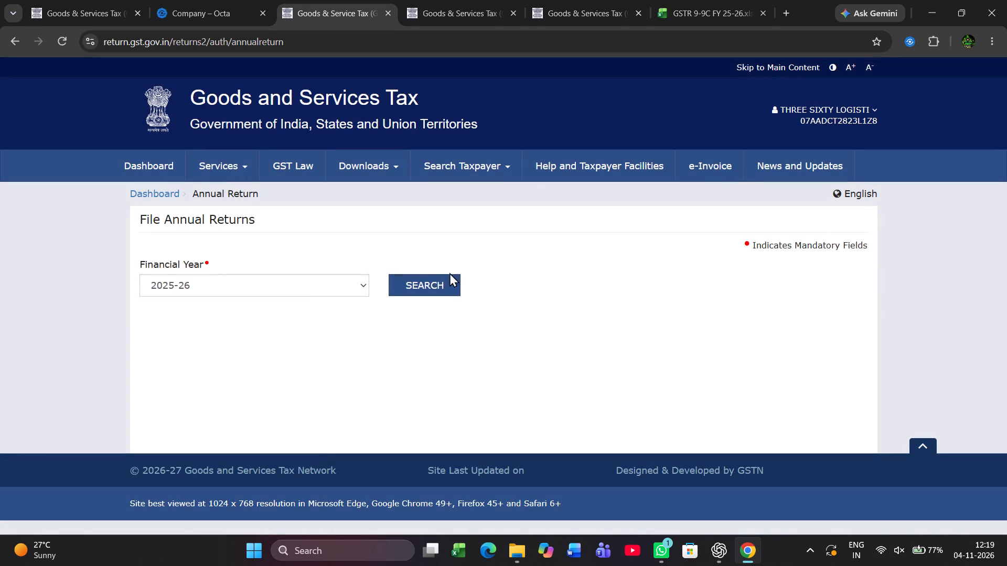
left_click(425, 292)
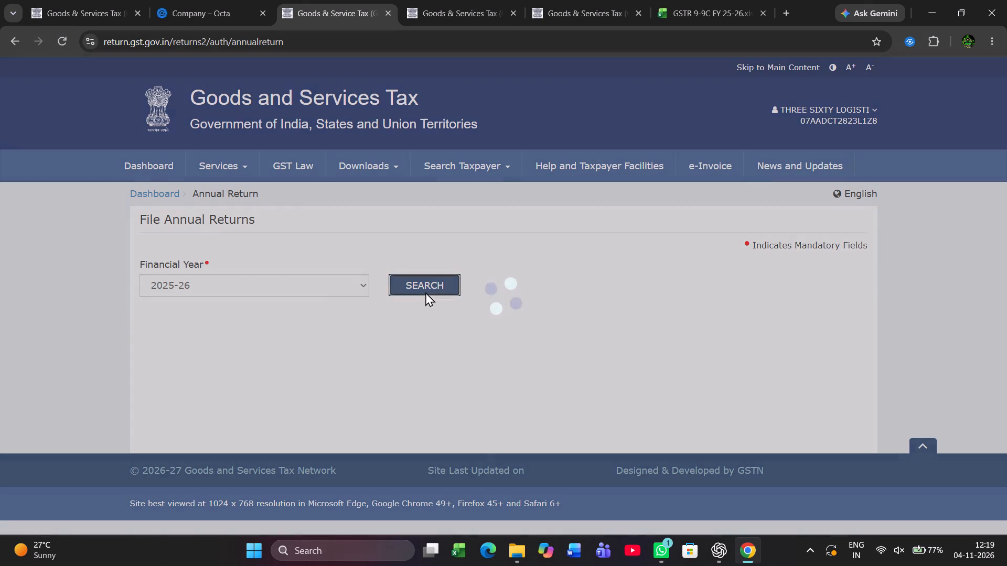
Open the GSTR-9 annual return for online preparation and continue past the Nil return question with No to the summary downloads.
scroll(425, 292, "down", 3)
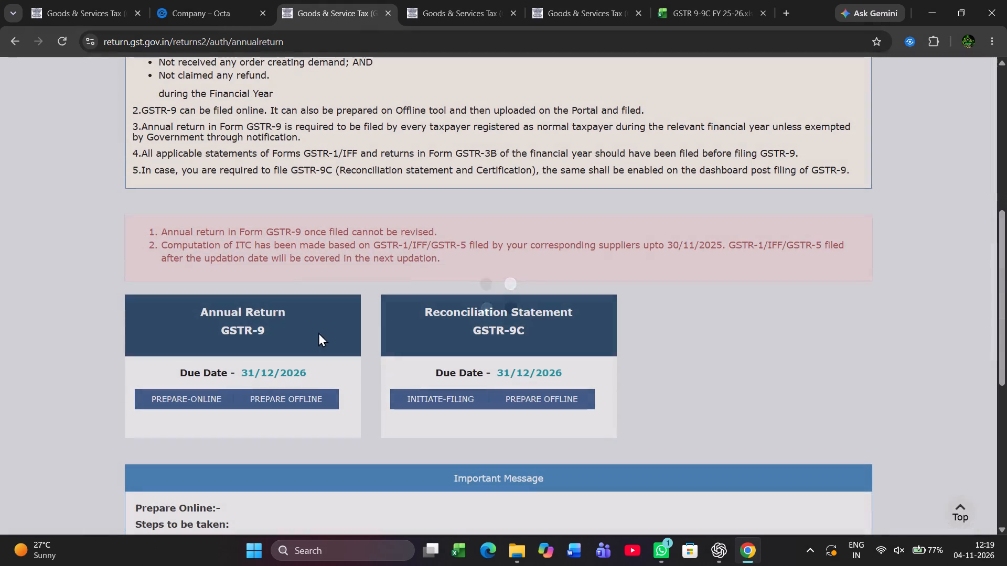
left_click(287, 326)
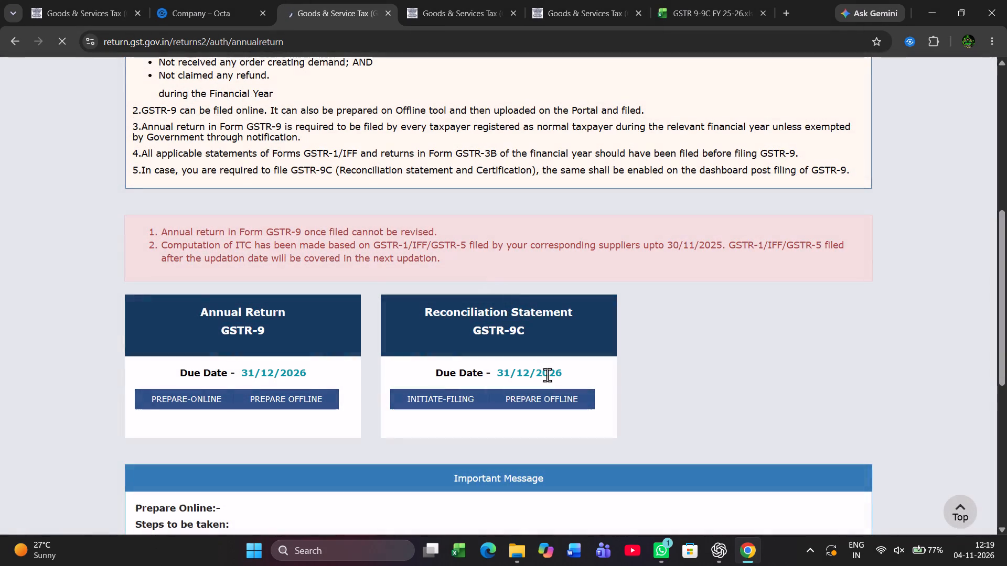
scroll(706, 427, "down", 1)
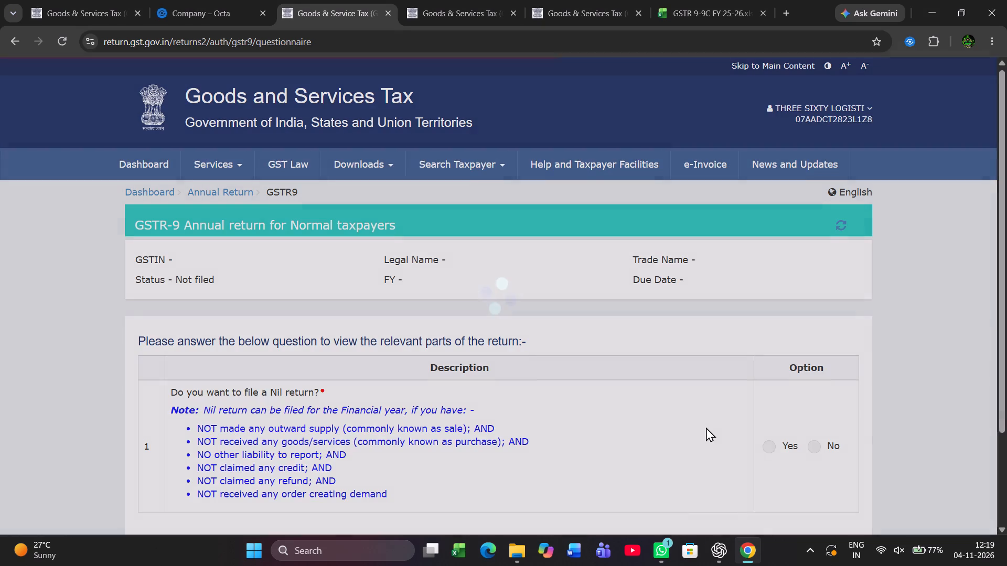
scroll(706, 427, "down", 4)
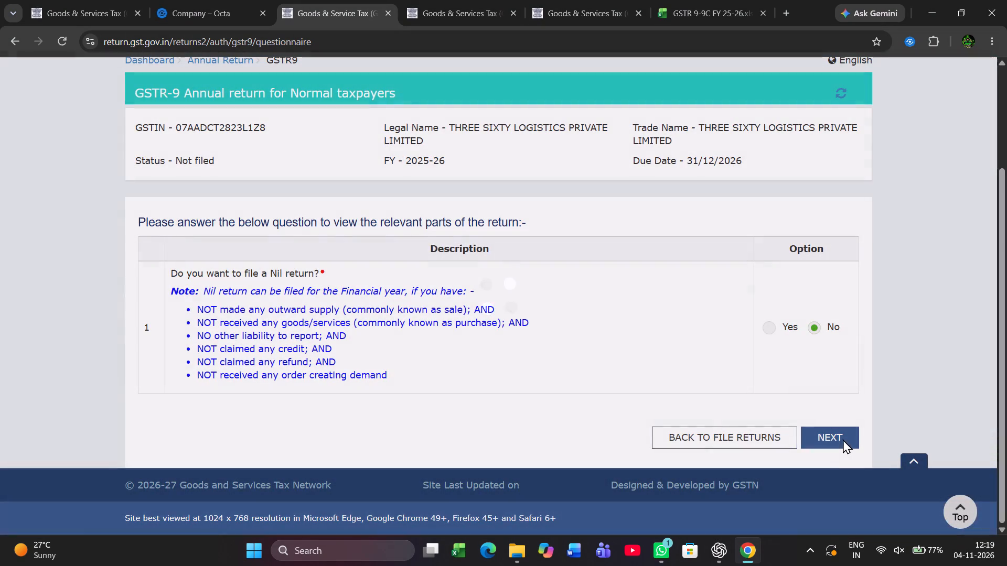
left_click(843, 439)
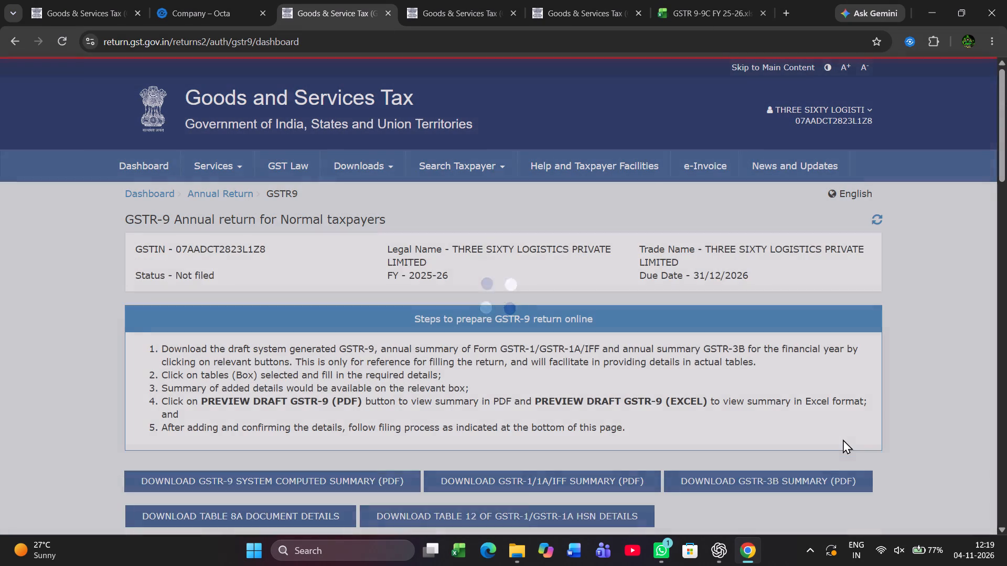
scroll(843, 439, "down", 1)
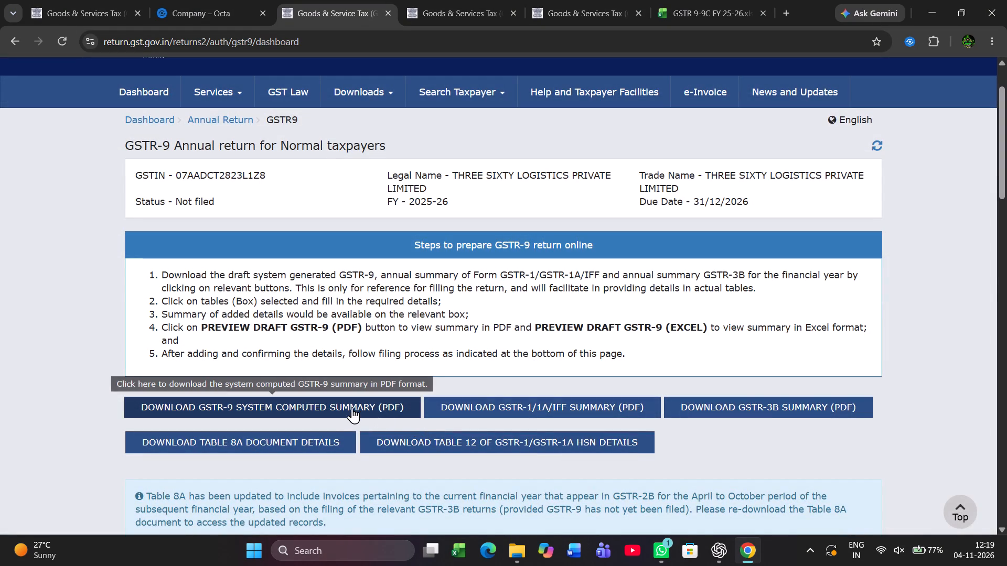
Download the GSTR-9 system computed summary PDF for THREE SIXTY LOGISTICS PRIVATE LIMITED's Delhi GSTIN, FY 2025-26.
left_click(344, 405)
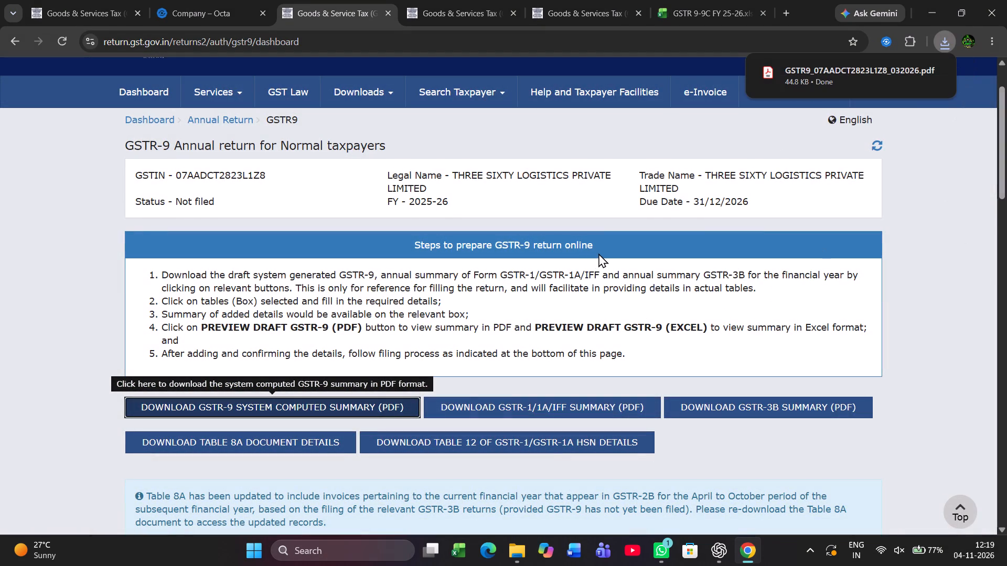
left_click(912, 259)
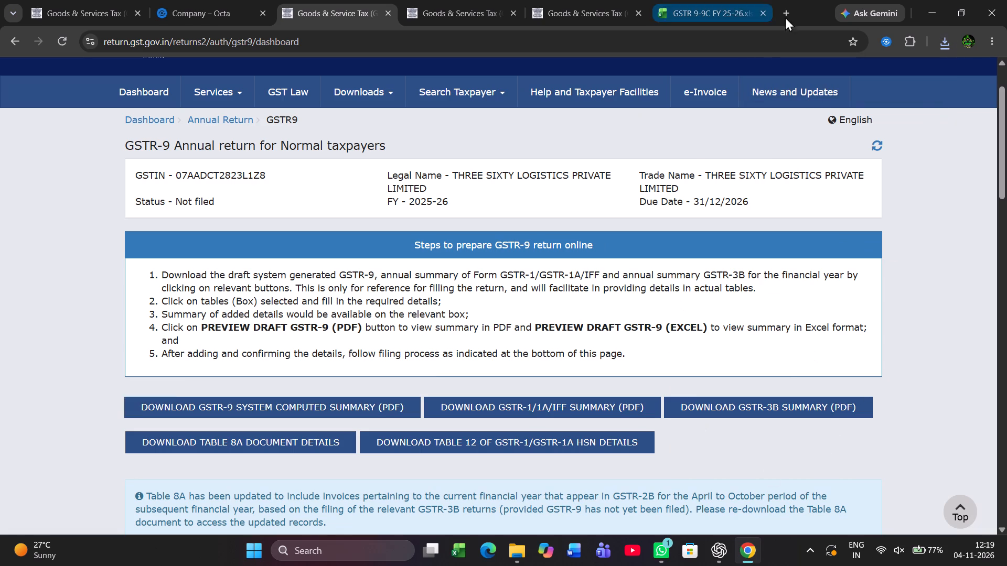
Log out of THREE SIXTY LOGISTICS PRIVATE LIMITED's account on the GST portal.
scroll(656, 208, "up", 2)
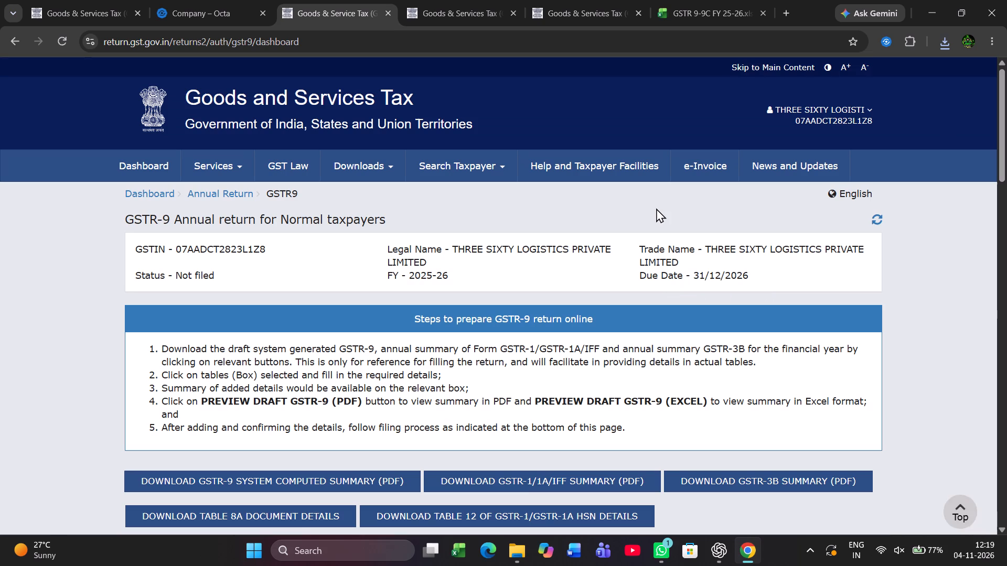
scroll(656, 208, "up", 1)
left_click(834, 115)
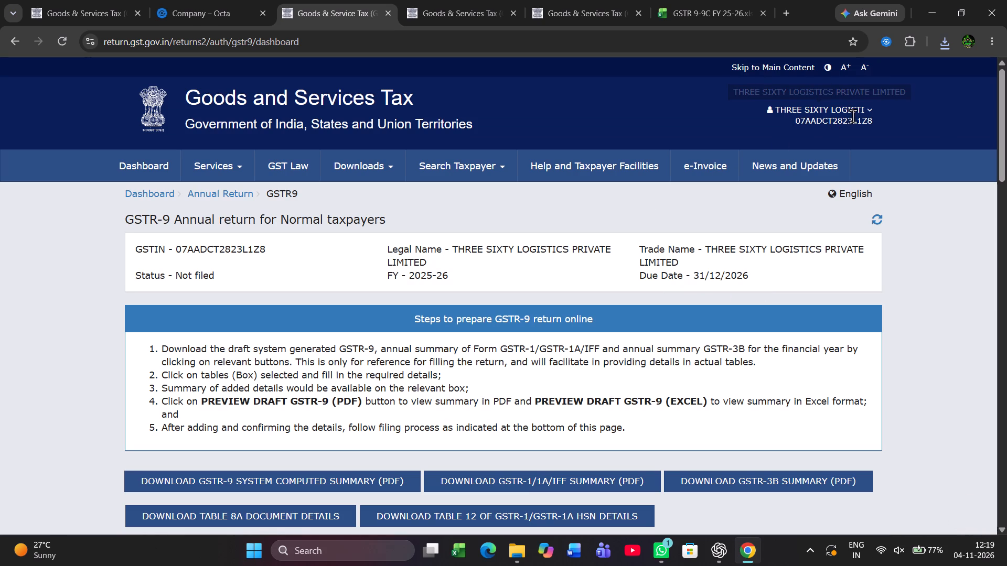
left_click(858, 112)
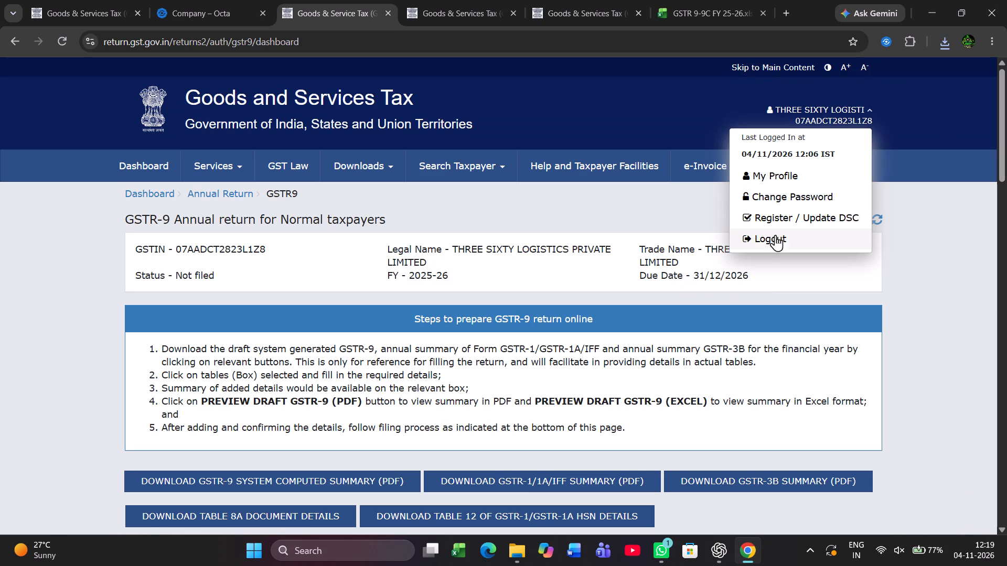
left_click(768, 238)
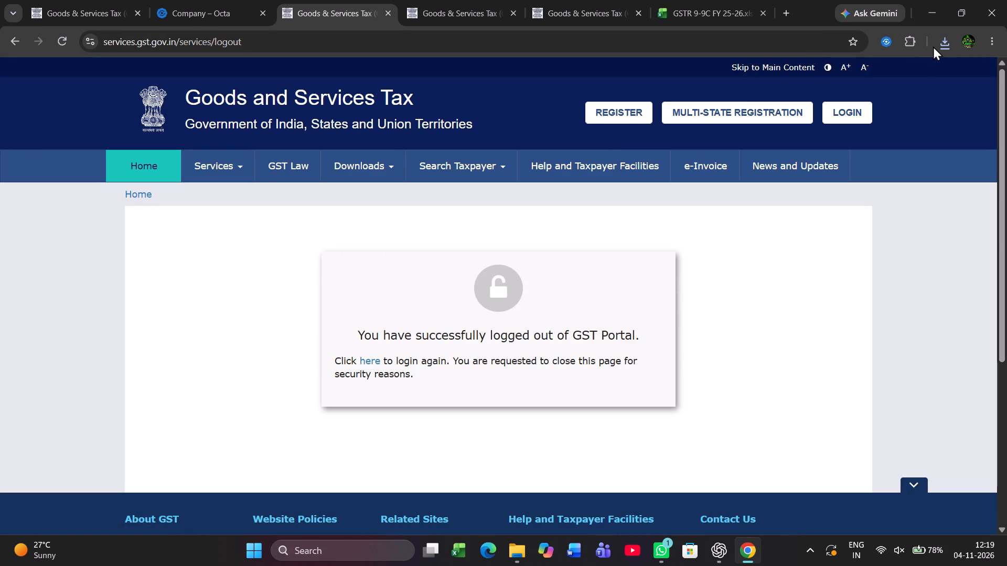
Switch to File Explorer's Downloads folder and delete the newly downloaded GSTR-9 summary PDF.
key("alt+Tab")
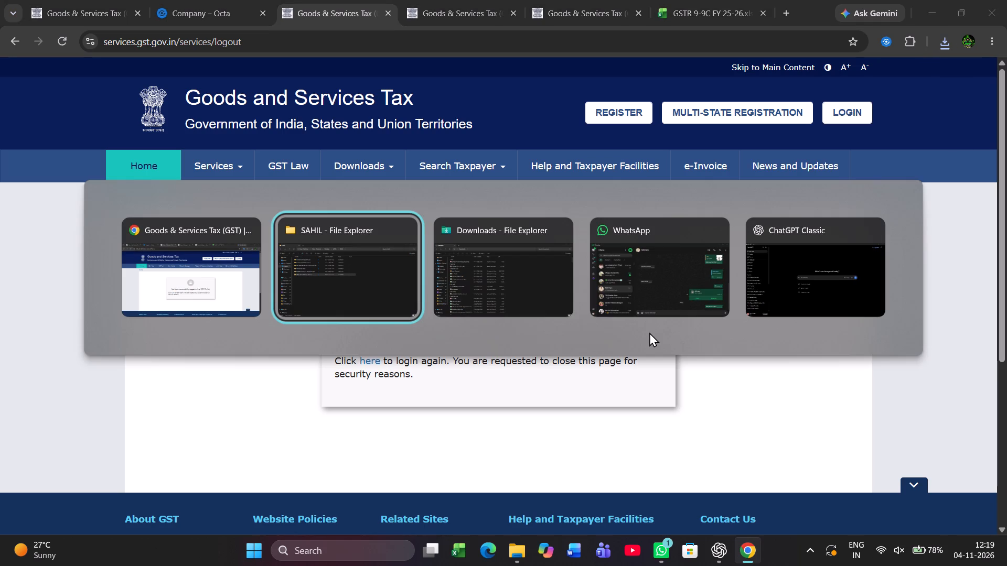
key("alt+Tab")
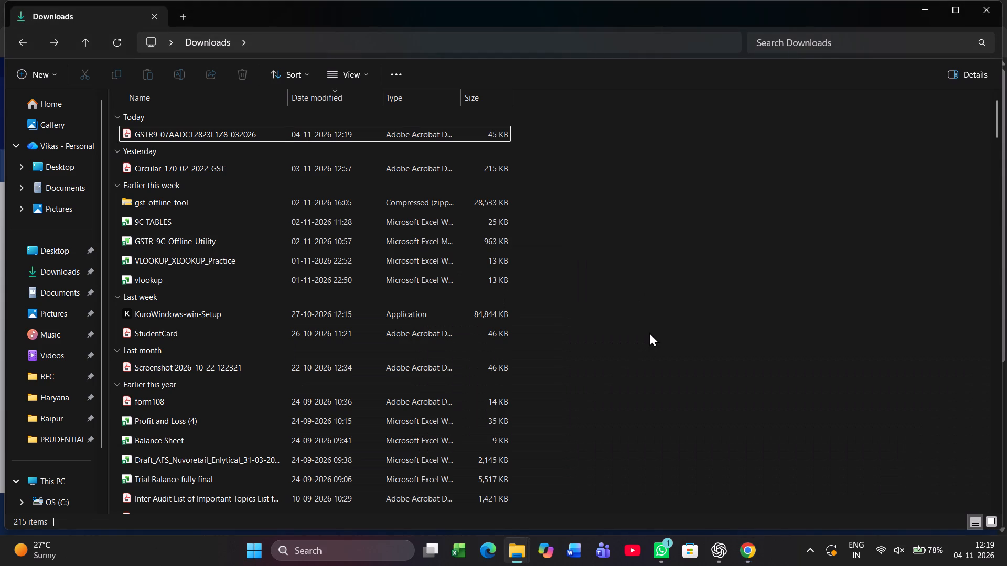
key("Down")
key("Up")
key("Delete")
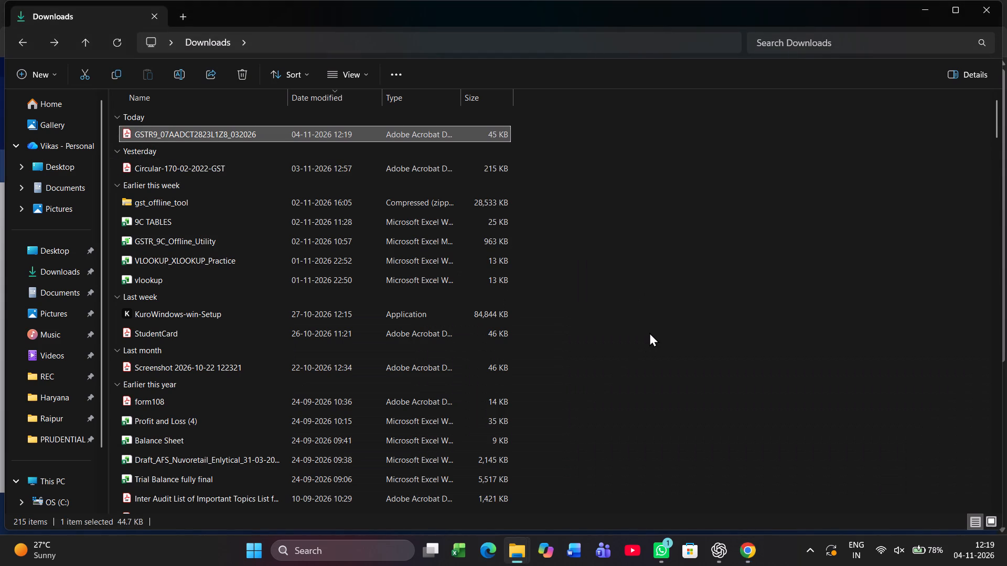
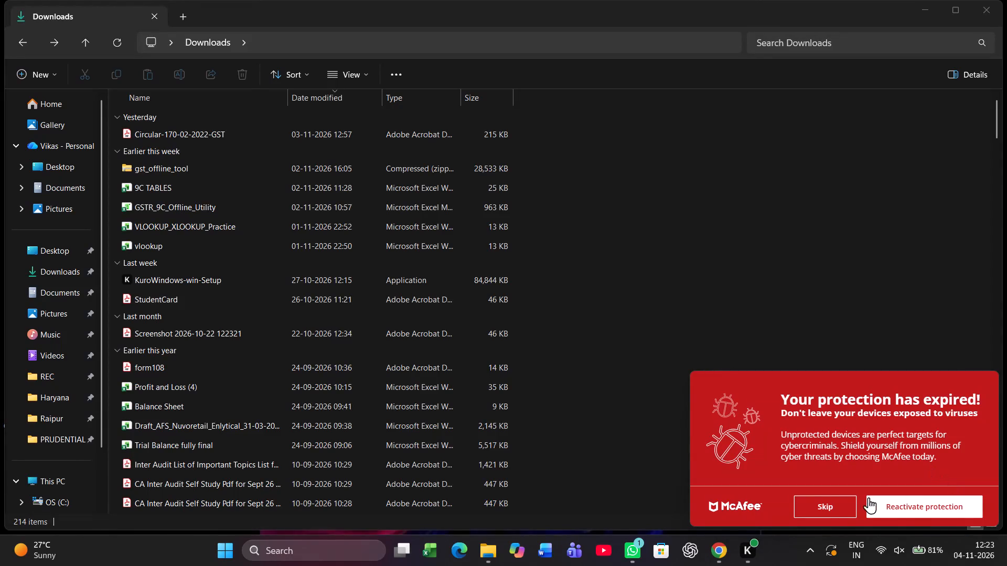
Skip the McAfee offer to reactivate protection.
left_click(828, 498)
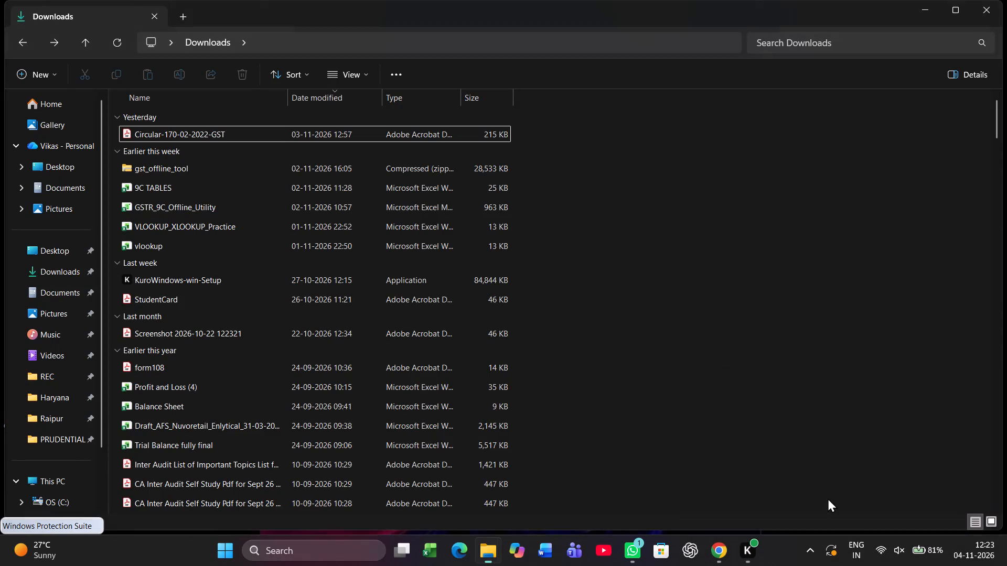
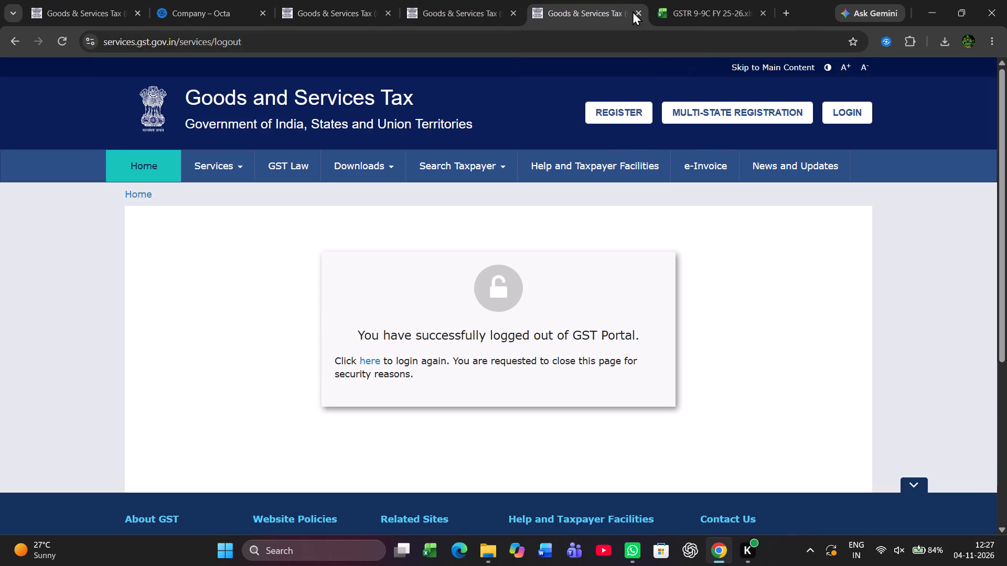
Close two of the logged-out GST portal tabs, keeping the Octa company page and the GSTR 9-9C FY 25-26 workbook open.
left_click(641, 12)
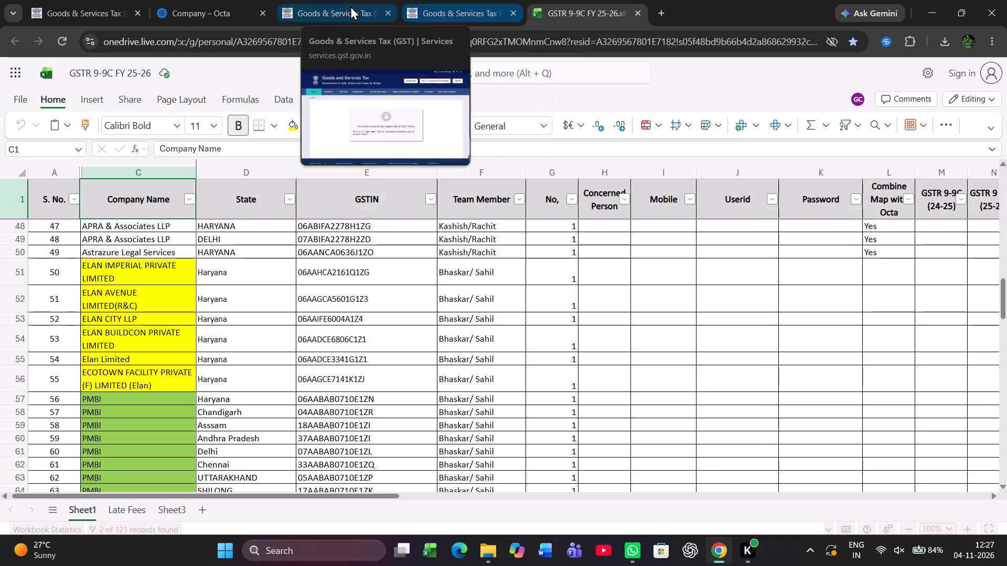
left_click(334, 3)
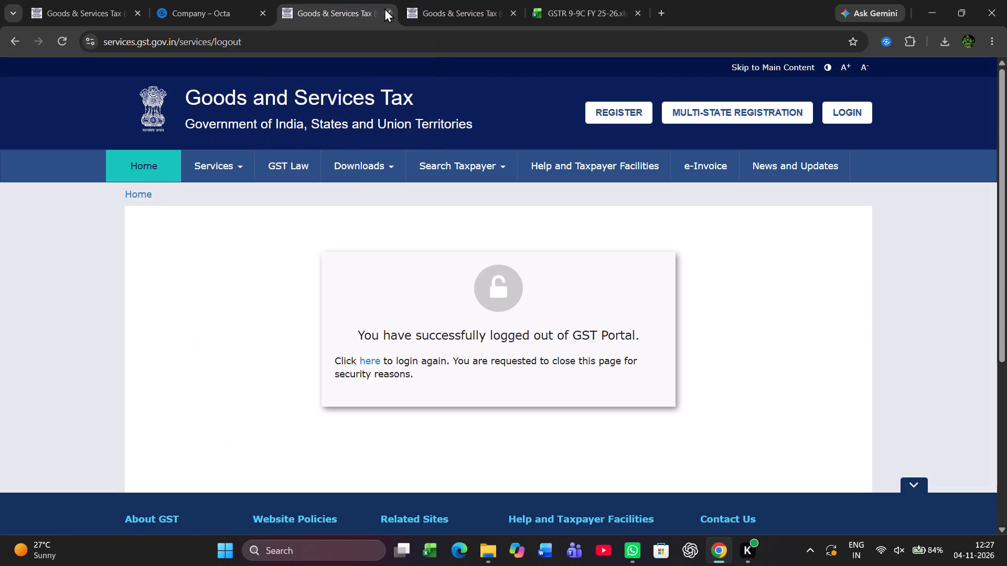
left_click(384, 8)
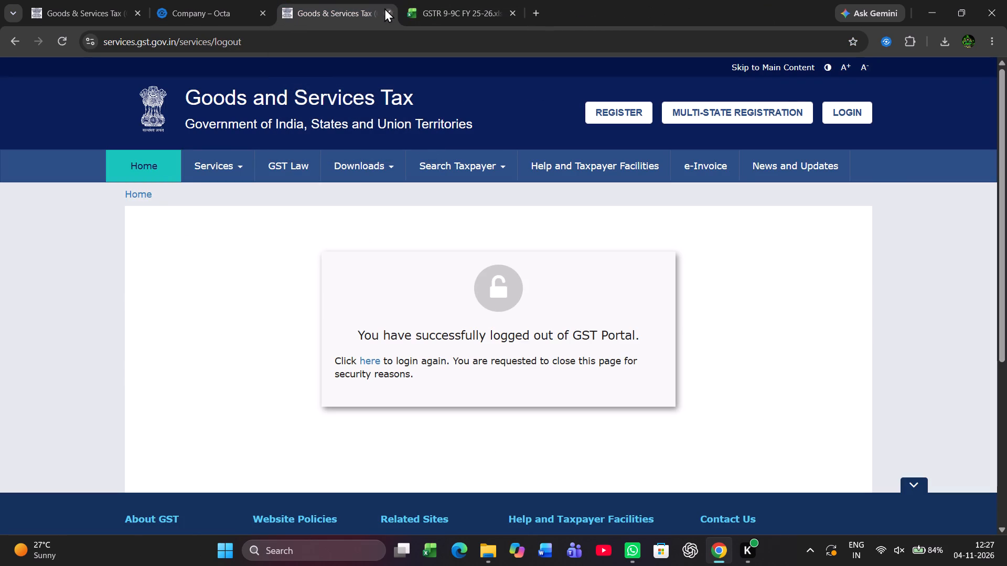
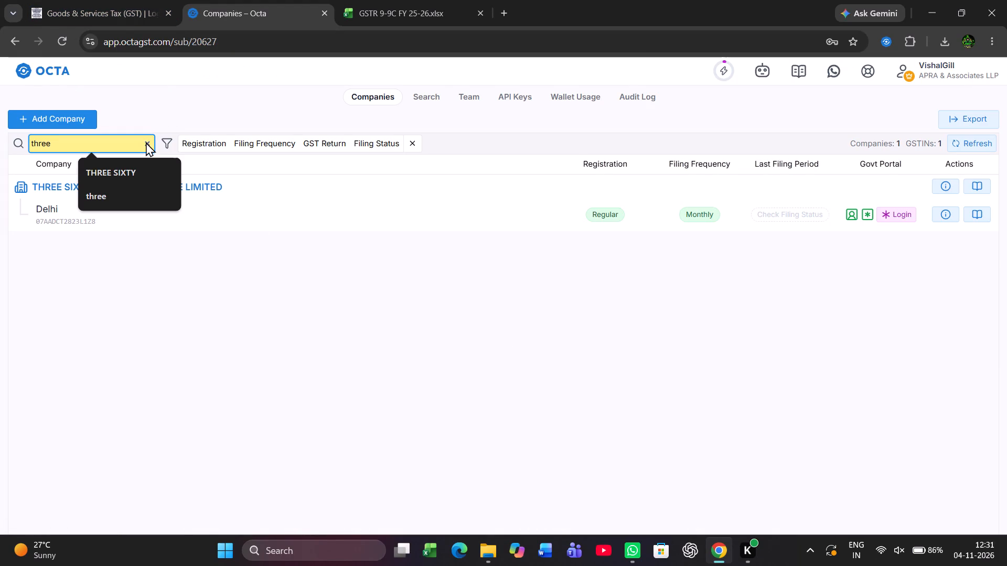
Search the company list for "acumen" and open ACUMEN OVERSEAS PRIVATE LIMITED.
left_click(146, 143)
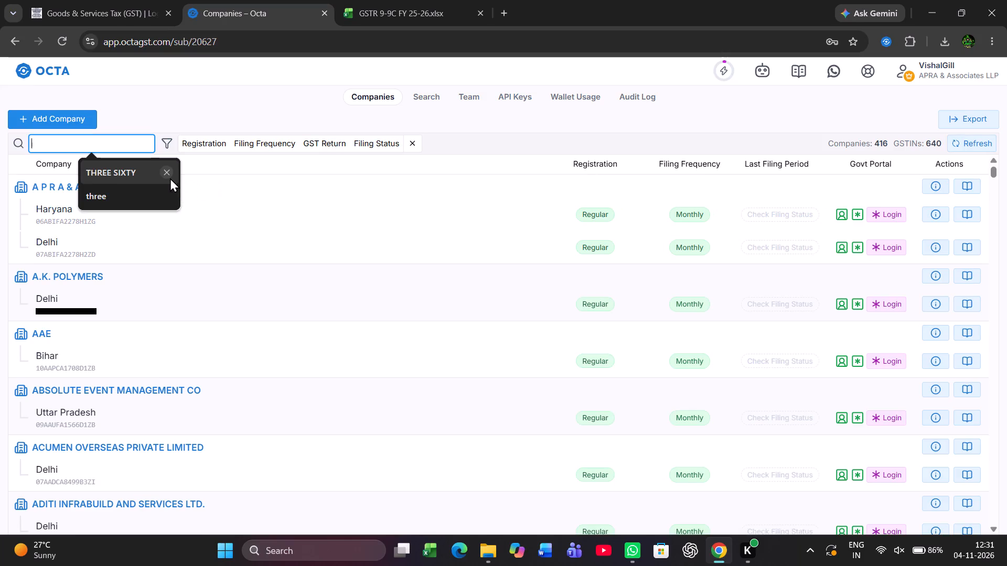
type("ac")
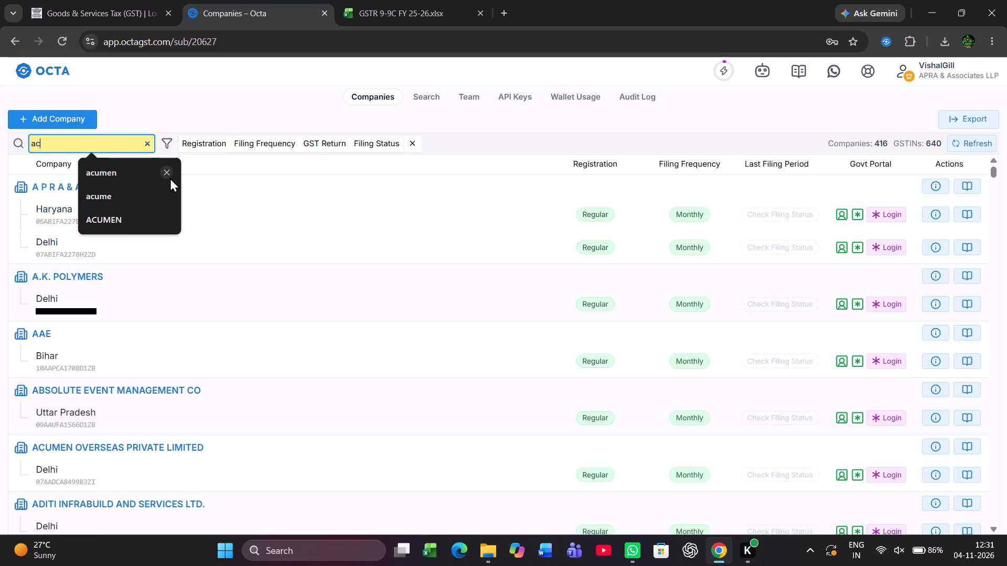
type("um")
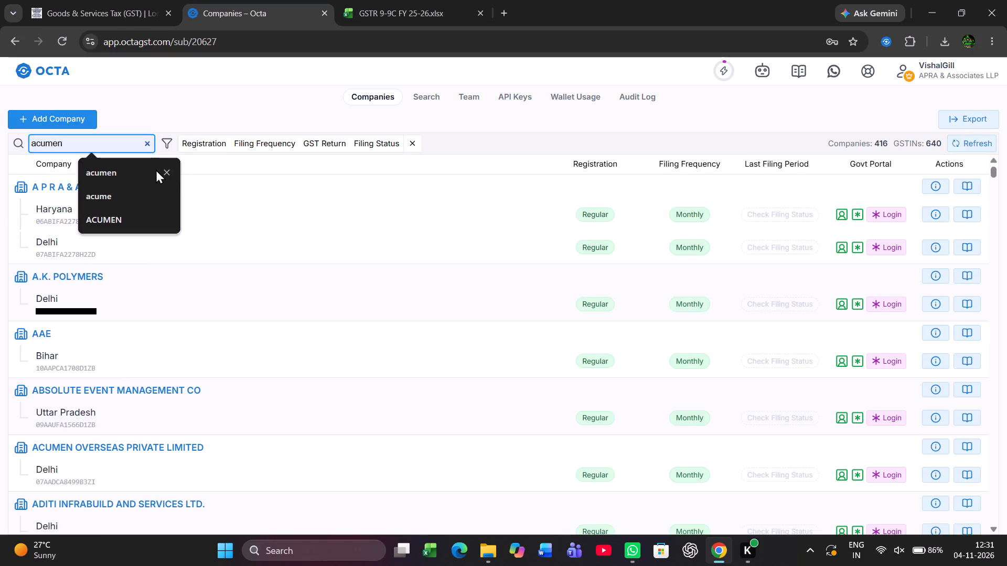
left_click(133, 173)
left_click(186, 184)
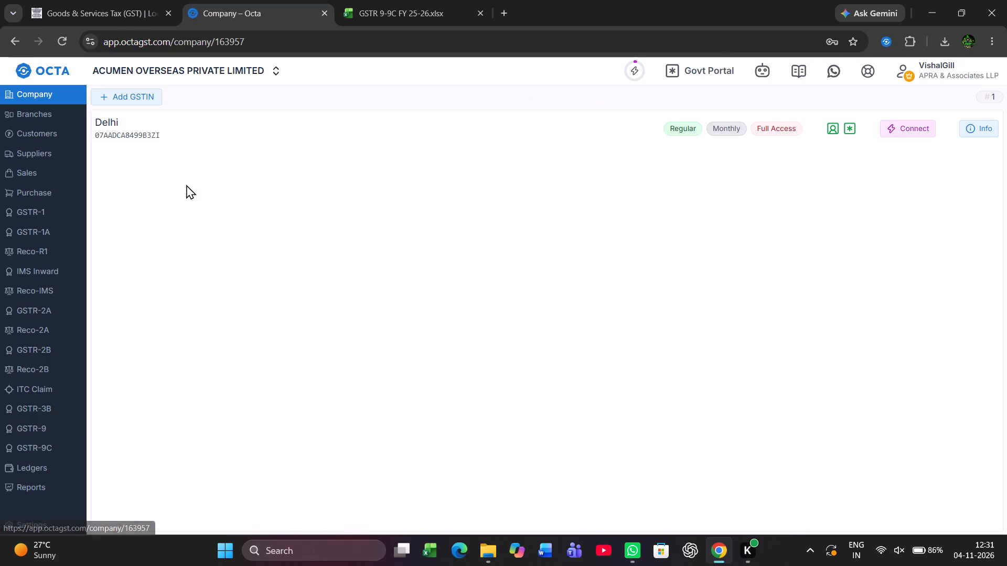
Add the Haryana GSTIN 06AADCA8499B1ZM to the company as a regular, monthly-filing registration.
left_click(137, 98)
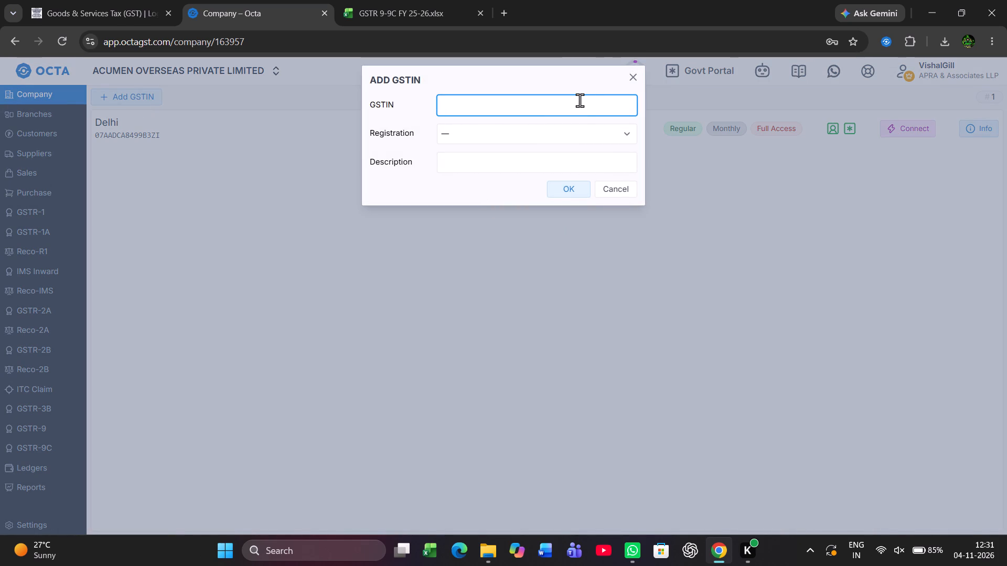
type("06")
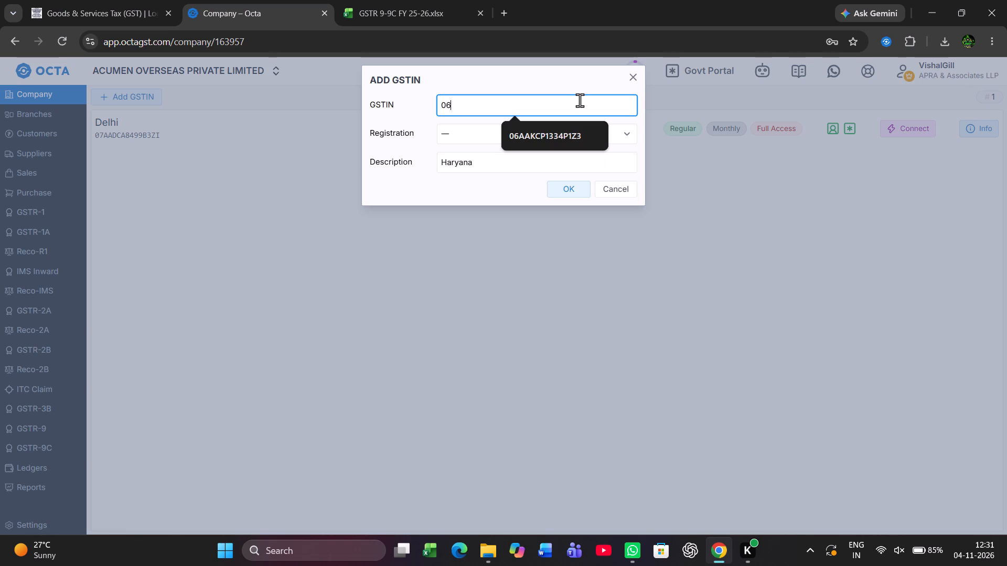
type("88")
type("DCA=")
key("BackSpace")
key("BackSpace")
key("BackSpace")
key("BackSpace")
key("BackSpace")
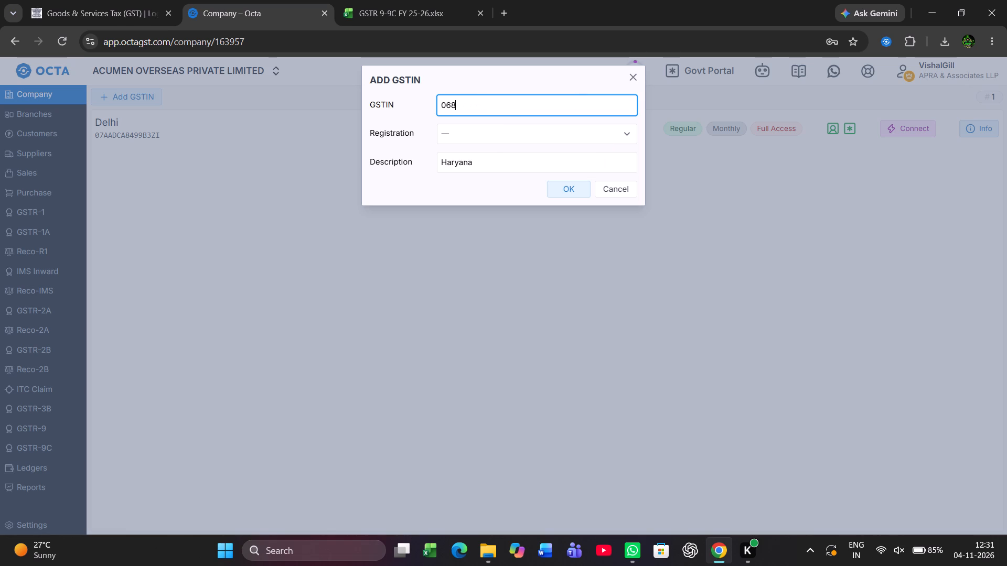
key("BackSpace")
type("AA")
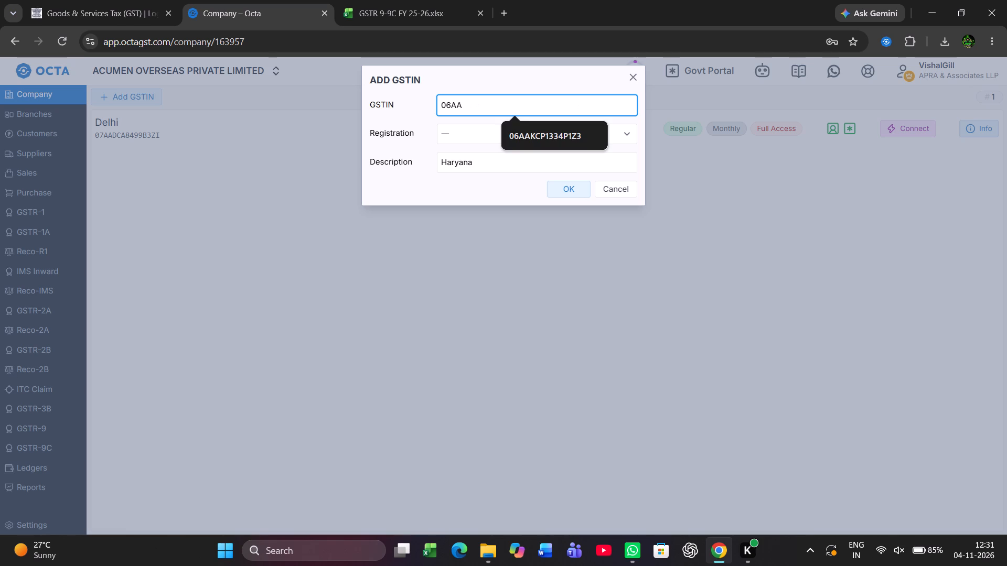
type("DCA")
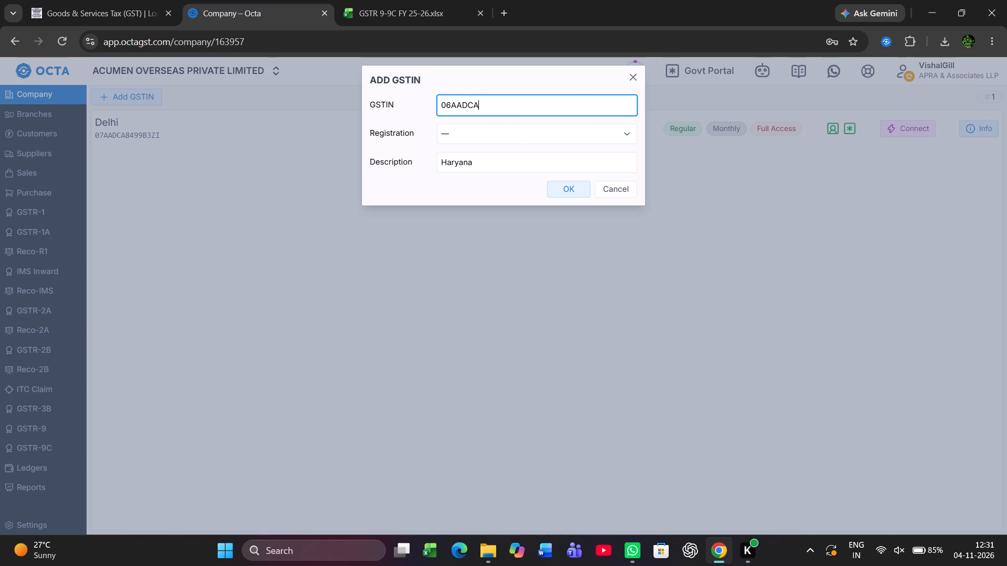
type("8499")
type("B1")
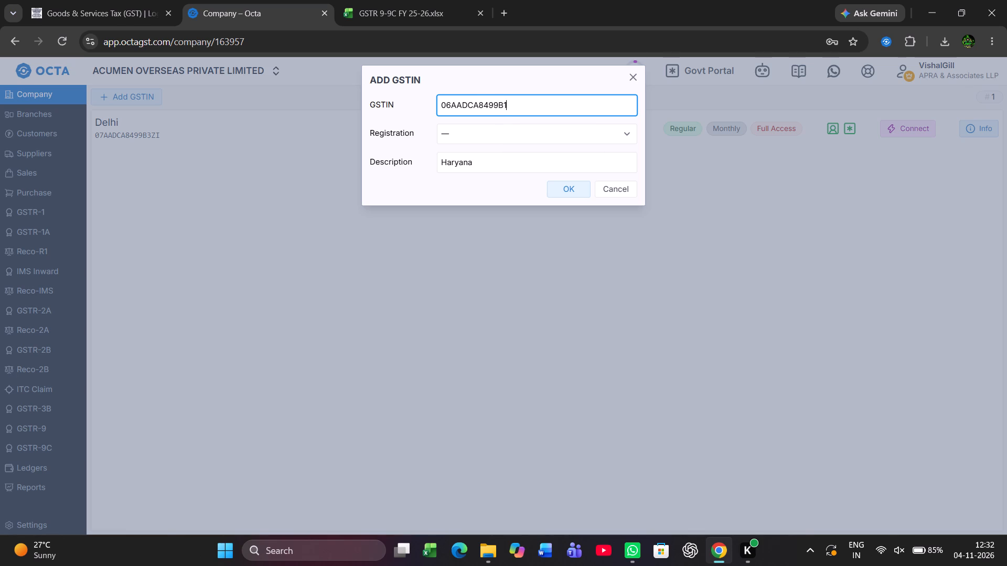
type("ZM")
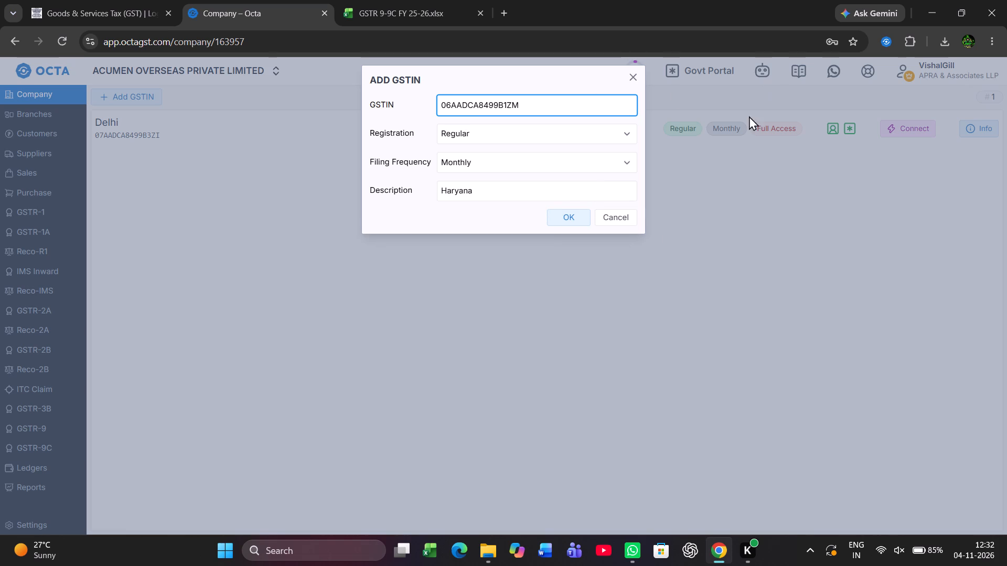
left_click(569, 215)
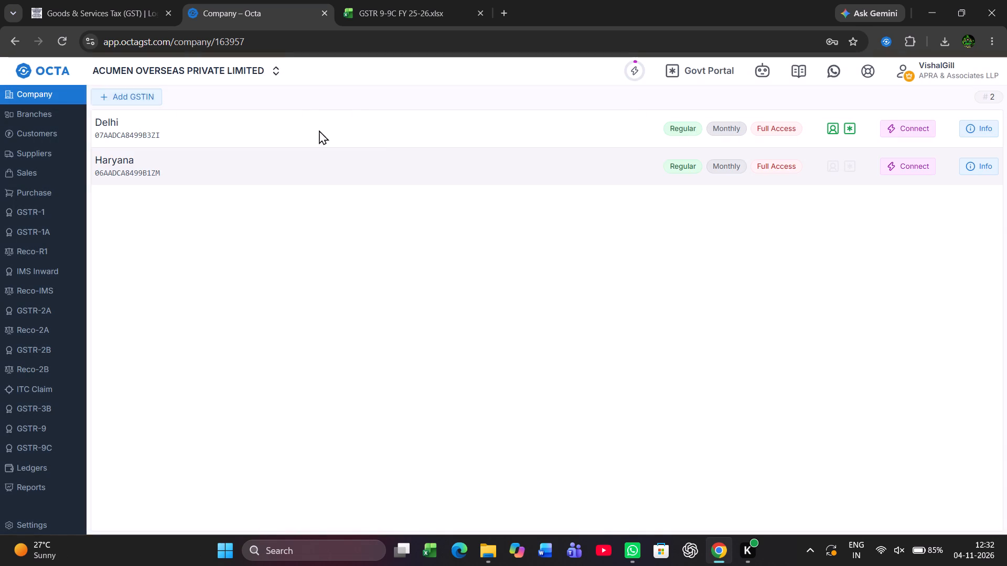
Add the Maharashtra GSTIN 27AADCA8499B1ZI to the company as a regular, monthly-filing registration.
left_click(120, 96)
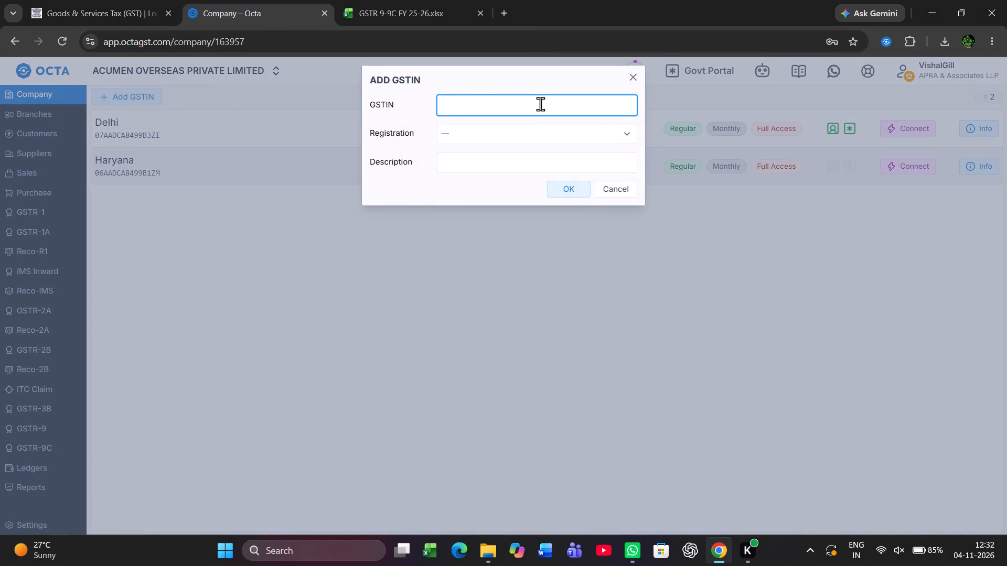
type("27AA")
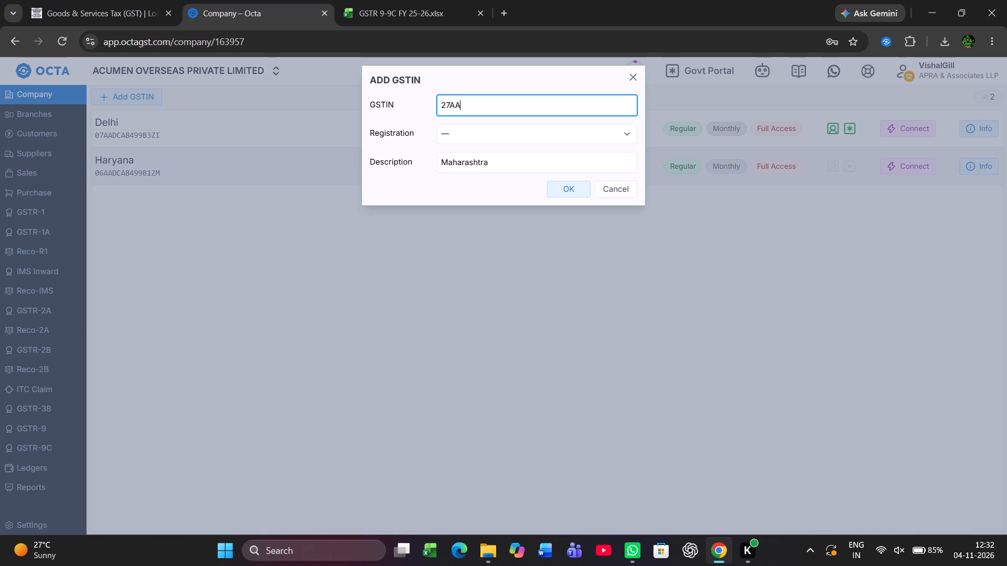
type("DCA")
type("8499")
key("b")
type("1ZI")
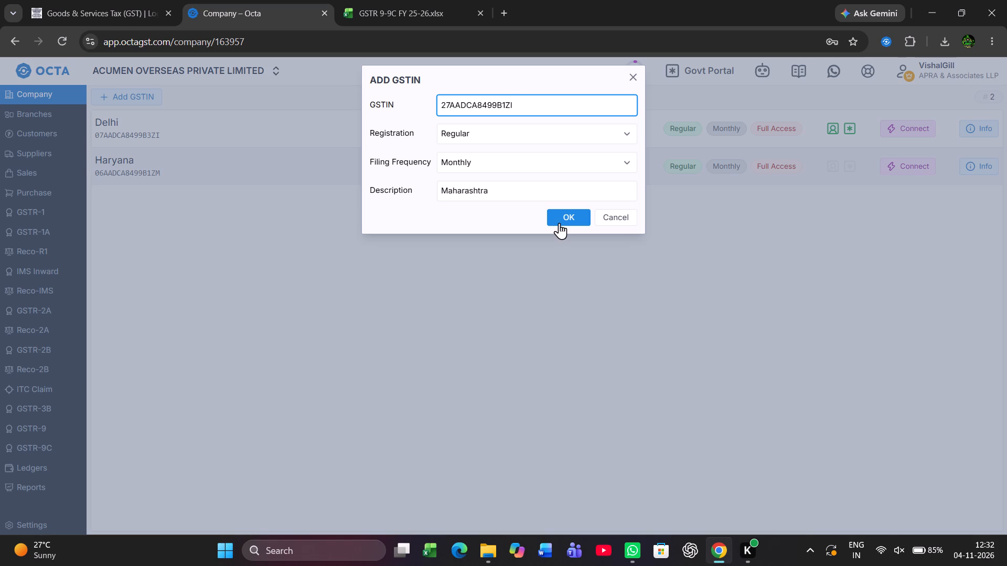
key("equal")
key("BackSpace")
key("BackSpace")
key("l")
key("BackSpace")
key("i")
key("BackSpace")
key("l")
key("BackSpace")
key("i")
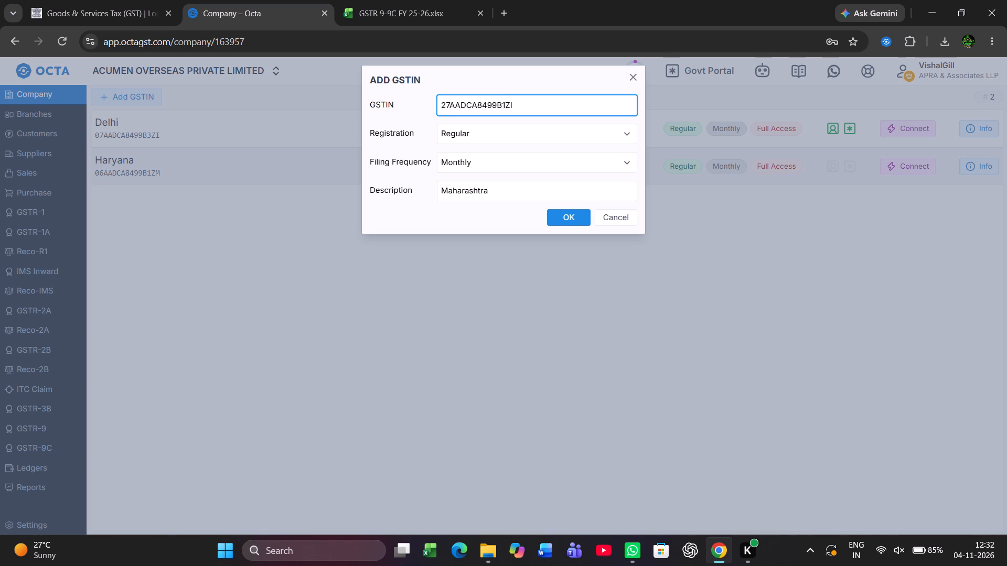
left_click(565, 217)
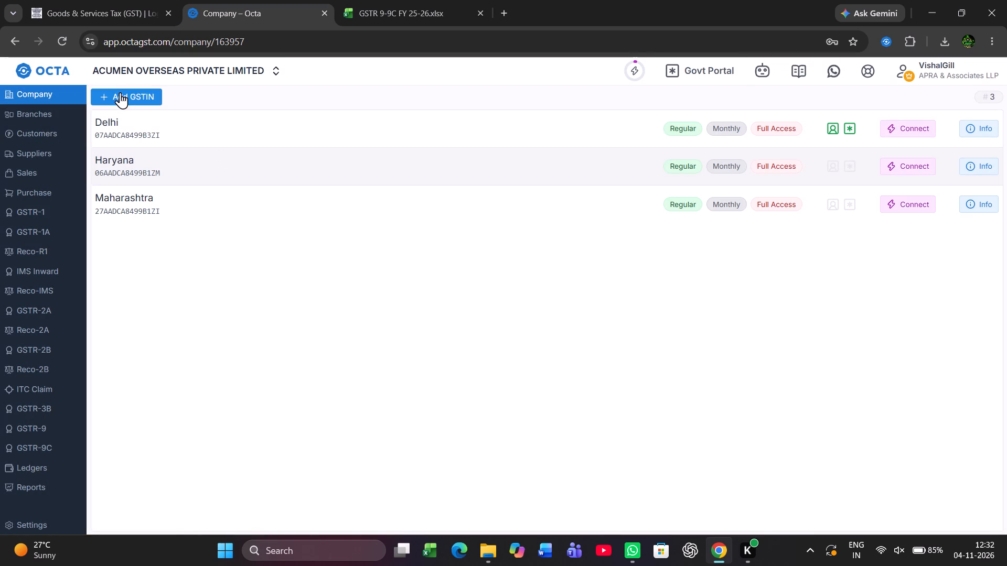
Add the Tamil Nadu GSTIN 33AADCA8499B1ZP to the company as a regular, monthly-filing registration.
left_click(120, 92)
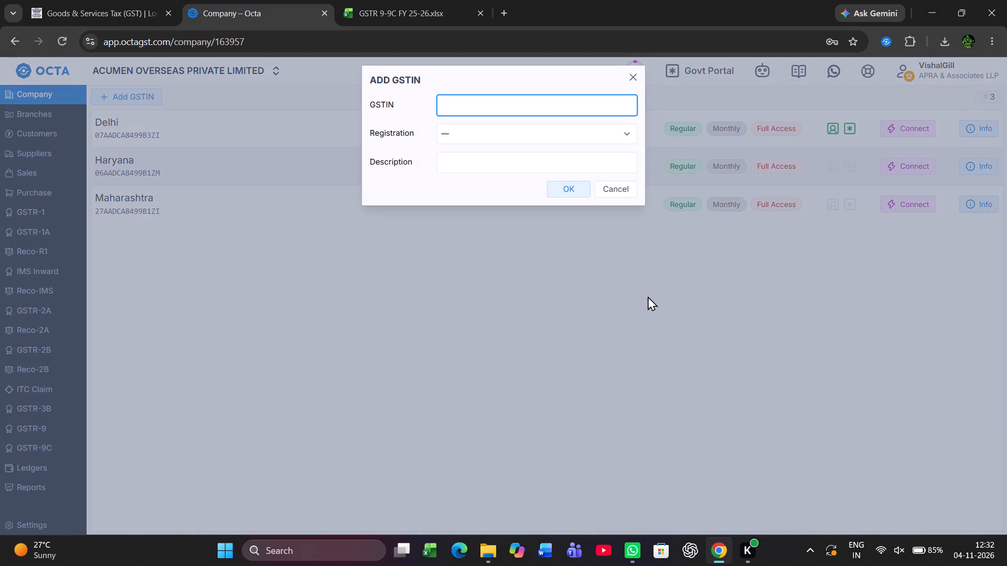
Add the Tamil Nadu GSTIN 33AADCA8499B1ZP to the company as a regular, monthly-filing registration.
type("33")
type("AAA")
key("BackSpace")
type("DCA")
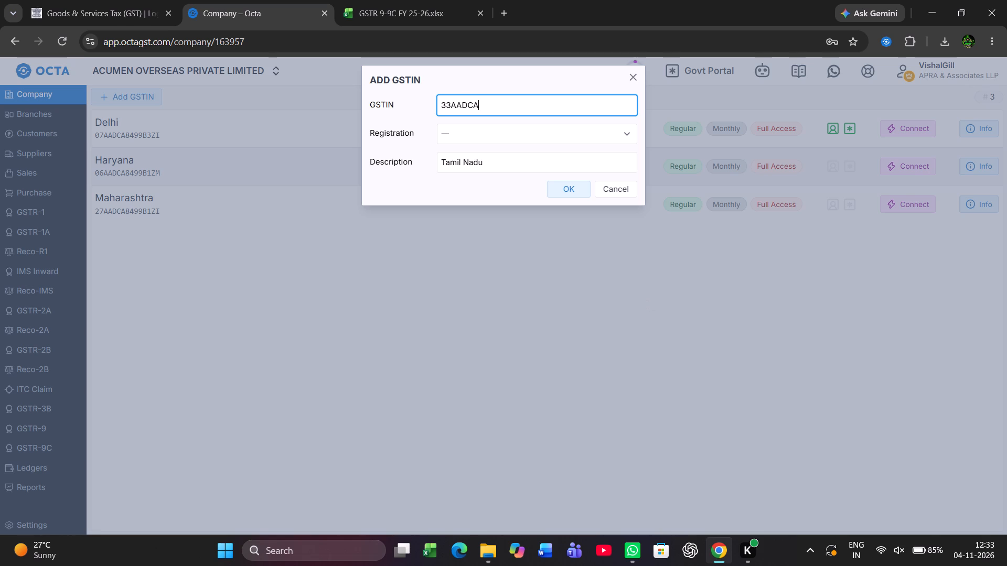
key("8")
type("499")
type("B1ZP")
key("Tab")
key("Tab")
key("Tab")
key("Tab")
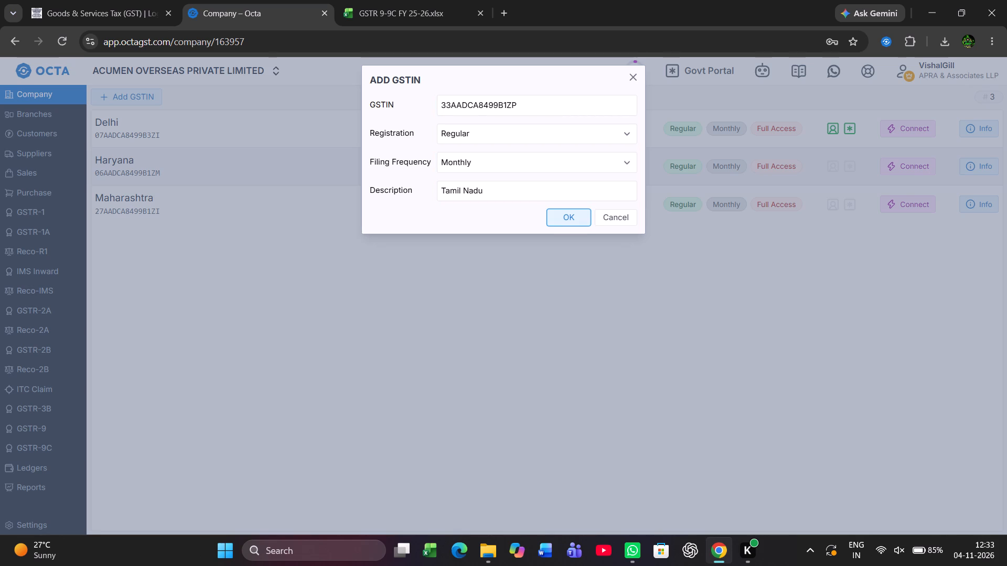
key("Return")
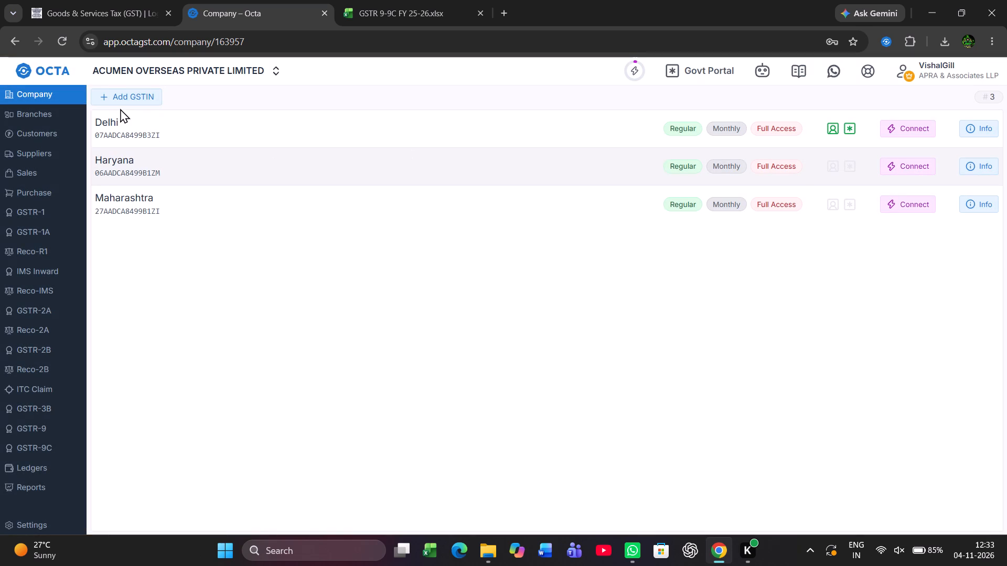
Add the second Haryana GSTIN 06AADCA8499B2ZL to the company as a regular, monthly-filing registration.
left_click(128, 98)
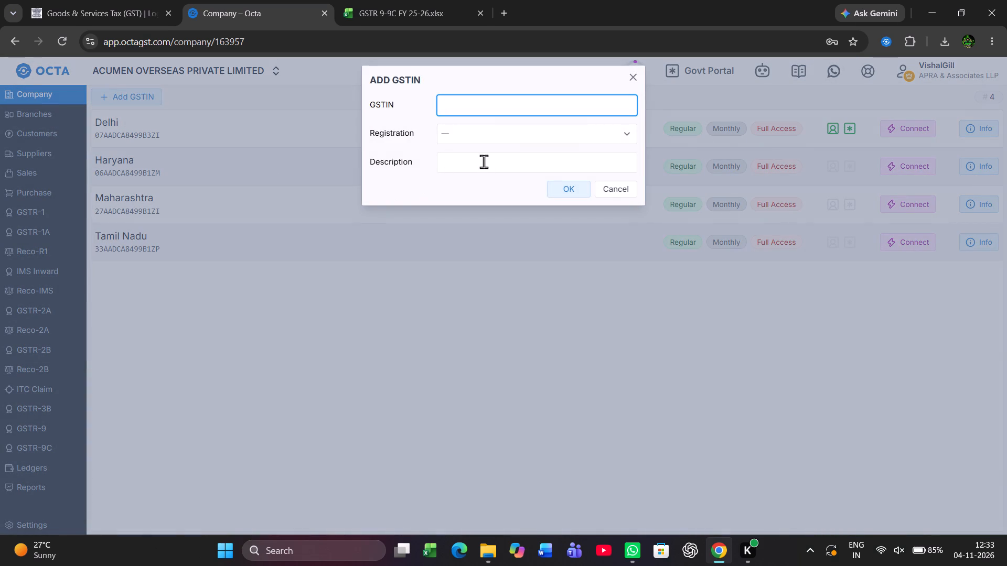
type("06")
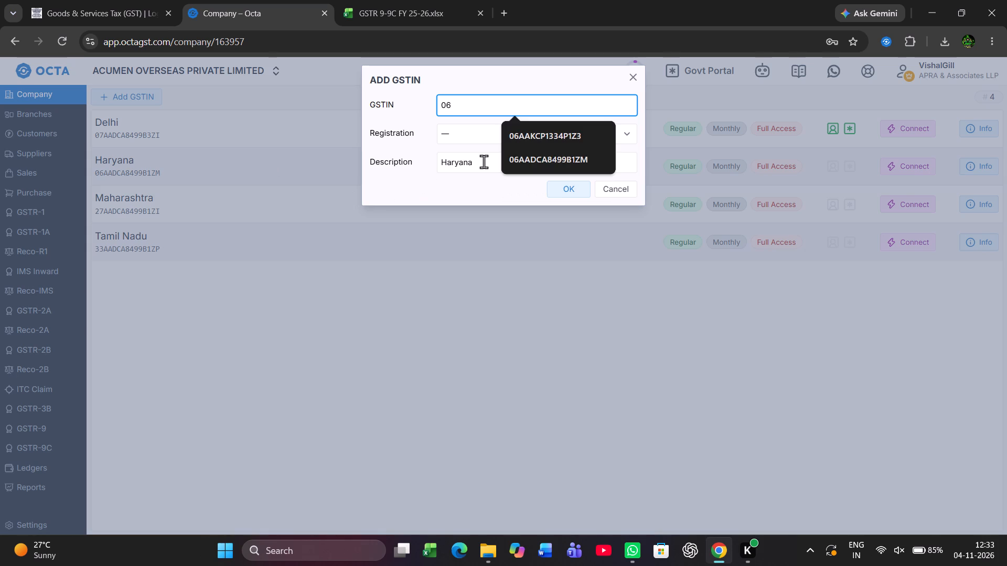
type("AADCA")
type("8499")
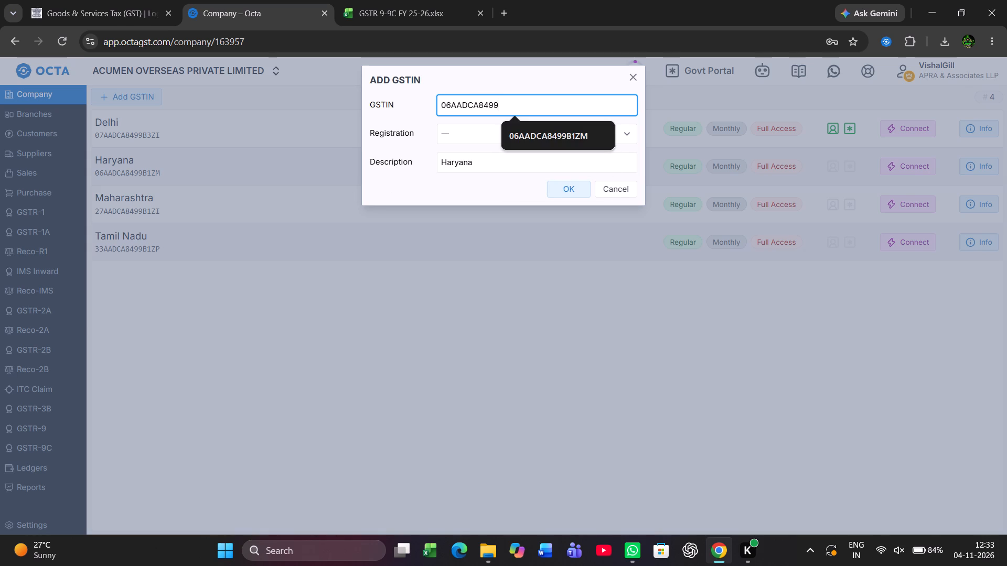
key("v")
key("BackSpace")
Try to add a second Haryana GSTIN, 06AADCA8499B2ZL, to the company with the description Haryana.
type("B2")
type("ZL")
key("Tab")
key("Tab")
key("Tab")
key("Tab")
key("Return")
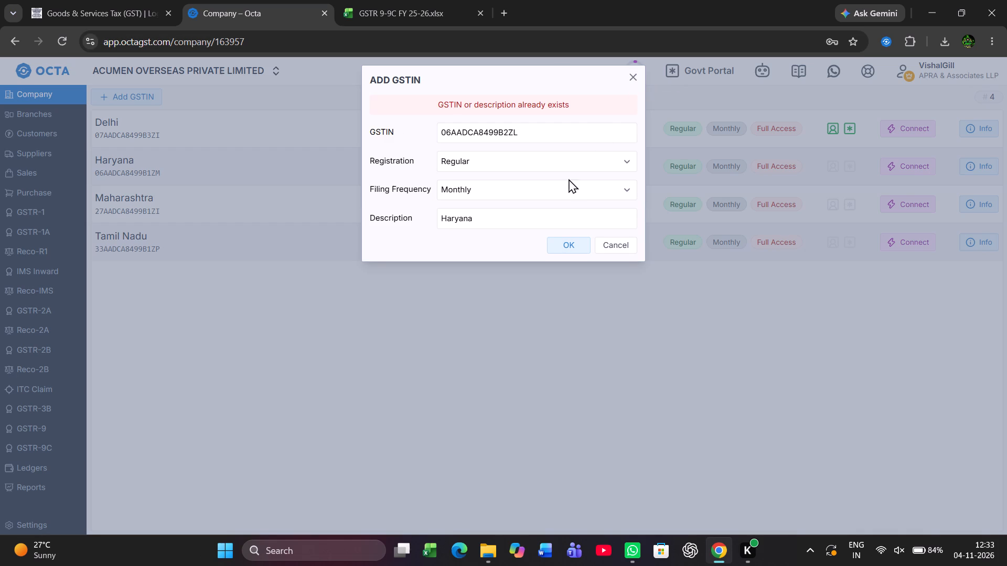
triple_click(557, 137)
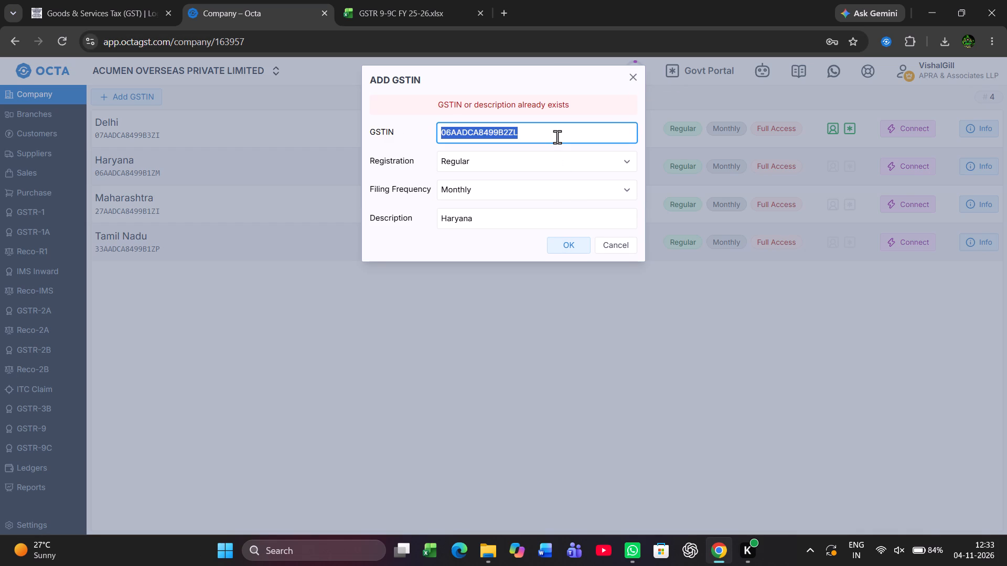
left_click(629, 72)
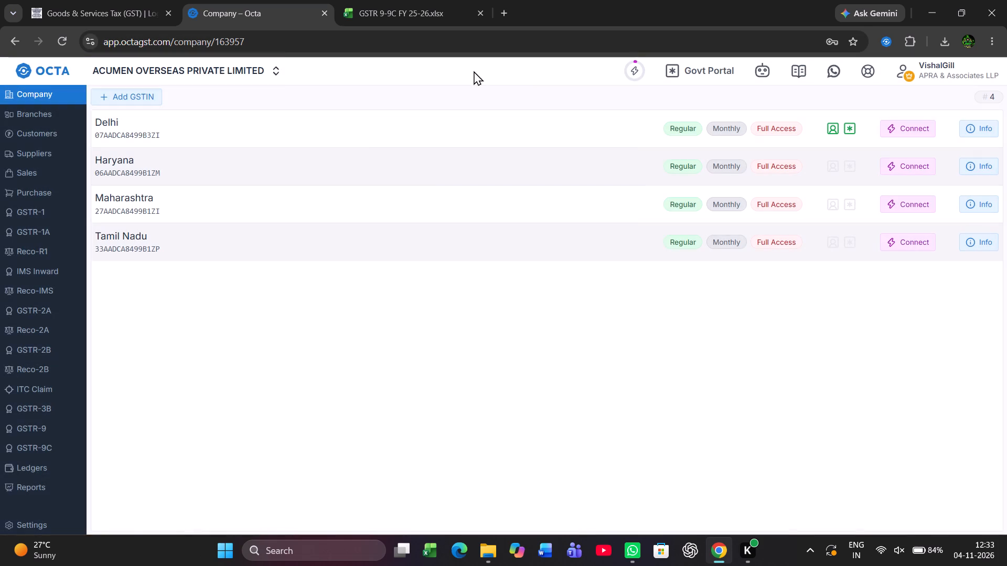
Search the company switcher for ACUMEN and close it without switching companies.
left_click(203, 66)
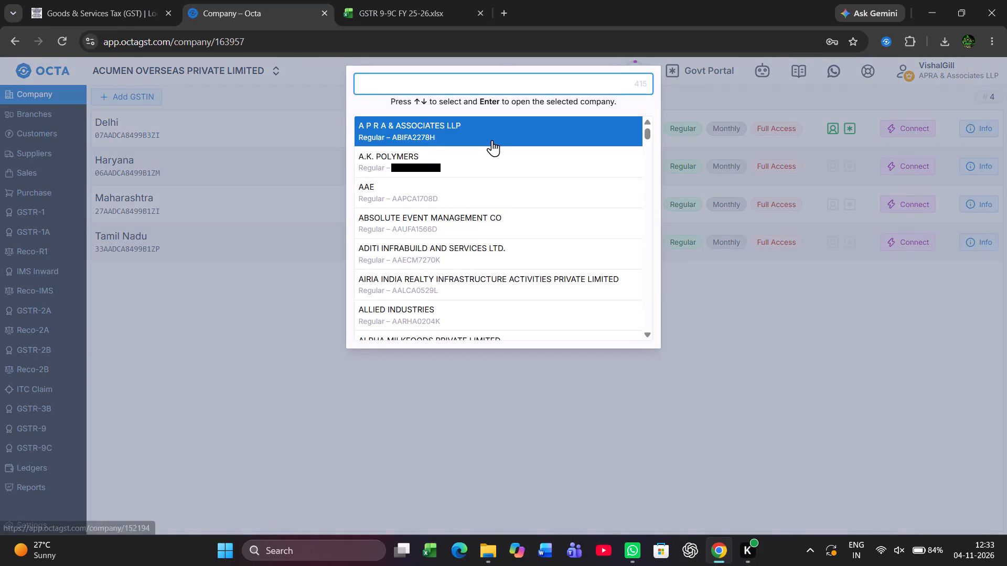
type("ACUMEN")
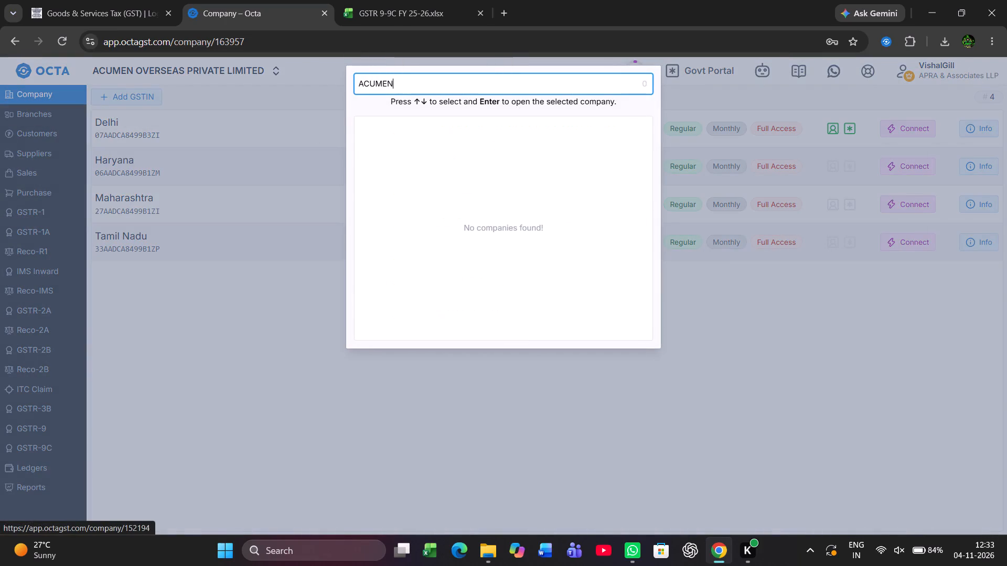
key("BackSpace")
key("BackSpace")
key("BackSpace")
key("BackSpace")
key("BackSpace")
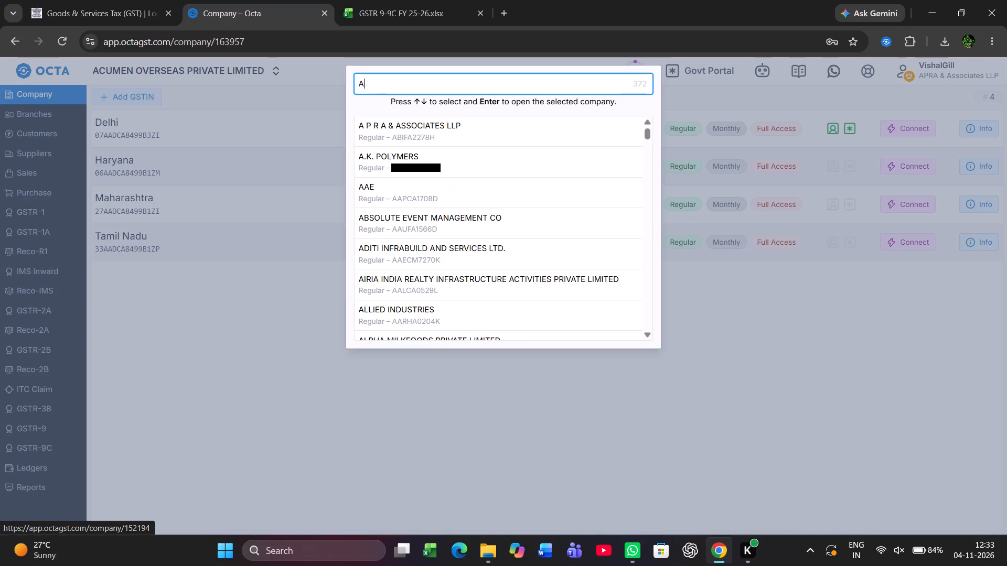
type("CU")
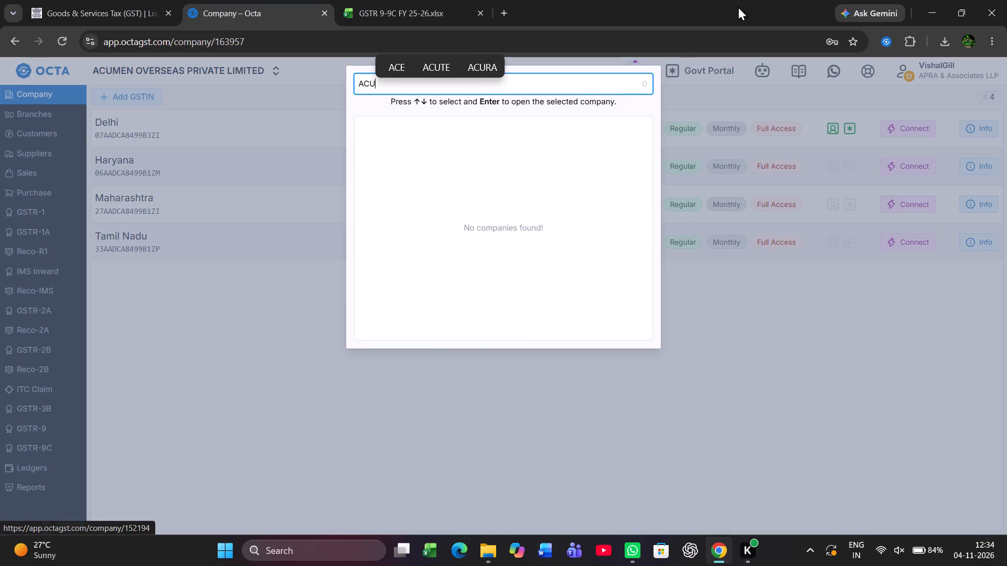
left_click(109, 378)
Return to the full company list, search for PAX and open PASSENGER BUSS PAX.
left_click(43, 65)
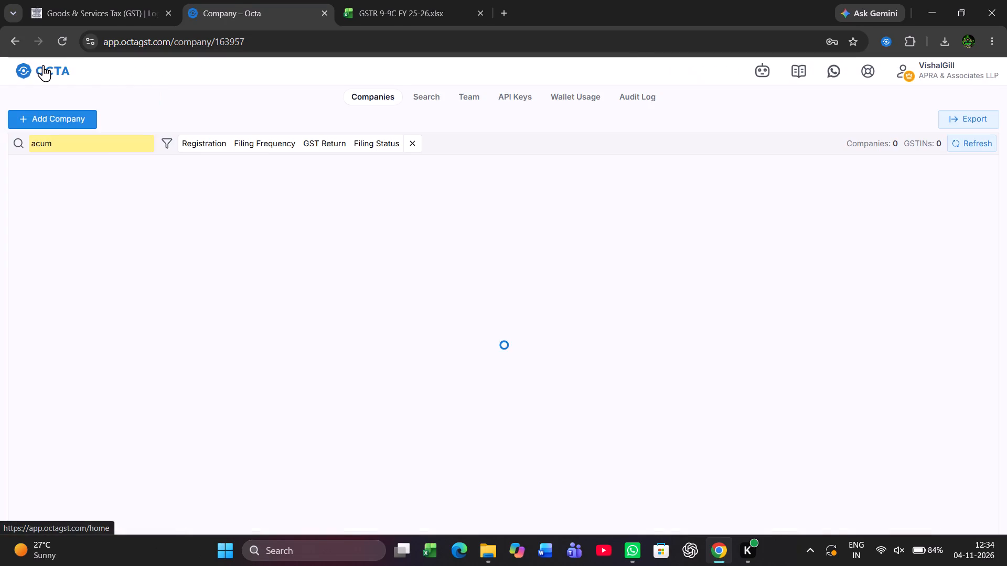
left_click(98, 145)
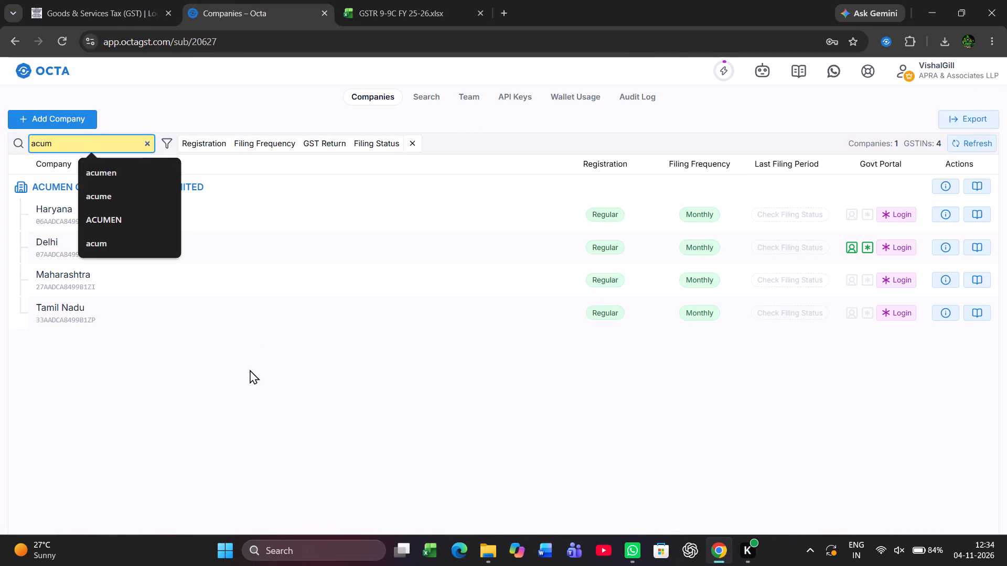
left_click(145, 144)
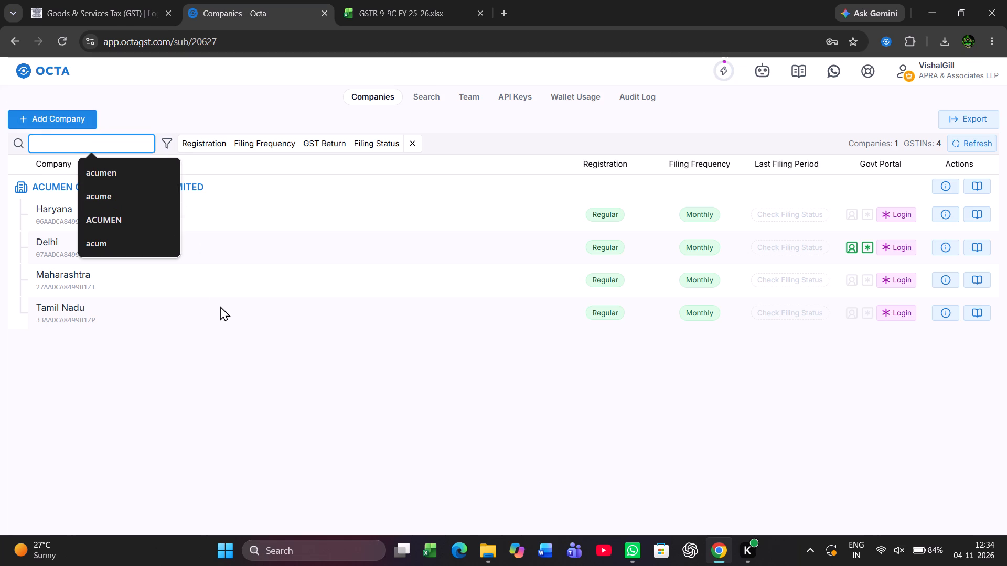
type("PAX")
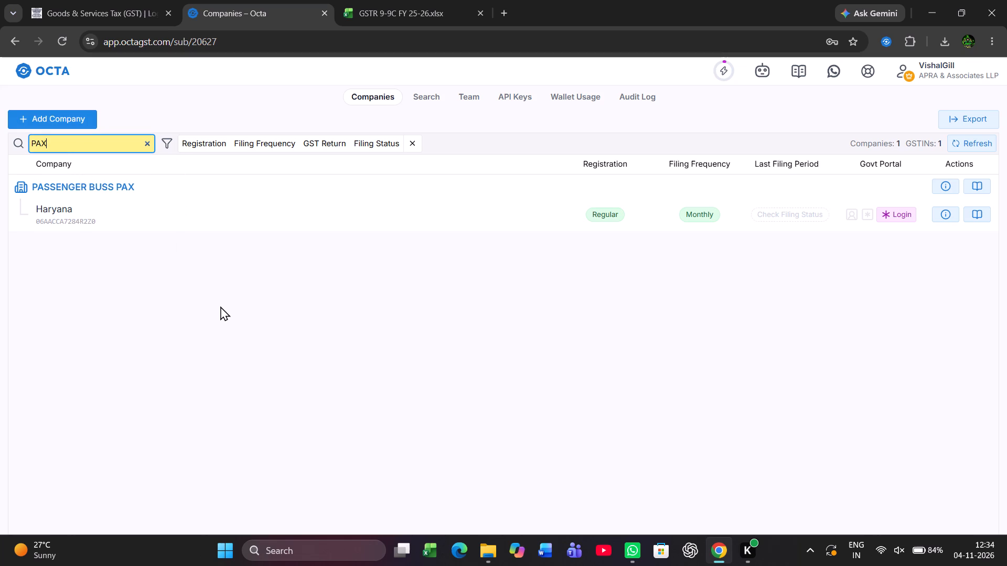
left_click(125, 182)
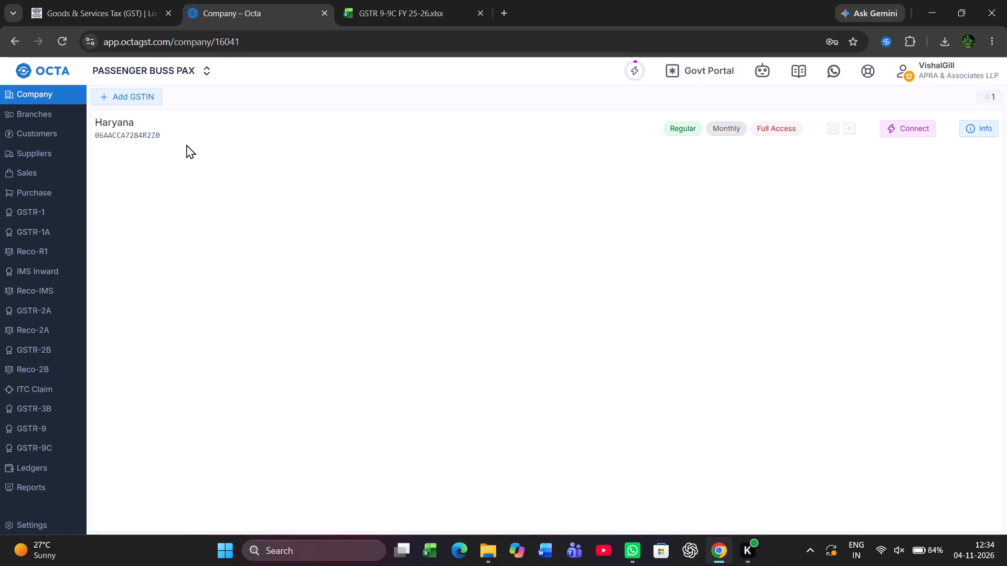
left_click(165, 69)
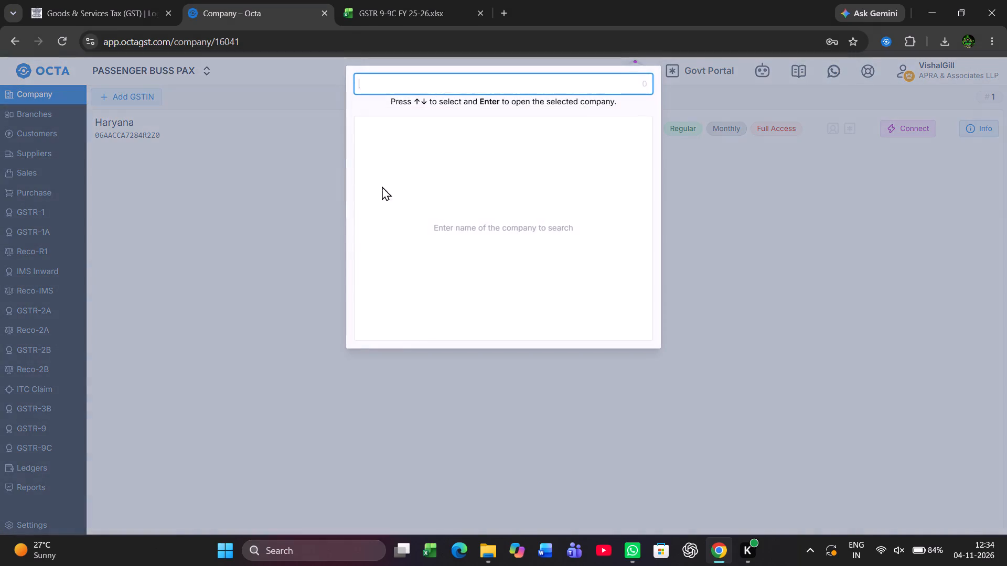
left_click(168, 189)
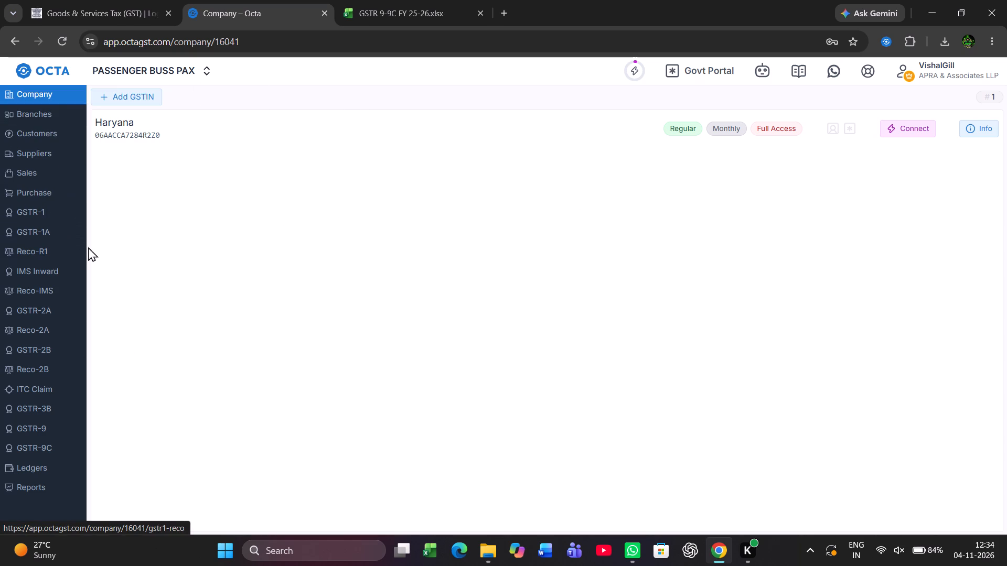
Search the company switcher for ACU and open ACUMEN OVERSEAS PRIVATE LIMITED to view its GSTINs.
left_click(165, 74)
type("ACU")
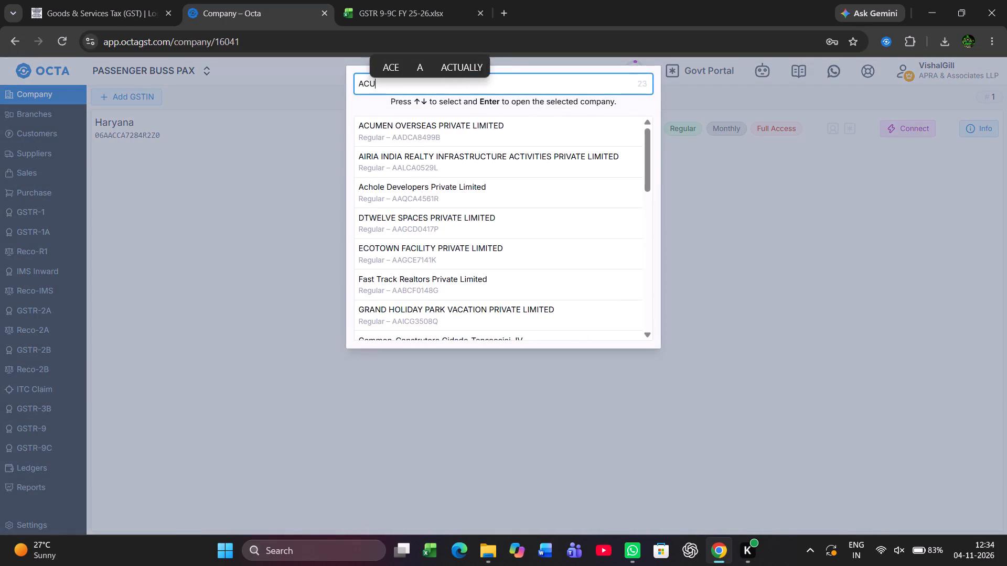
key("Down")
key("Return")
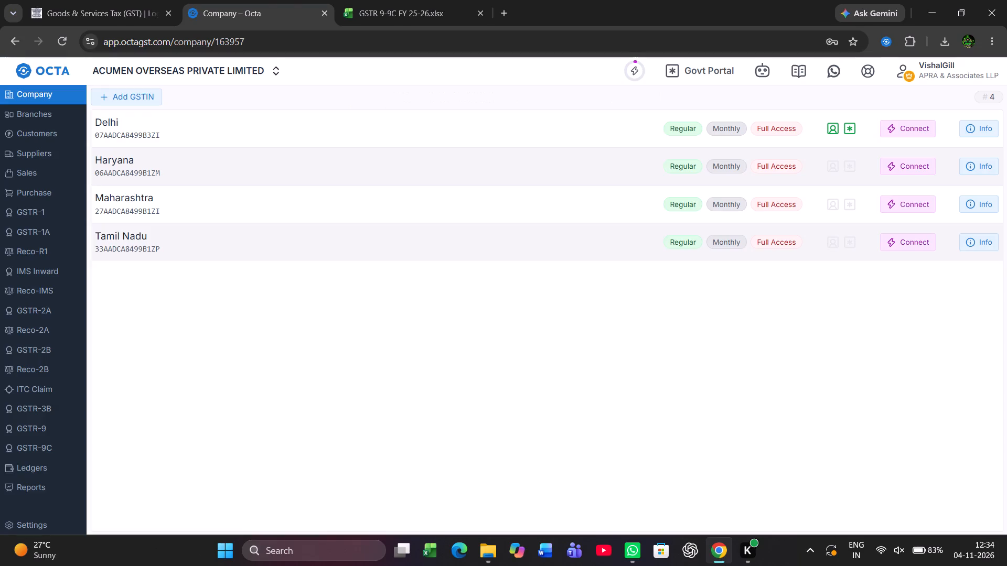
Add the GSTIN 06AADCA8499B2ZL to ACUMEN OVERSEAS PRIVATE LIMITED with the description Haryana - PAX.
left_click(138, 95)
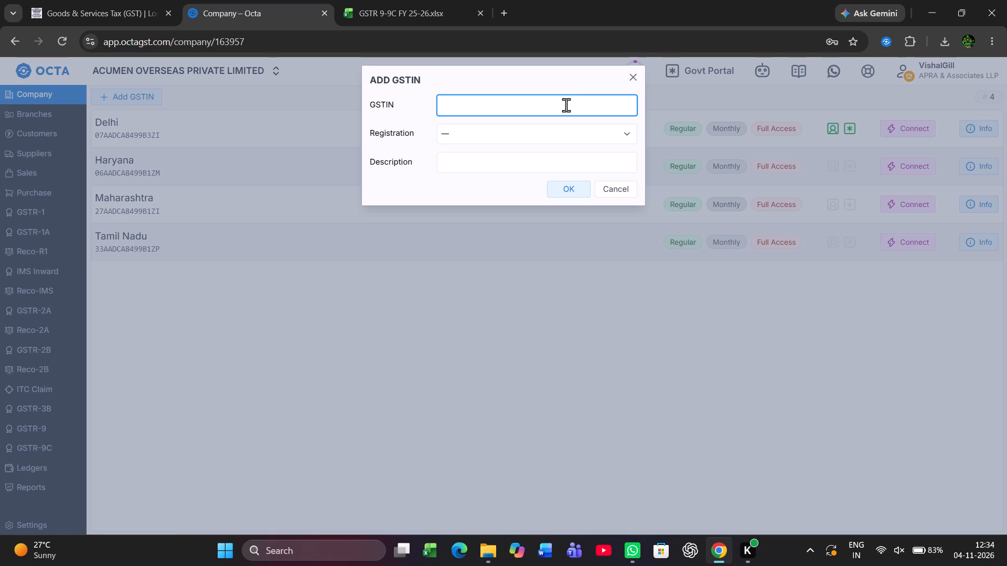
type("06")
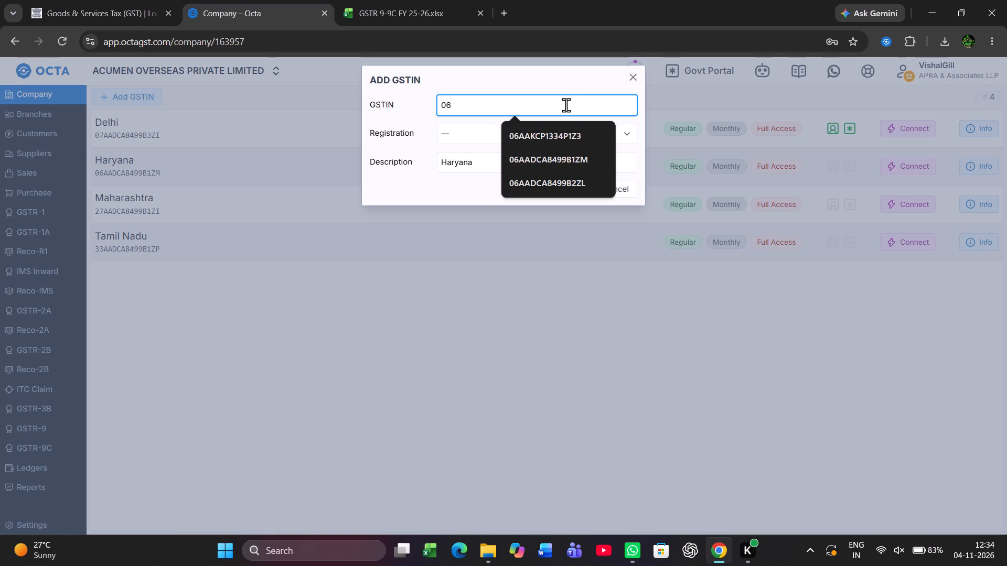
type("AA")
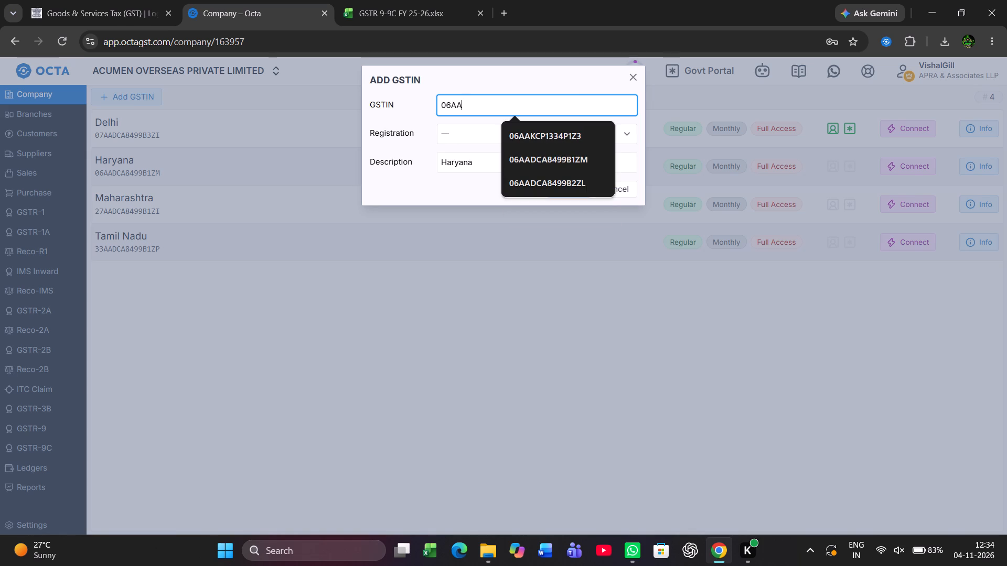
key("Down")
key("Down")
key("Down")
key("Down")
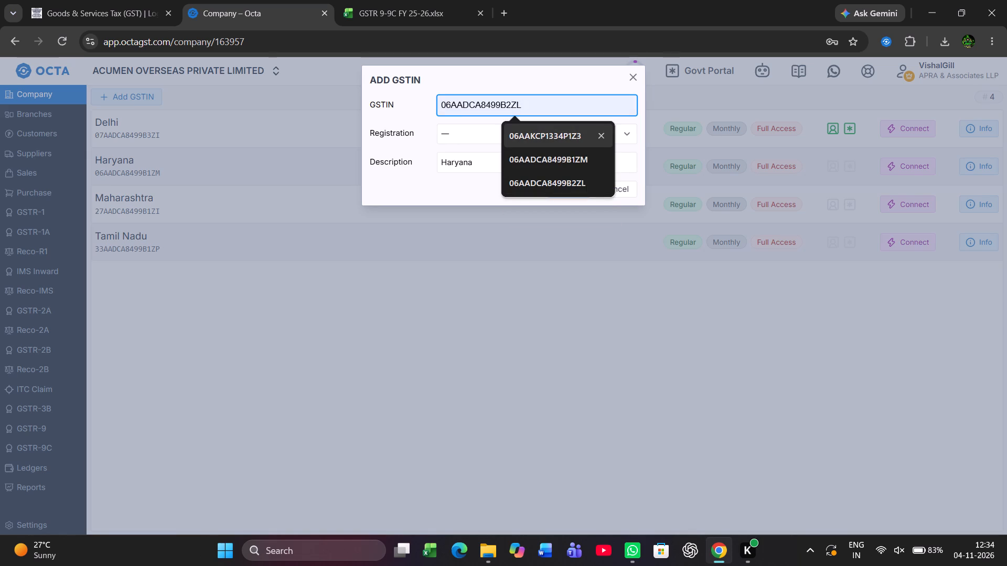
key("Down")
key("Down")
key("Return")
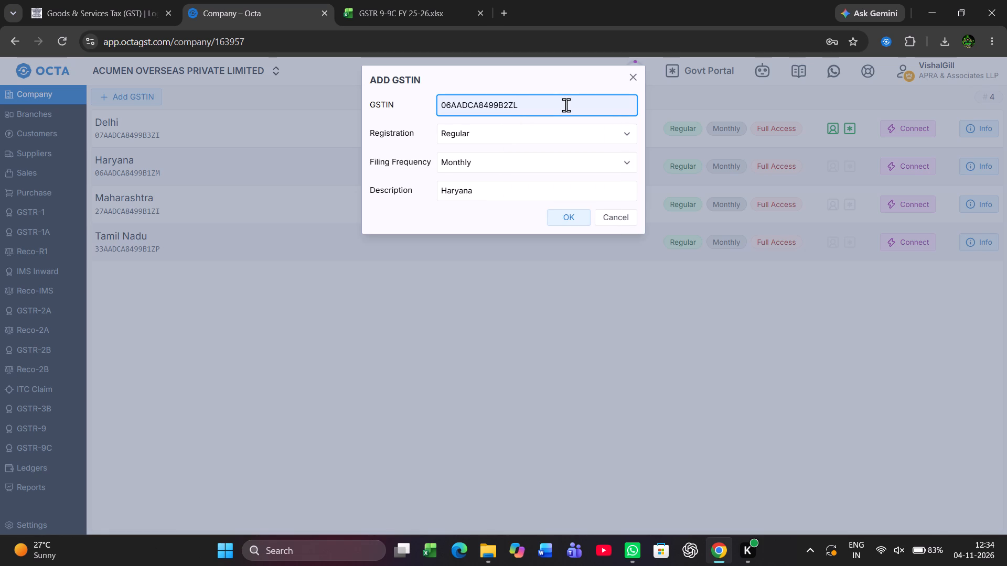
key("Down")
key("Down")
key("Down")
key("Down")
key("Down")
left_click(527, 192)
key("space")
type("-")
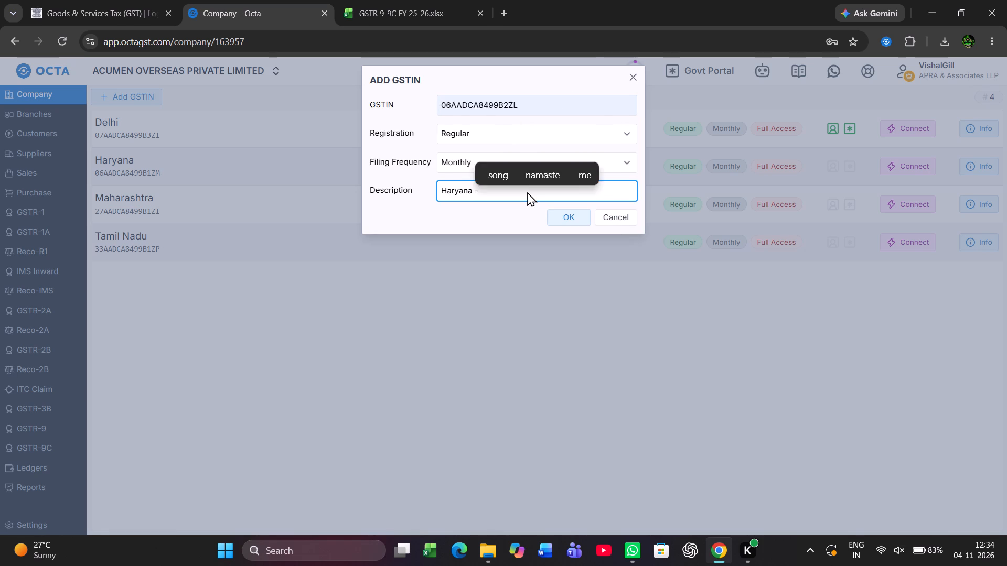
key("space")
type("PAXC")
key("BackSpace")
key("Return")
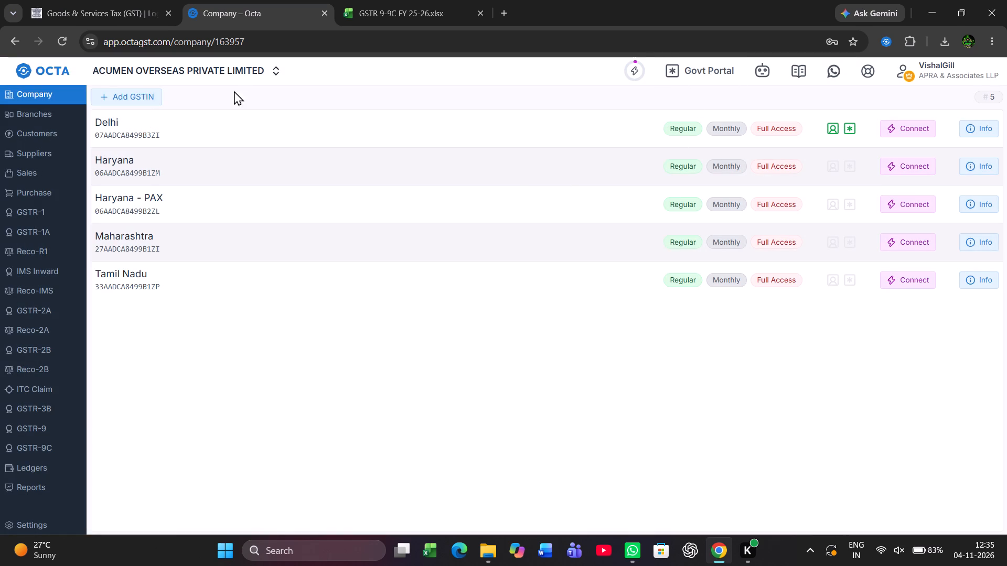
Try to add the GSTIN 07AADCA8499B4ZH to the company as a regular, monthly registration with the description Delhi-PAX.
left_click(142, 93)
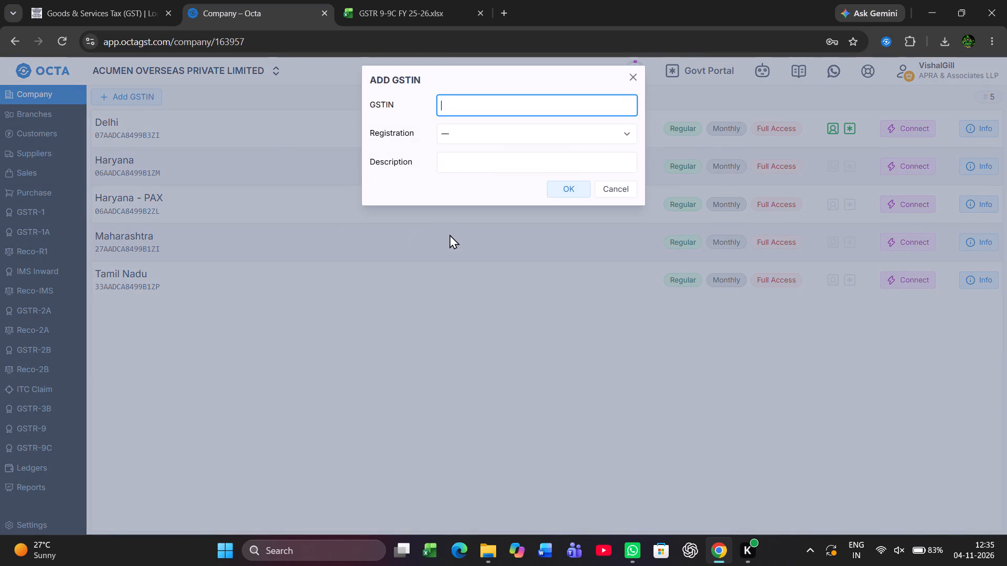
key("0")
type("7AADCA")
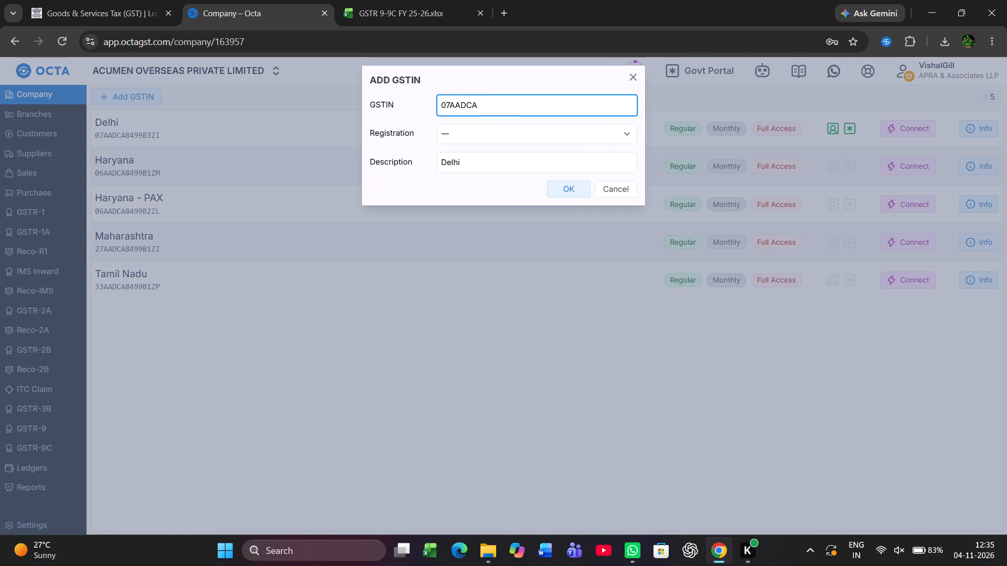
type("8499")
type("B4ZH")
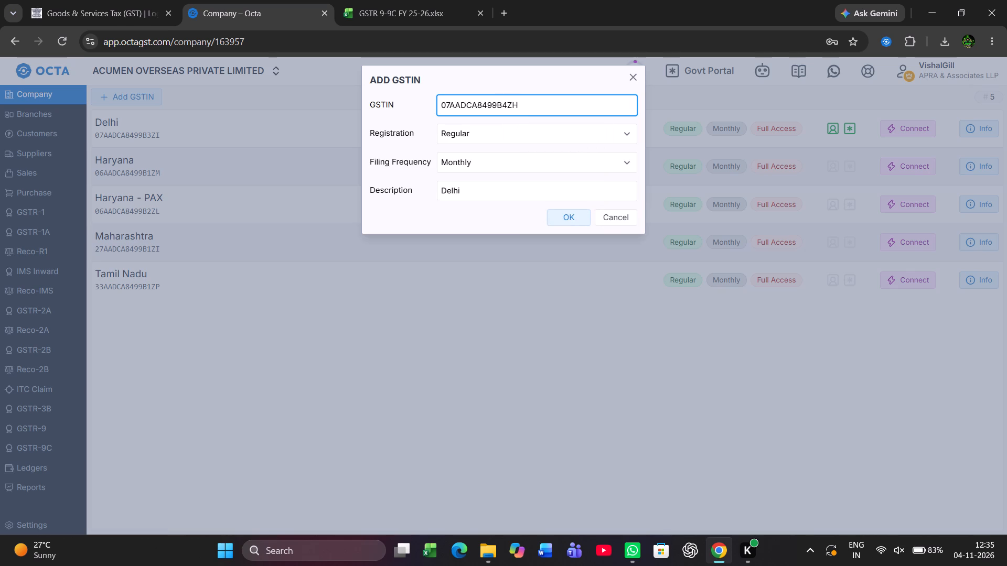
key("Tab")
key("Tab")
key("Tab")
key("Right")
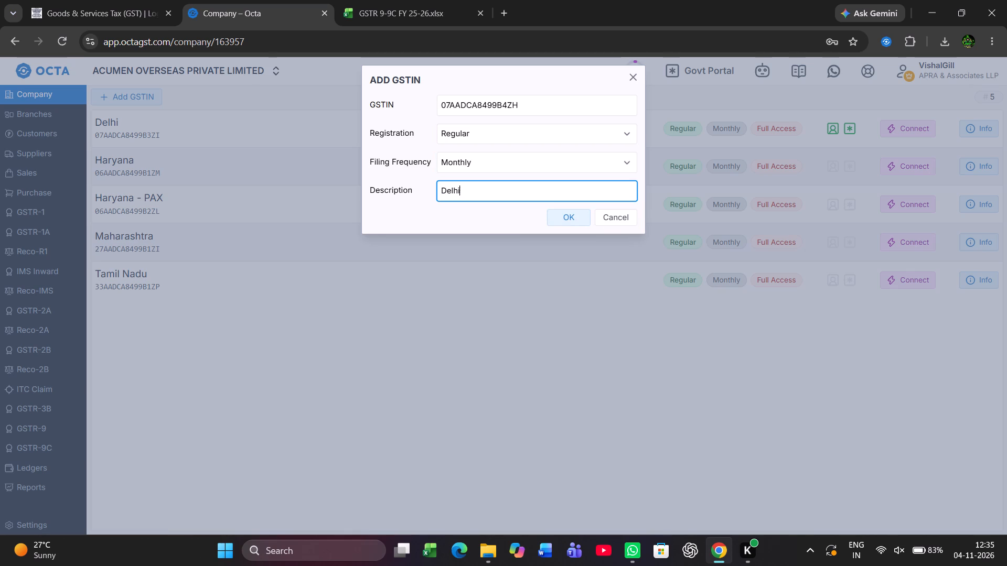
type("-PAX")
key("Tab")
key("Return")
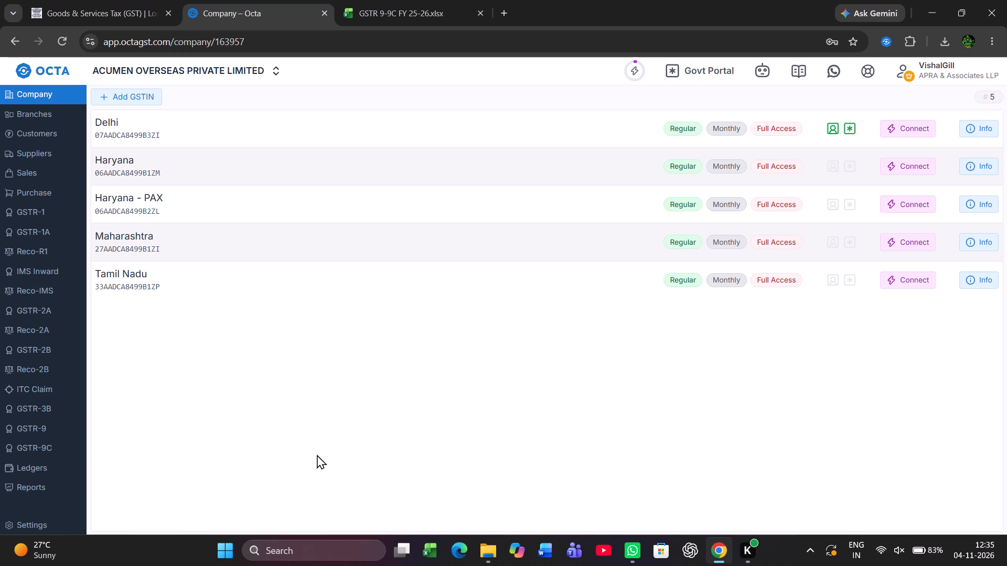
Return to the full company list, clear the PAX filter and search for PRUDE.
left_click(167, 78)
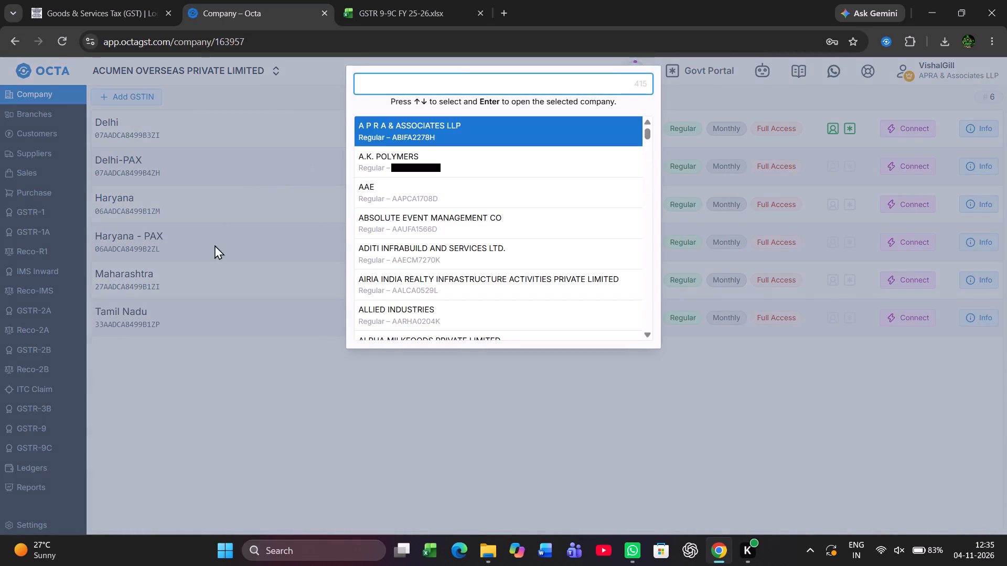
left_click(54, 63)
left_click(54, 63)
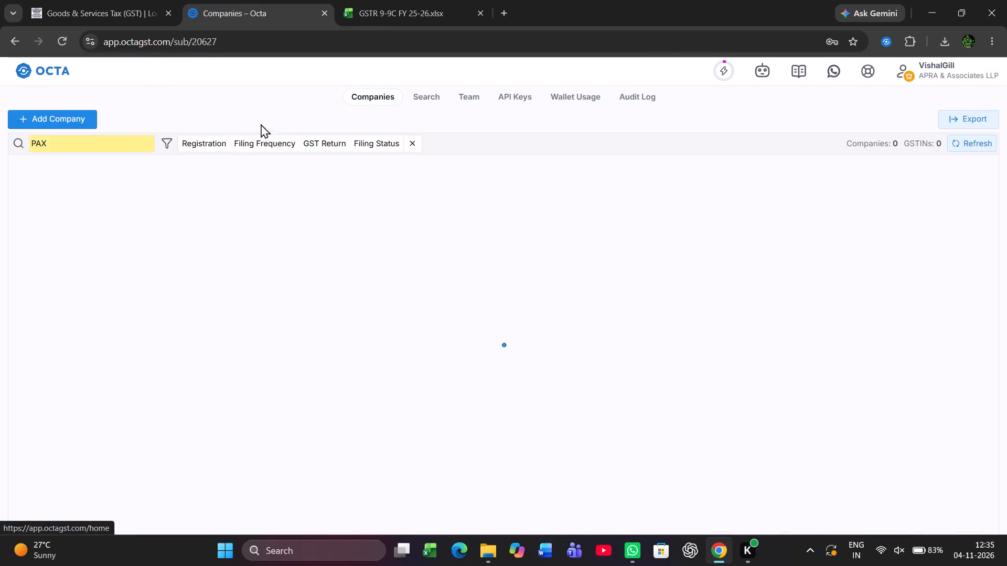
left_click(149, 145)
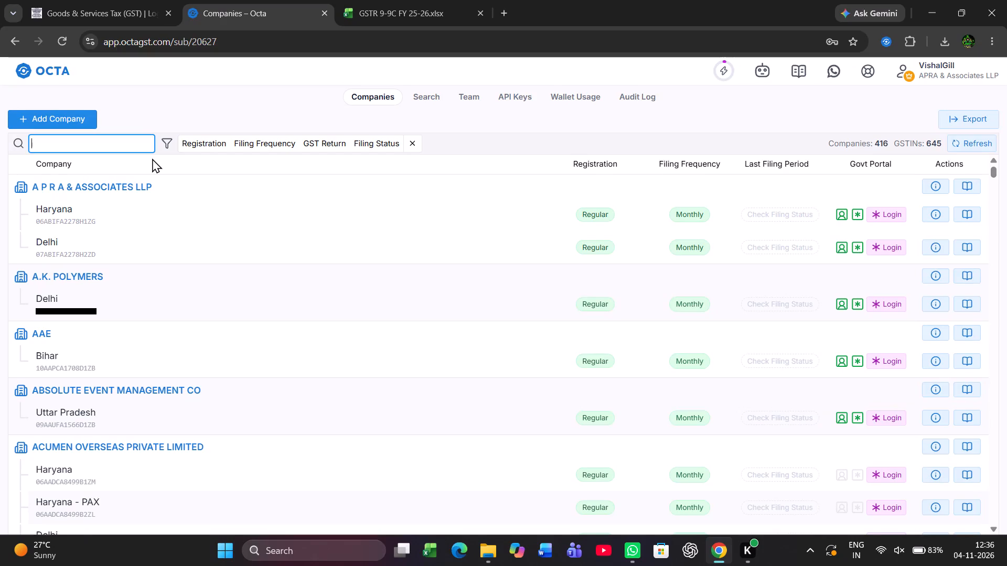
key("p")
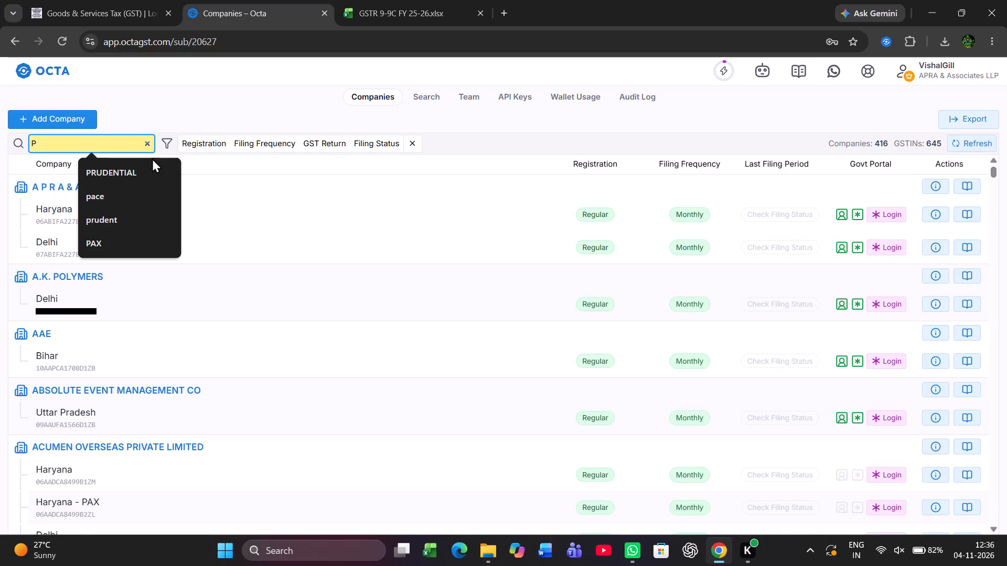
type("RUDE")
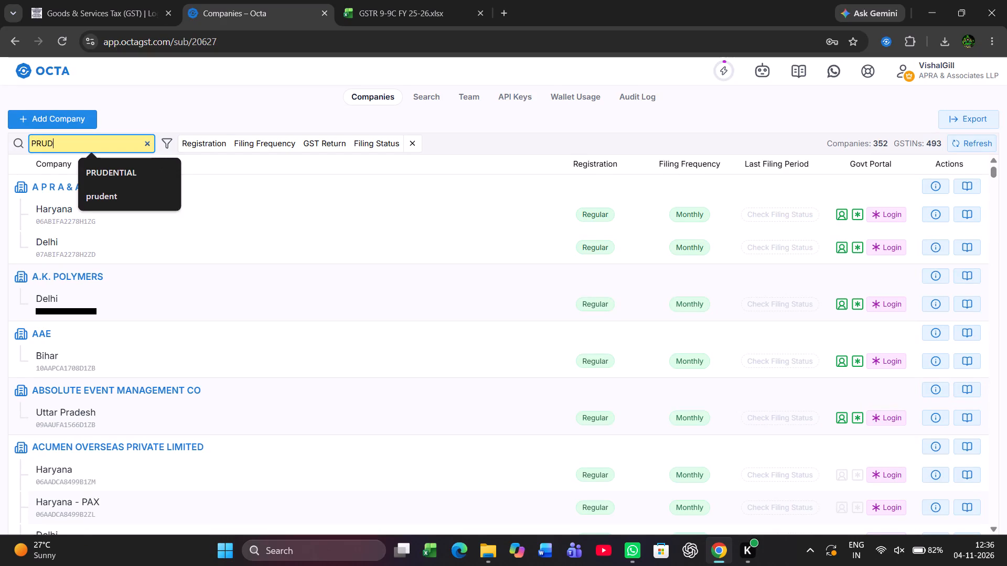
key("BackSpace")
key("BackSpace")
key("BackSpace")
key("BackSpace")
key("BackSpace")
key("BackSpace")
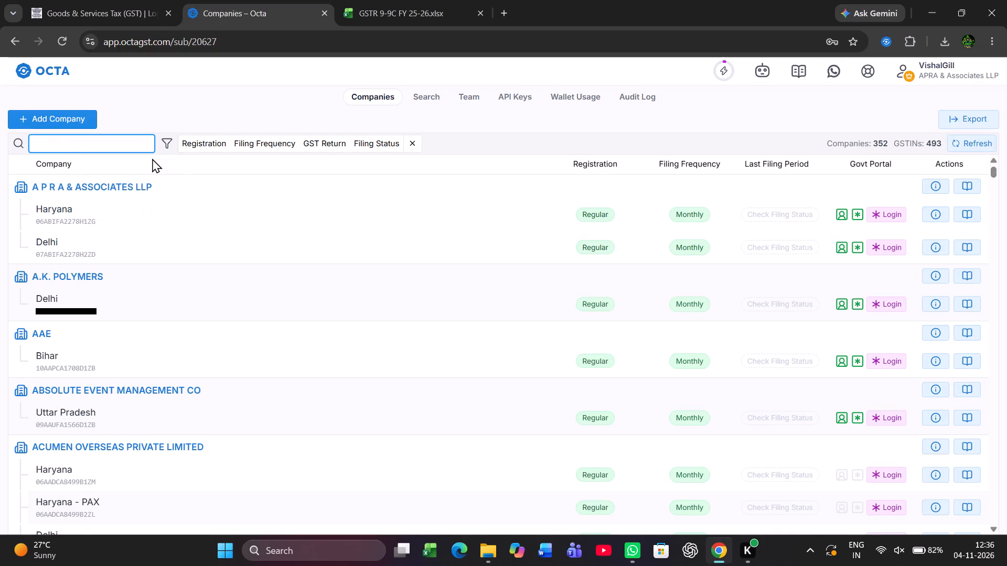
Search the company list for RELI and clear the search.
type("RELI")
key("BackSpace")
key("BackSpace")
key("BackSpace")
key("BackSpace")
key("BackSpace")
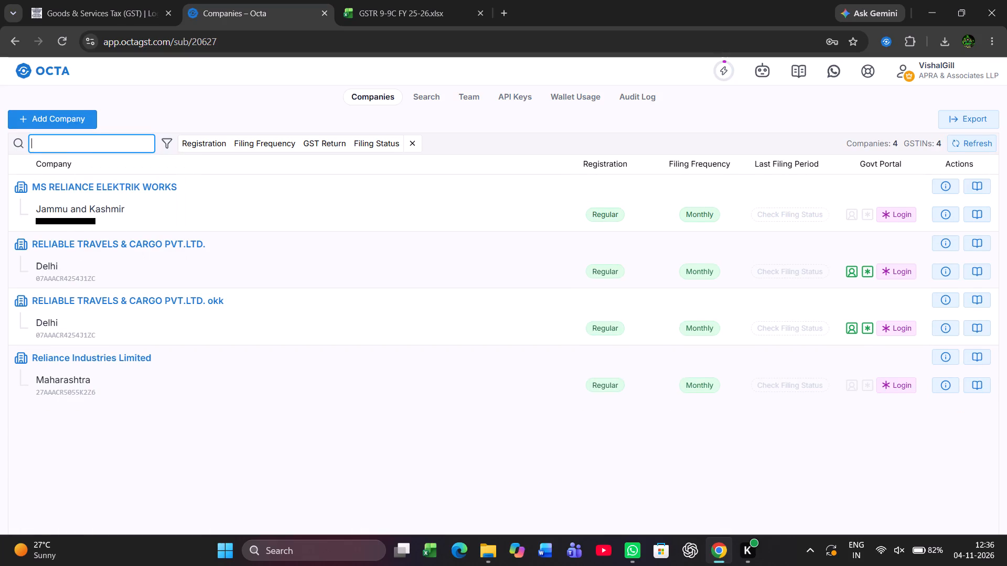
Search the company list for PRUDE again, and replace that search with PRIME.
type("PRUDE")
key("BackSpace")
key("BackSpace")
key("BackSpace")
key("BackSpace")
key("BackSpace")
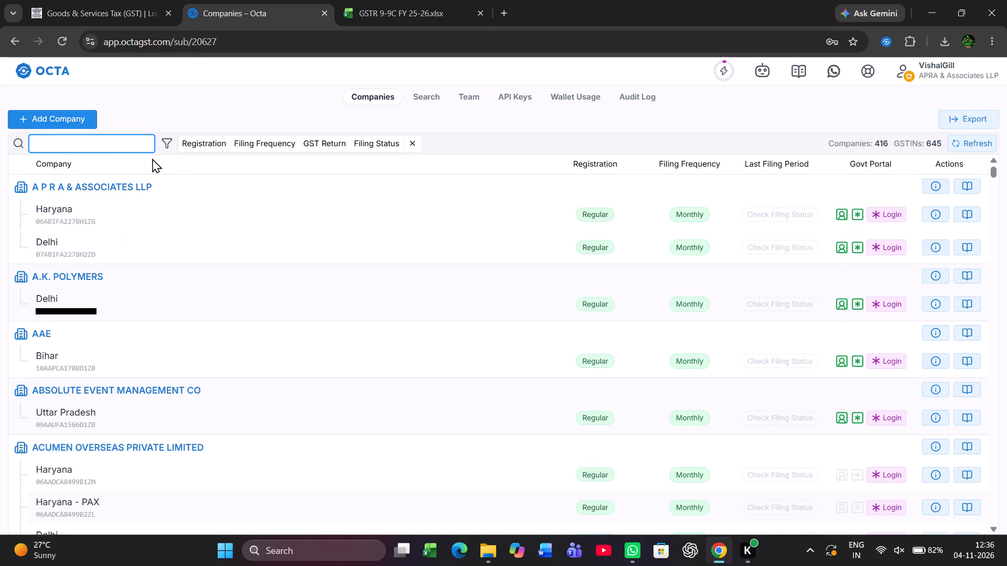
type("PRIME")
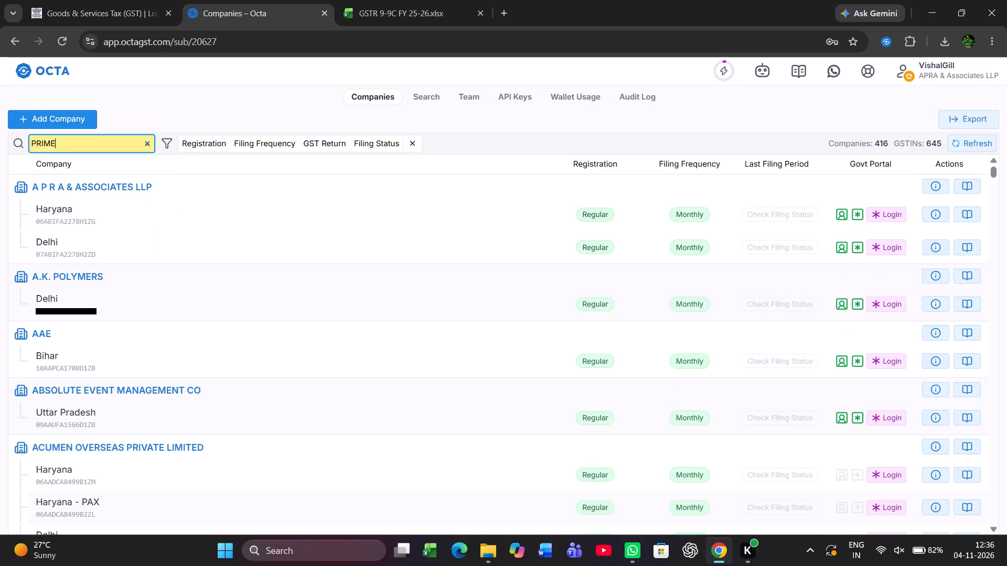
Start adding a company in Octa by looking up the Delhi GSTIN 07AAPCP6948L1ZI.
left_click(58, 109)
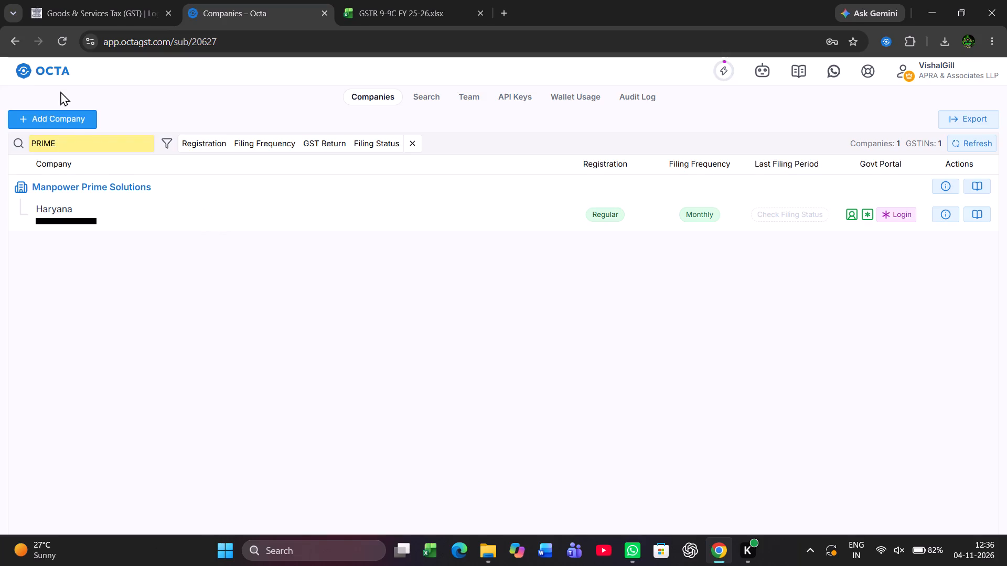
left_click(67, 124)
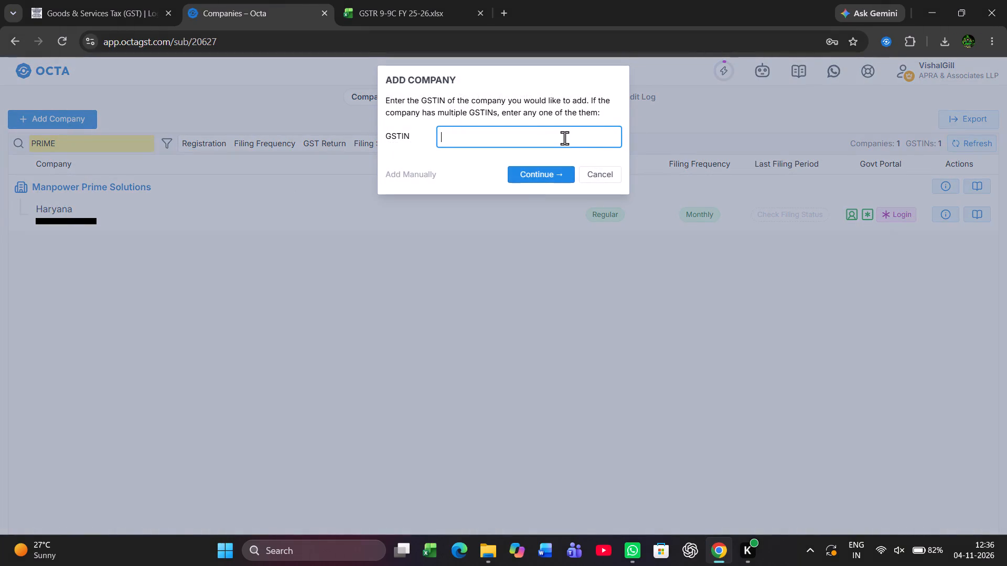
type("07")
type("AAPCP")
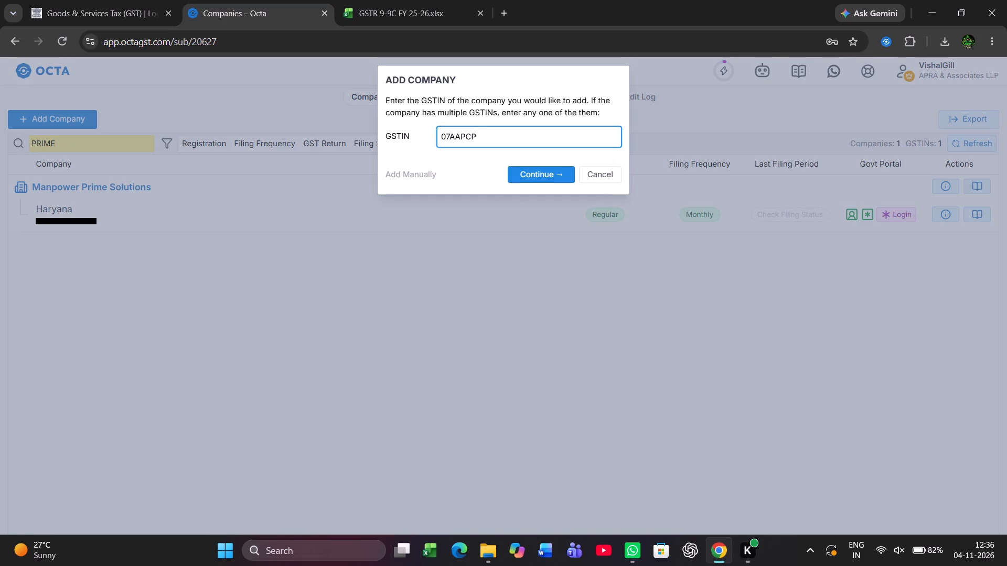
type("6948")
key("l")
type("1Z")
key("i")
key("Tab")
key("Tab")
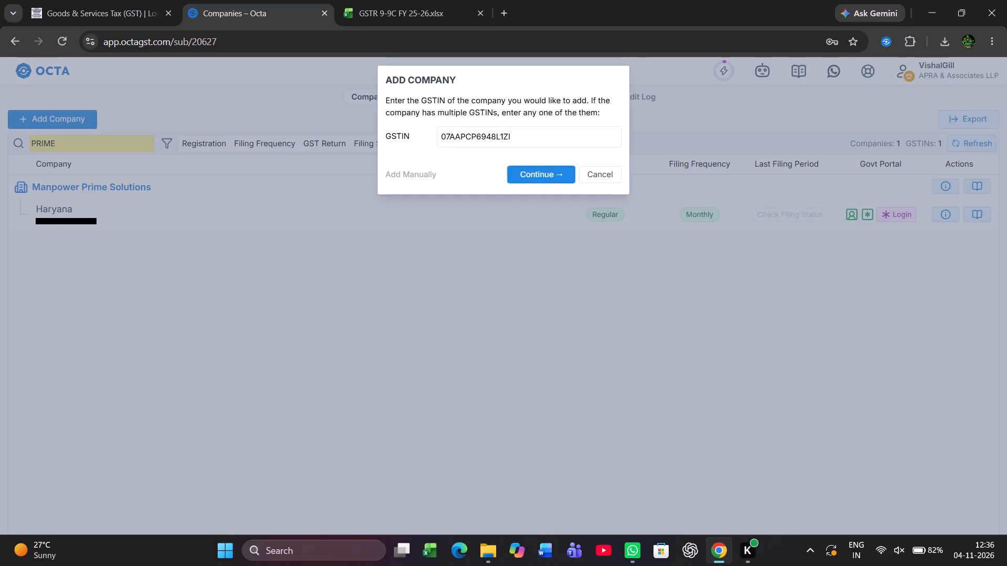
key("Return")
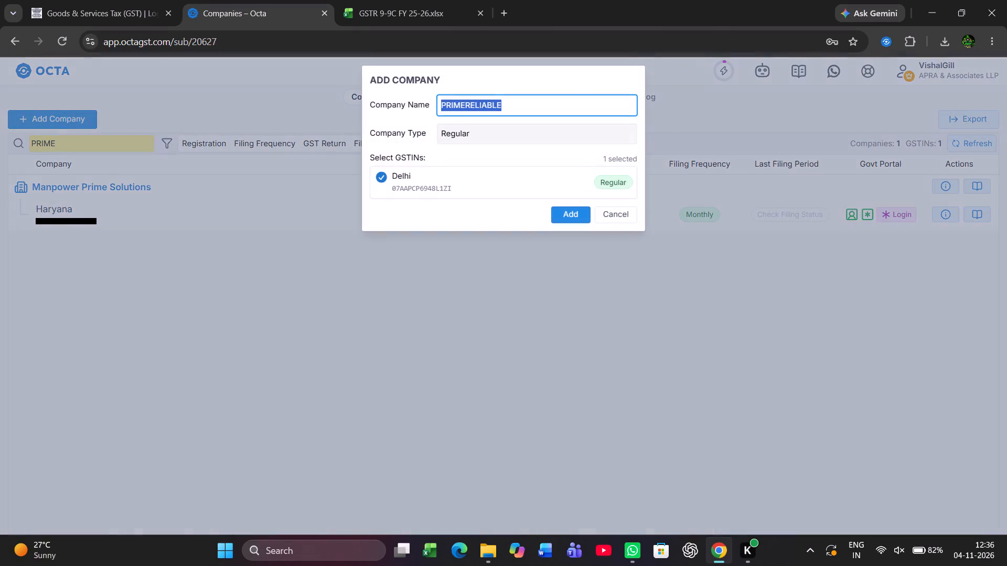
Set the company name to PRIME RELIABLE CARGO PVT LTD and add the company with its Delhi GSTIN selected.
left_click(551, 101)
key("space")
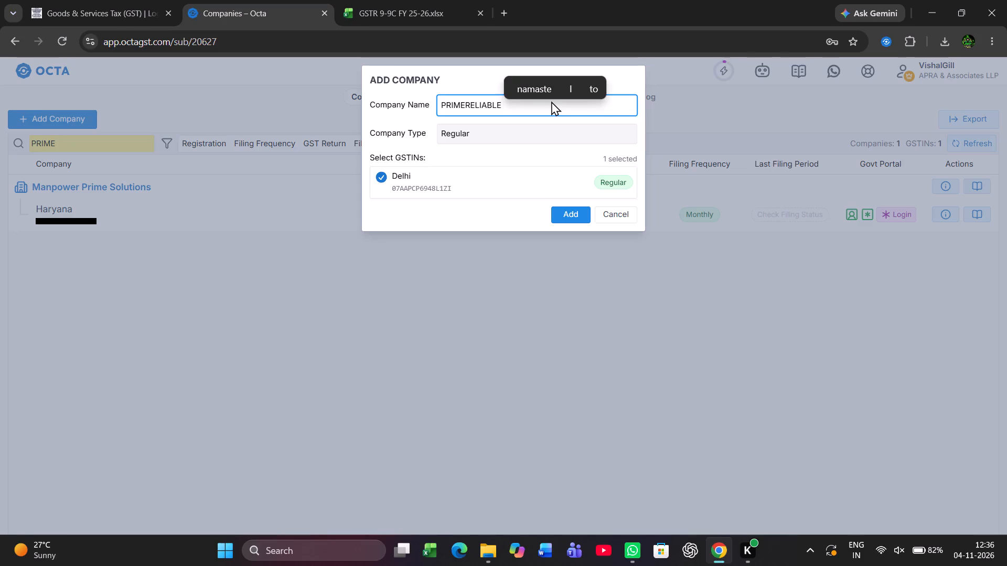
key("Left")
key("Left")
key("Left")
key("Left")
key("Left")
key("Left")
key("Left")
key("Left")
key("Left")
key("Right")
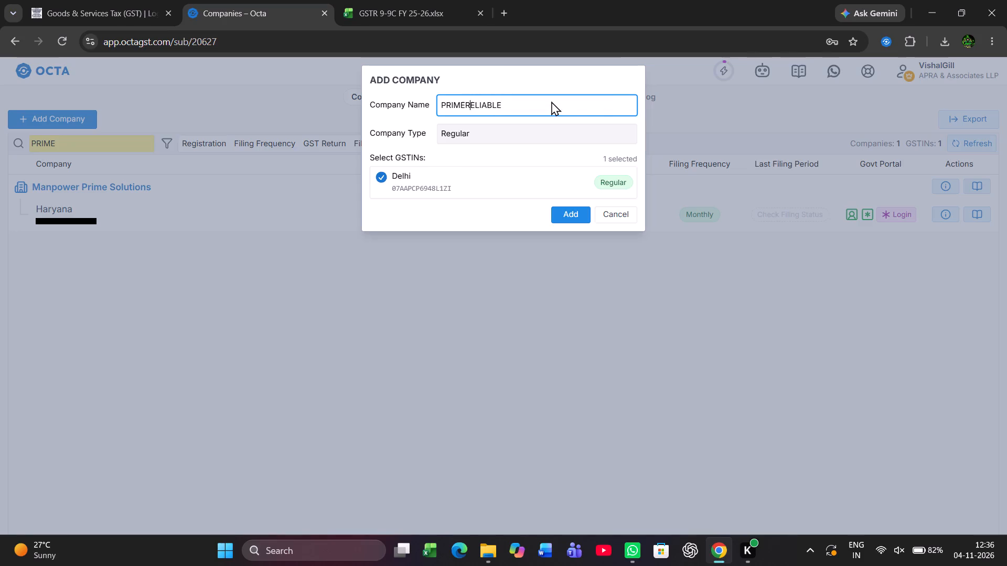
key("Left")
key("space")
key("Right")
key("Right")
key("Right")
key("Right")
key("Right")
key("Right")
key("Right")
key("Right")
key("Right")
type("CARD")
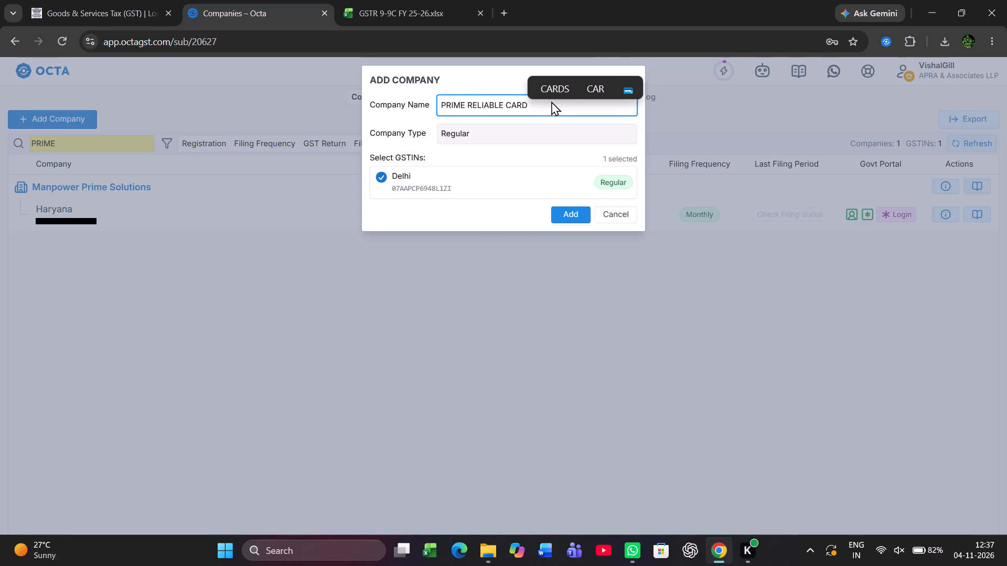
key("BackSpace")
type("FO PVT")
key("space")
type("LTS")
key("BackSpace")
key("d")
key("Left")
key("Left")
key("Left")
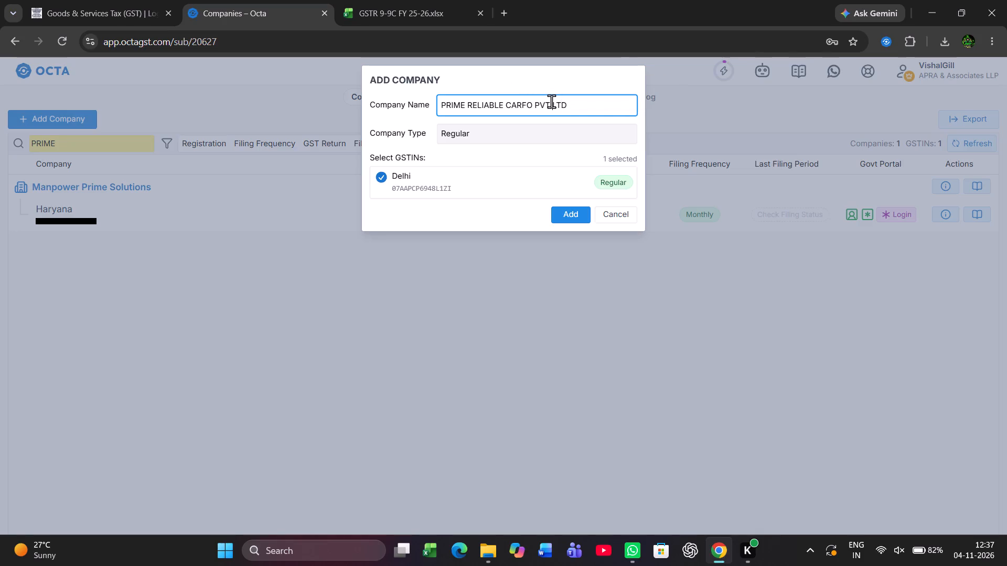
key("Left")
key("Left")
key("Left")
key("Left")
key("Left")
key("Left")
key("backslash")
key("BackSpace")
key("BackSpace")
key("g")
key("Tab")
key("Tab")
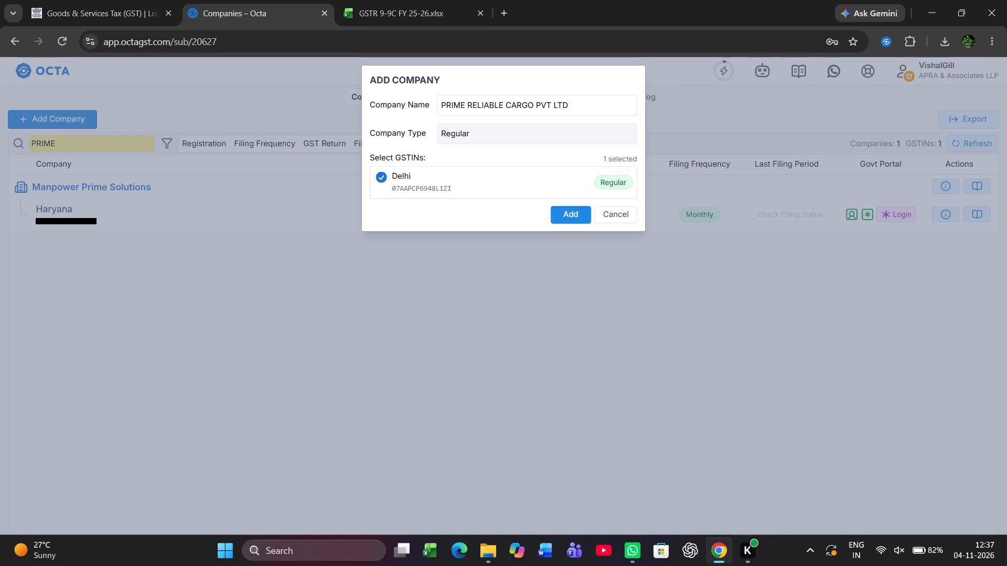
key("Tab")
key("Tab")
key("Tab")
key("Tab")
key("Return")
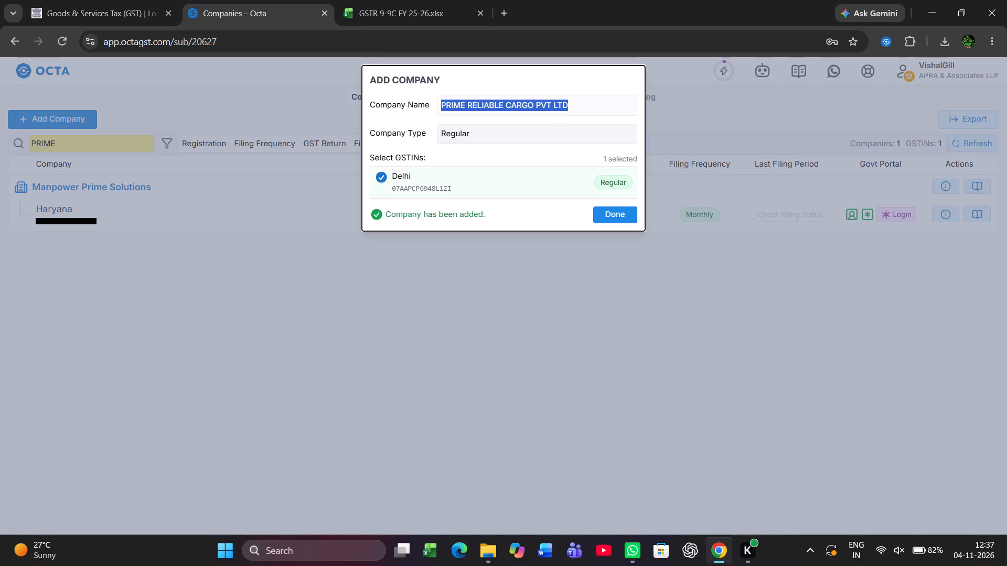
left_click(626, 207)
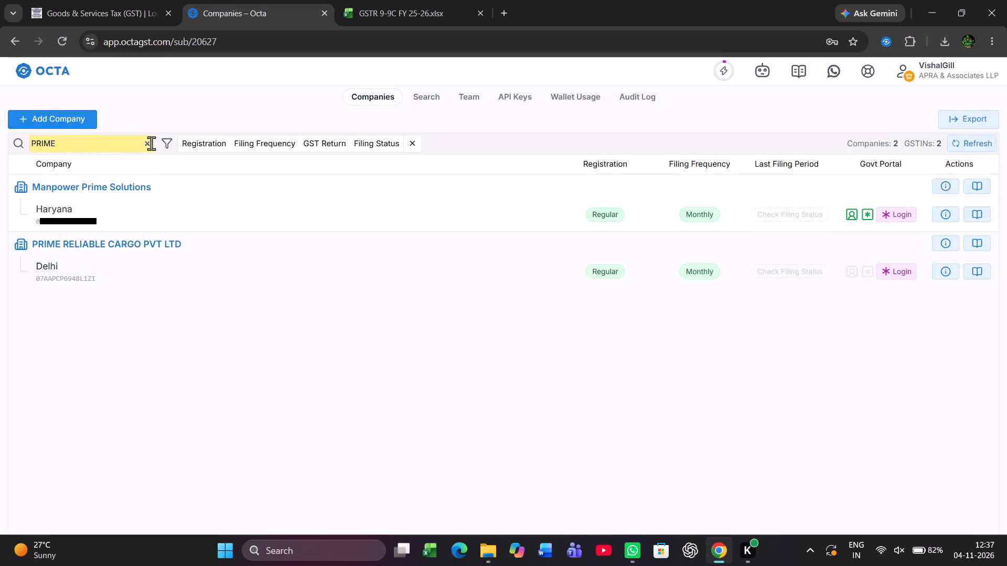
Clear the PRIME search, refresh the company list and search it for ASCE.
left_click(149, 145)
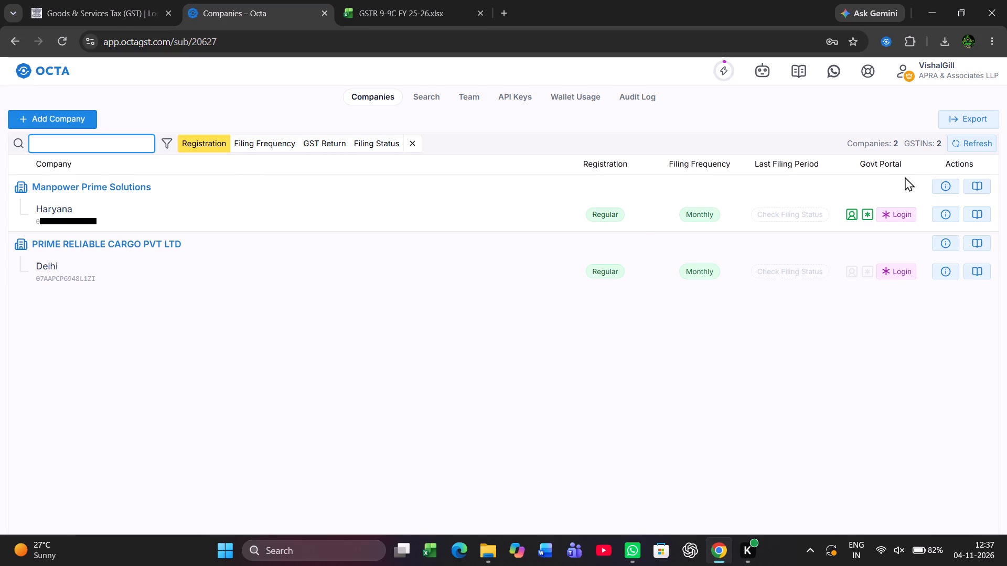
left_click(988, 144)
left_click(988, 144)
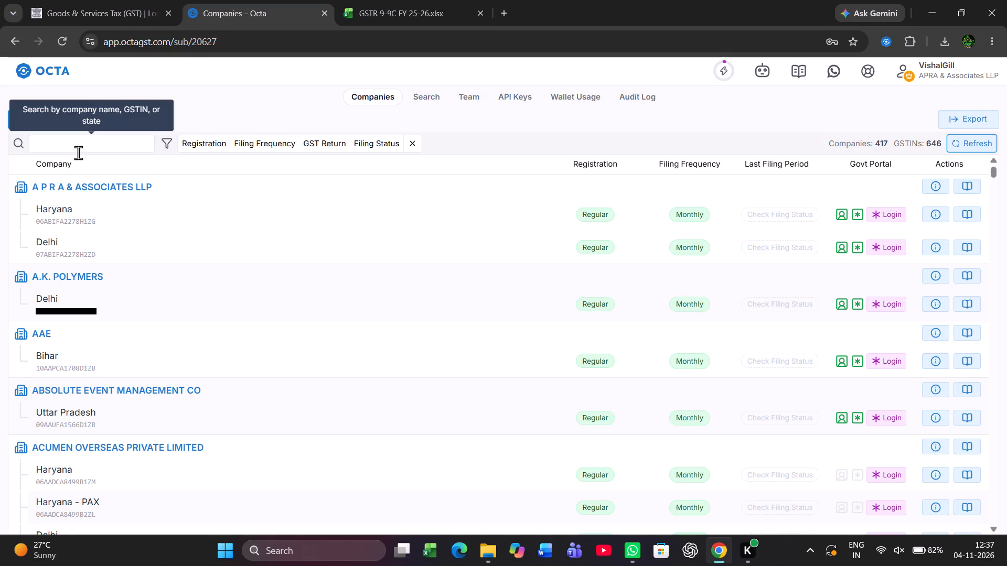
left_click(78, 153)
left_click(98, 141)
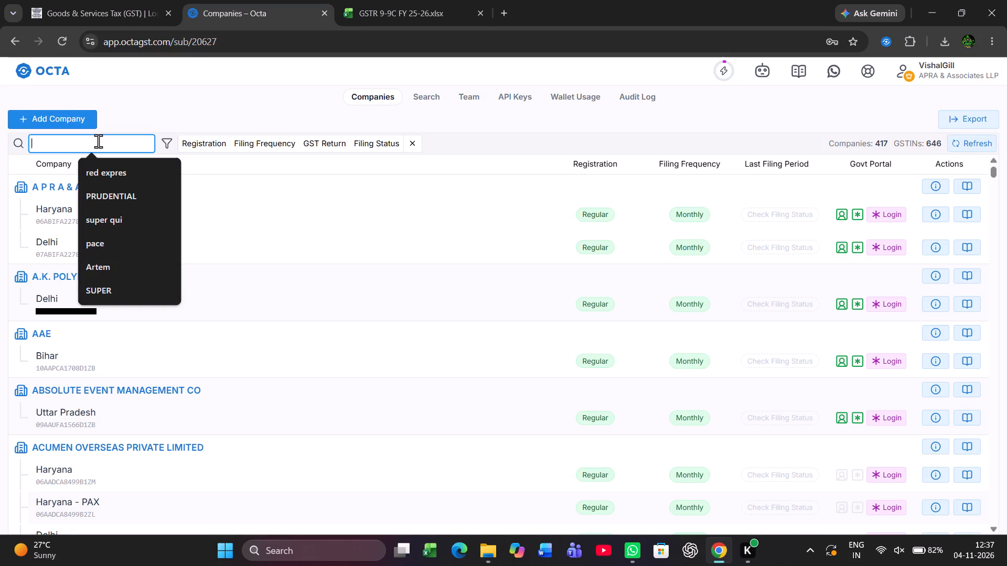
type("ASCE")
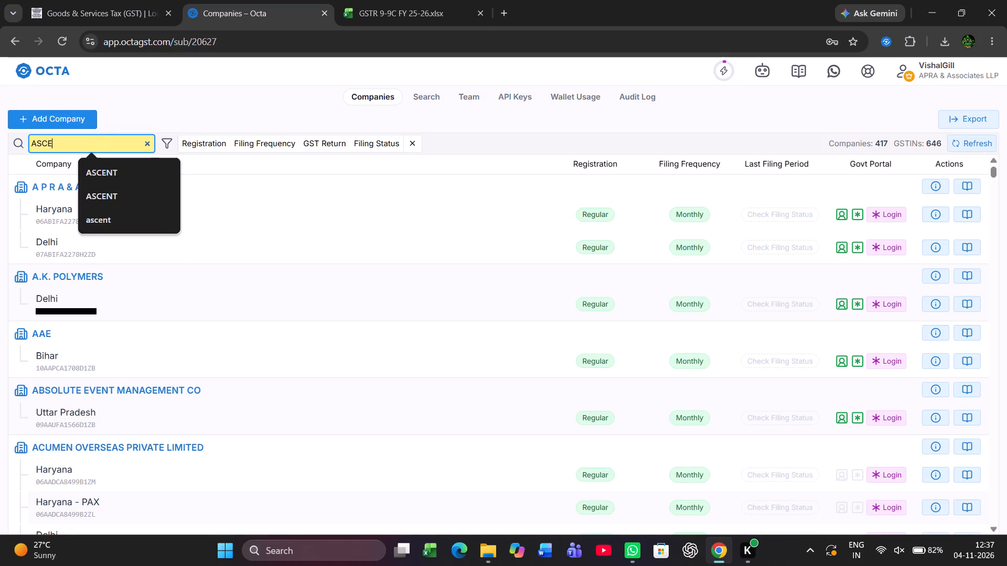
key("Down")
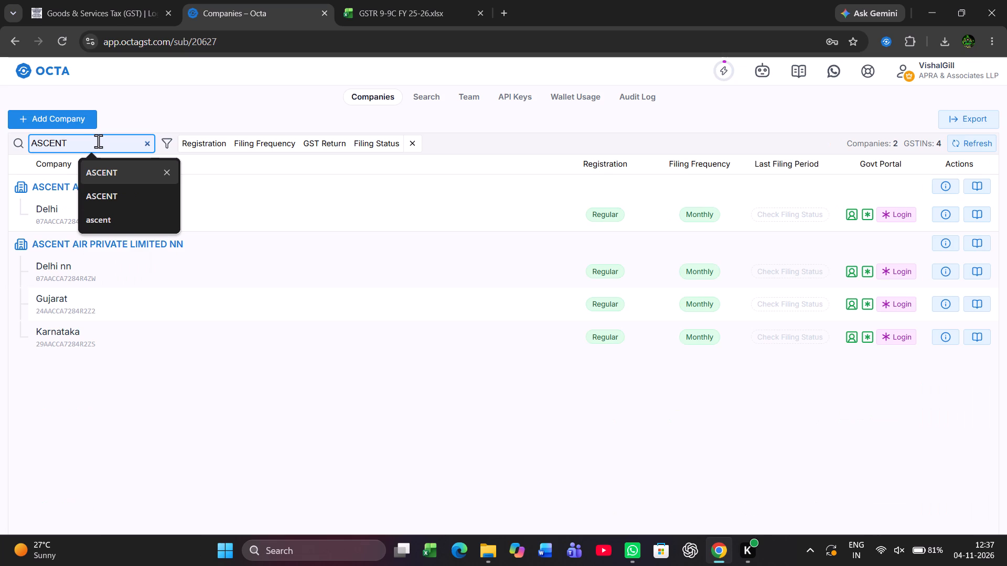
left_click(199, 438)
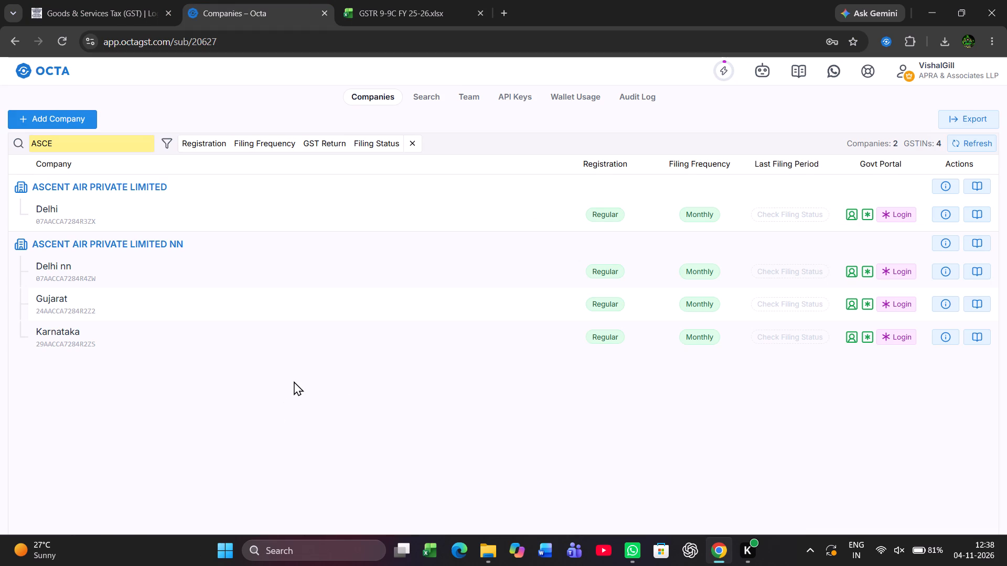
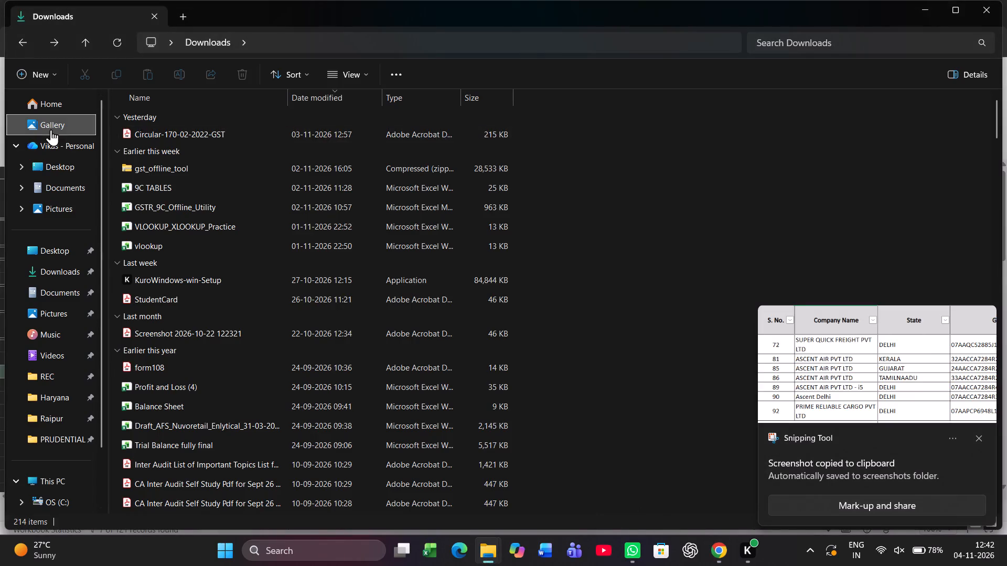
Copy the newest screenshot, showing the company and GSTIN table, from the Gallery and start switching to another window.
left_click(263, 166)
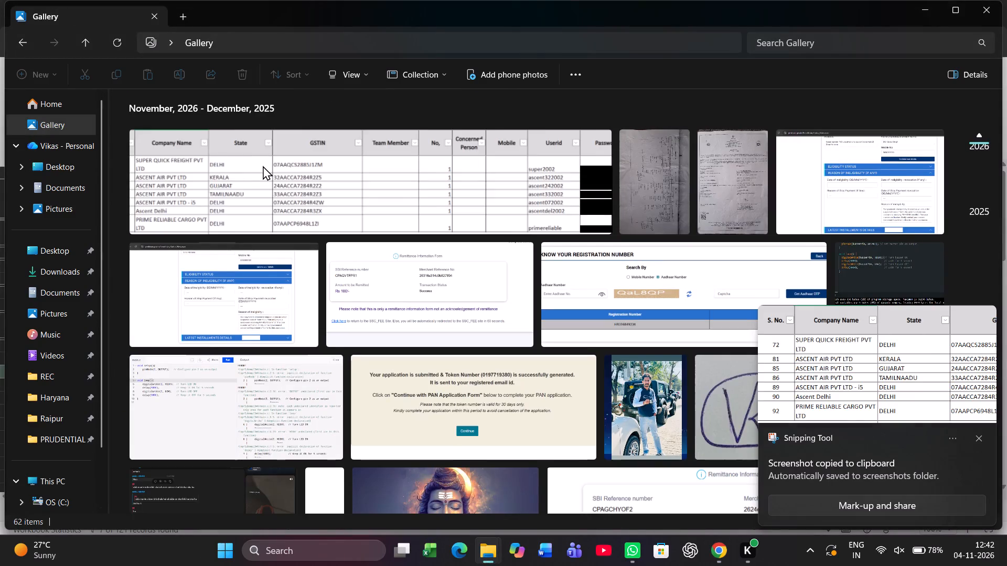
left_click(263, 166)
key("ctrl+c")
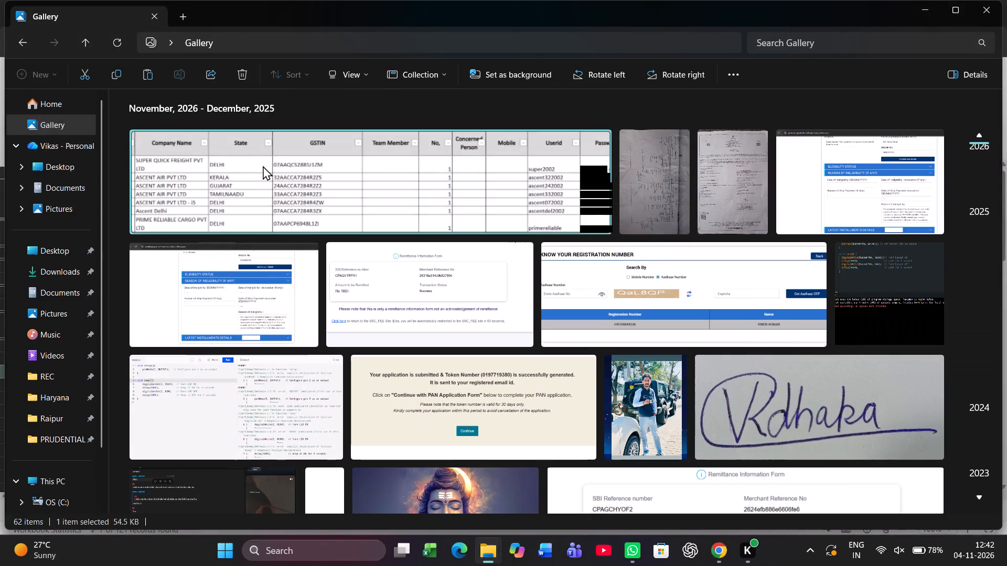
key("alt+Tab")
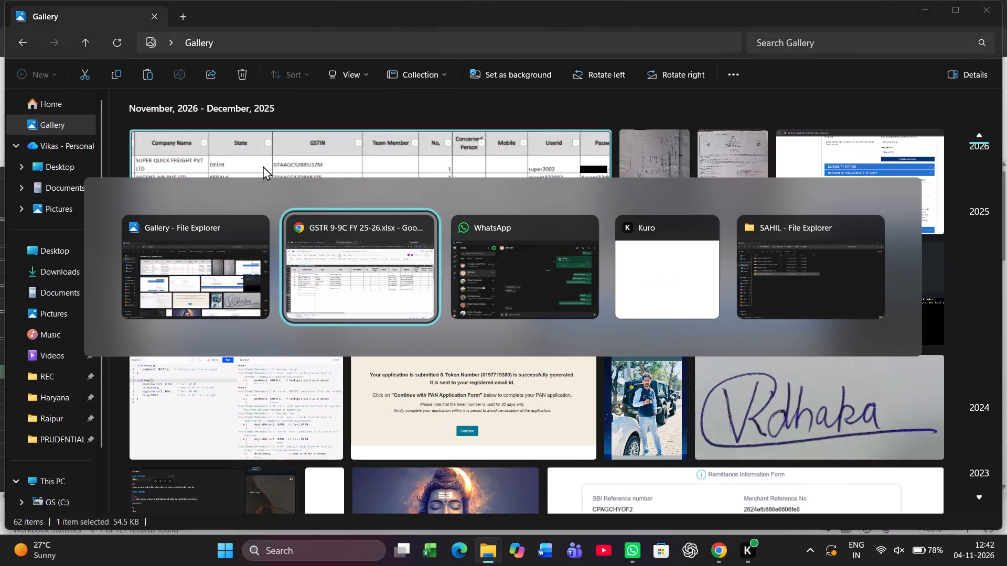
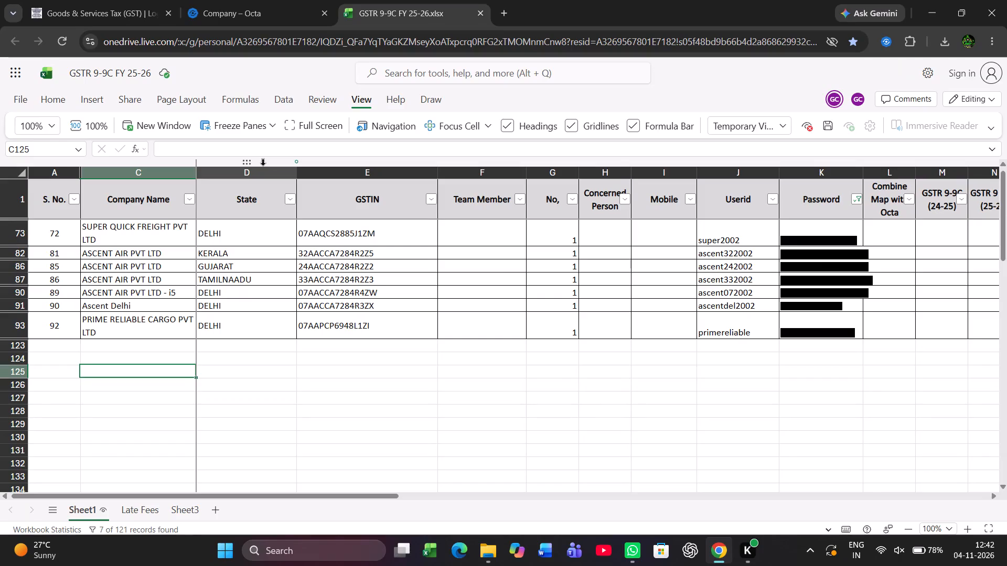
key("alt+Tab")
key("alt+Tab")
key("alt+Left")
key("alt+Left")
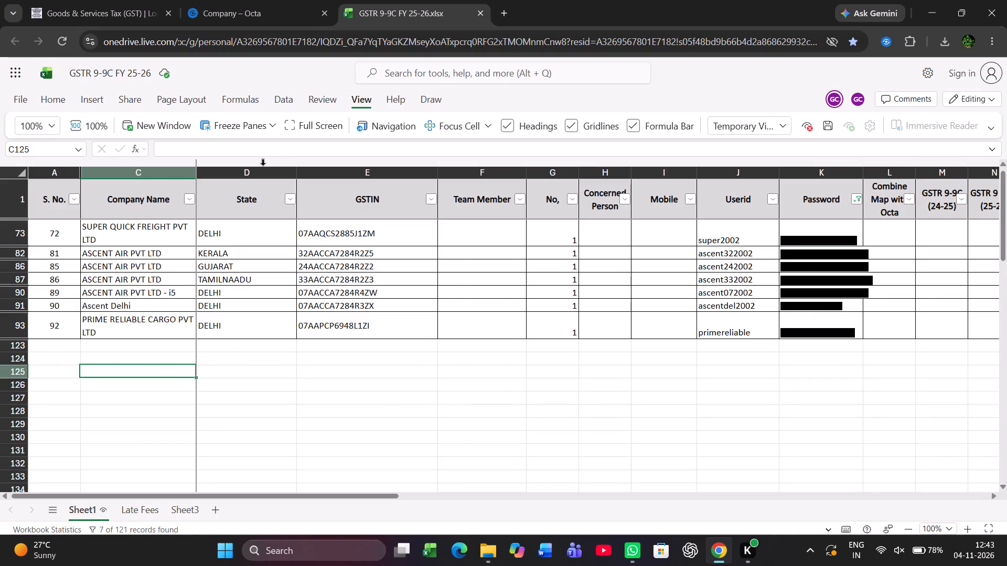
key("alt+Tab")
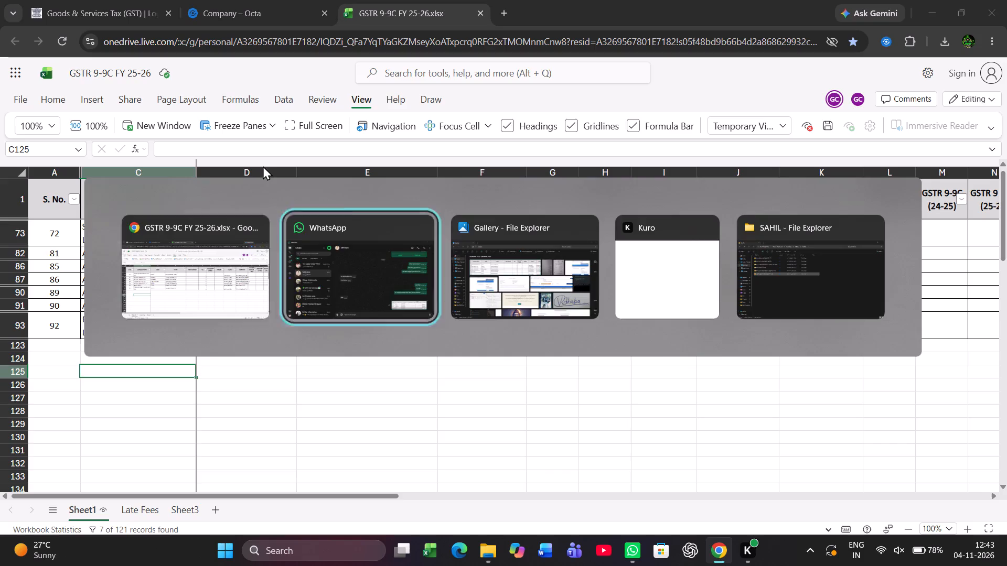
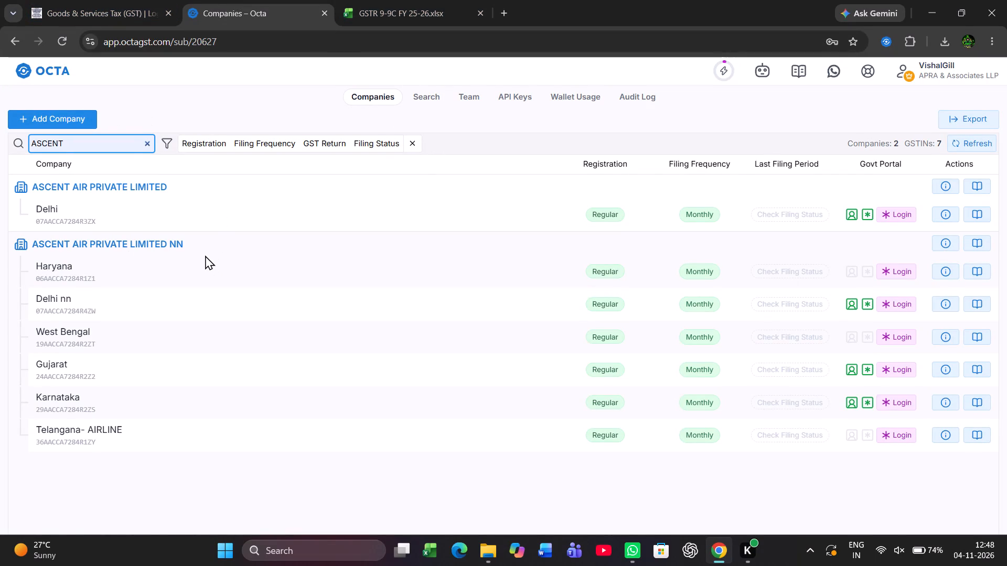
Search the companies list for PREMEDIUM and open the Haryana registration of PREMEDIUM PHARMACEUTICALS PRIVATE LIMITED.
left_click(147, 143)
type("PRE")
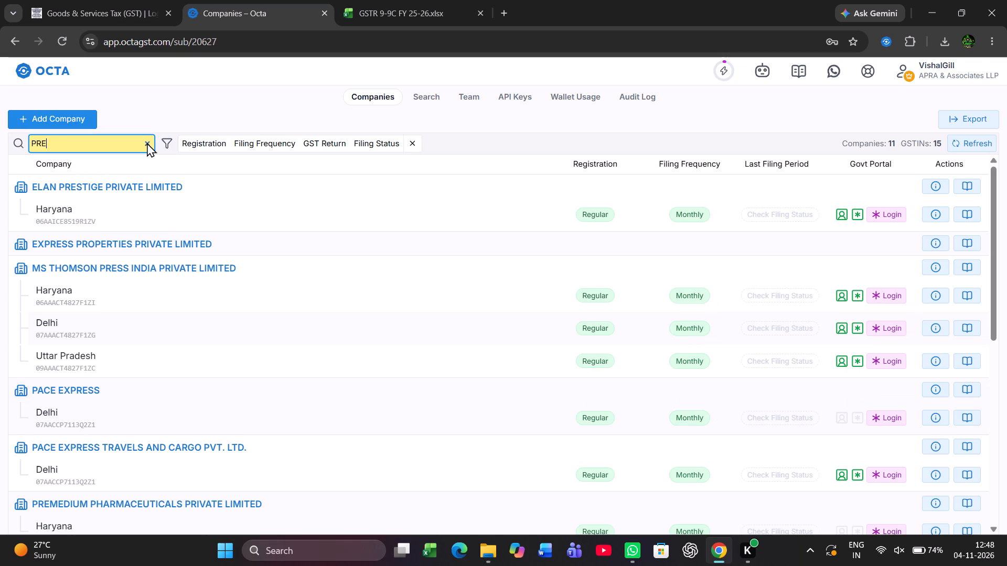
type("MEDIUM")
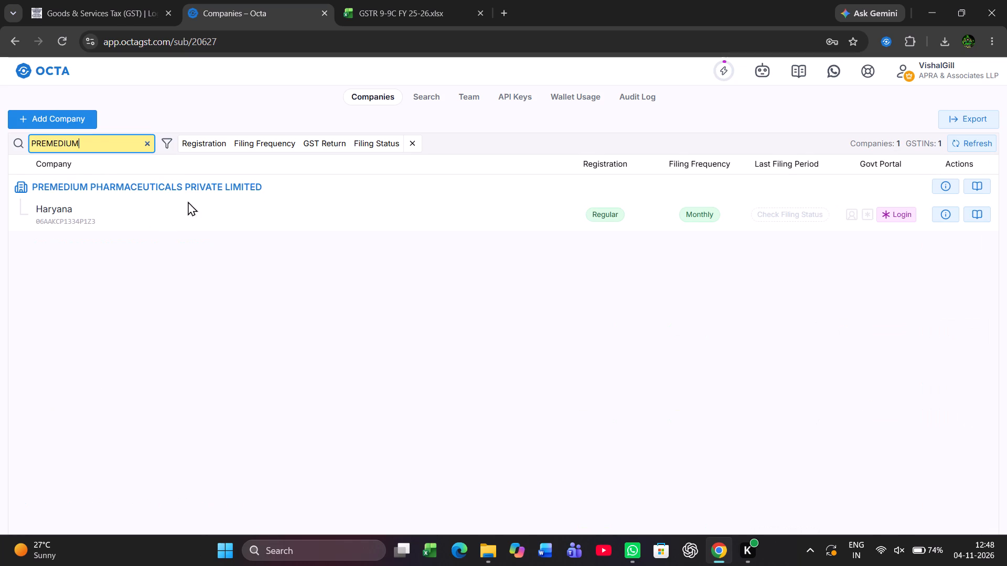
left_click(985, 222)
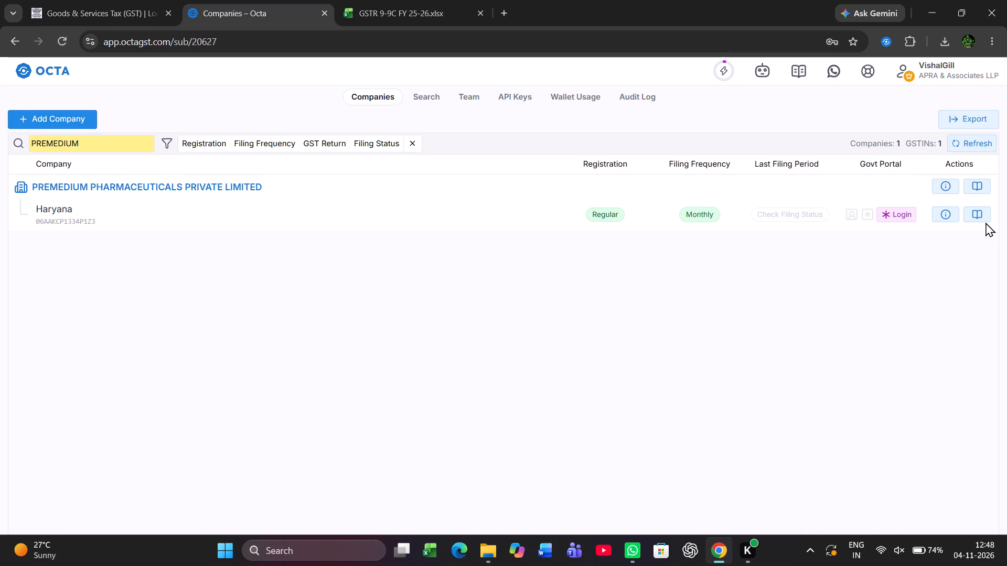
left_click(971, 213)
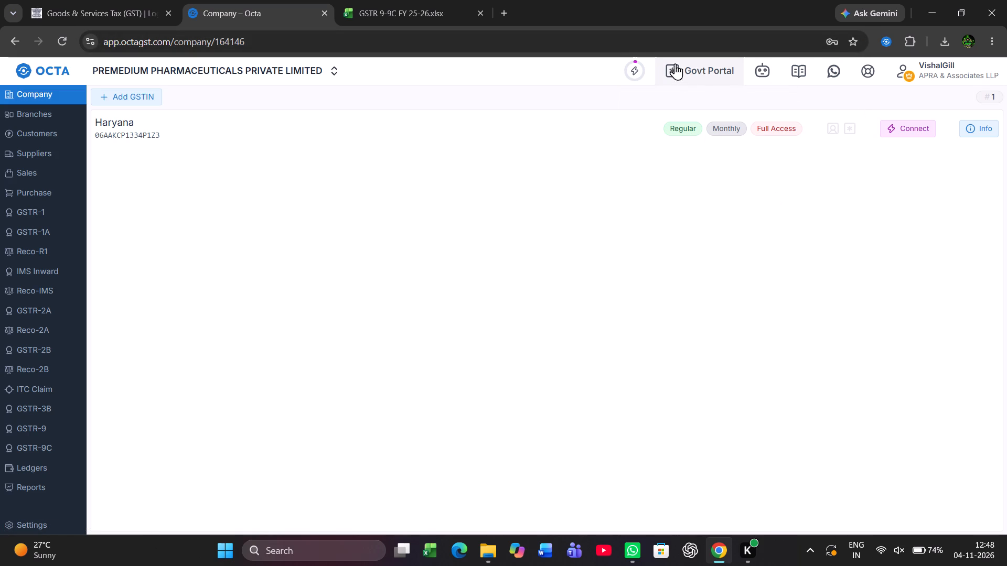
Open the company's GSTR-1 JSON download page and start the Govt Portal login from it.
left_click(45, 217)
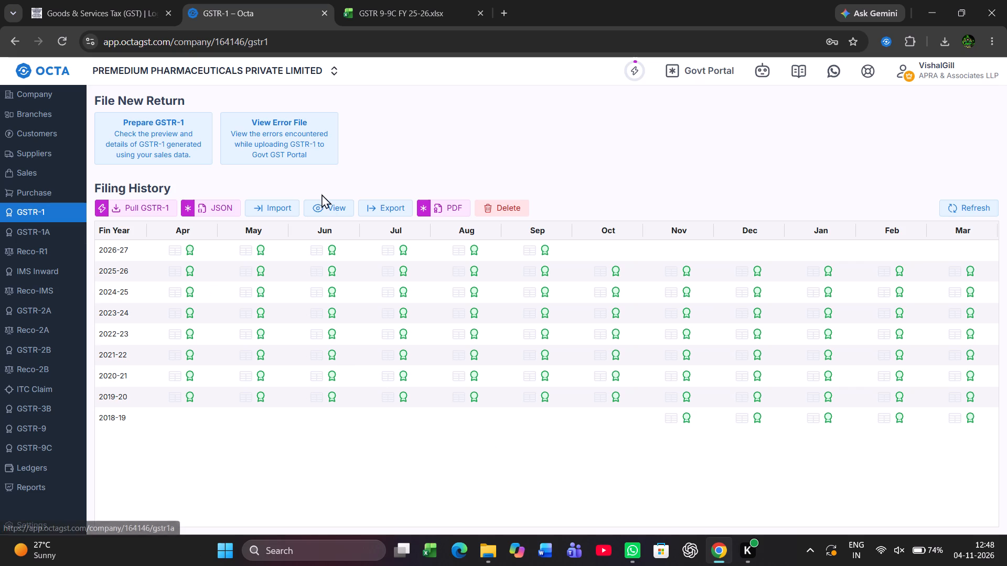
left_click(211, 203)
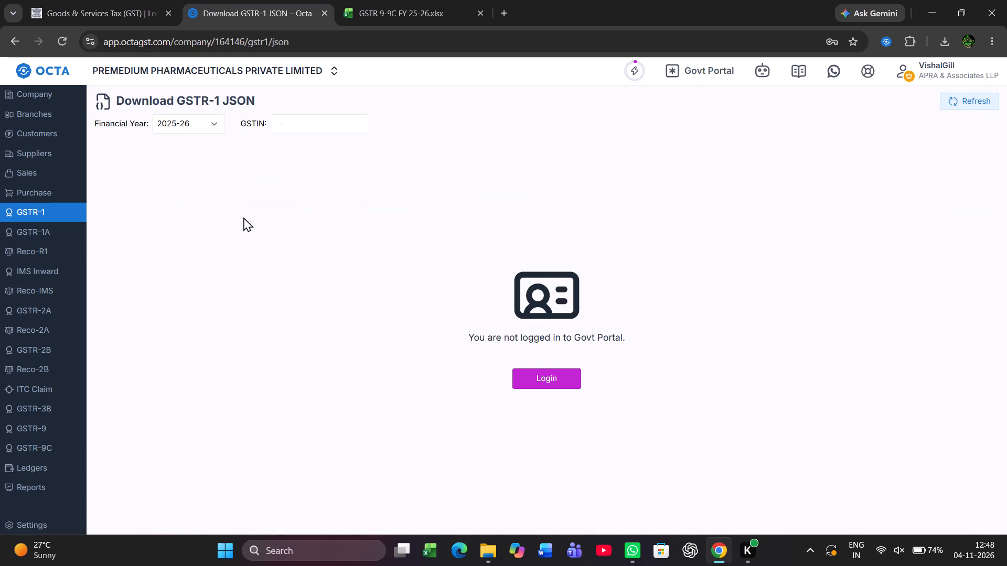
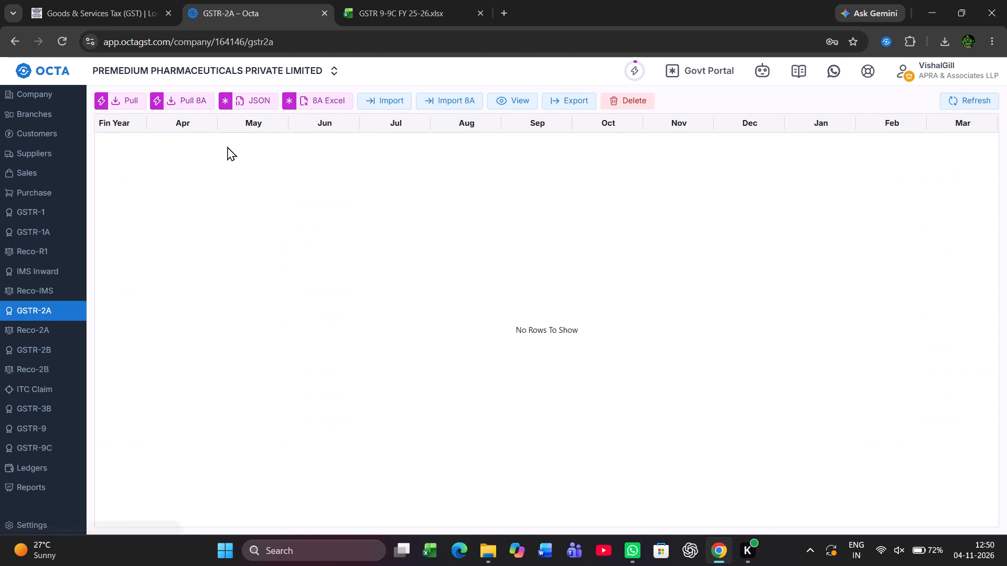
Open the company's GSTR-2A JSON download page for 2025-26 so that generation of the monthly files starts.
left_click(248, 98)
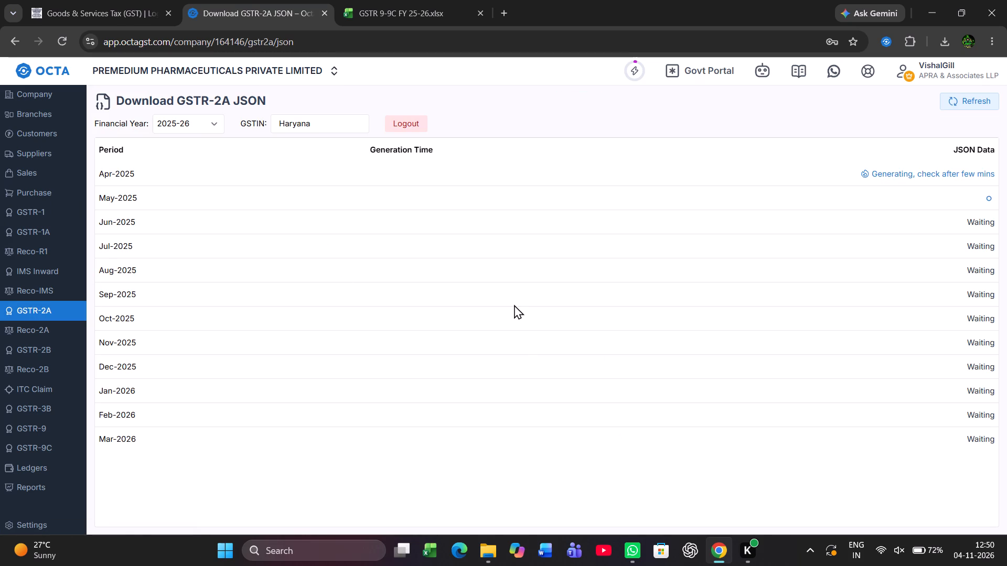
Download the GSTR-2B JSON files for all periods of 2025-26 for the Haryana GSTIN.
left_click(50, 352)
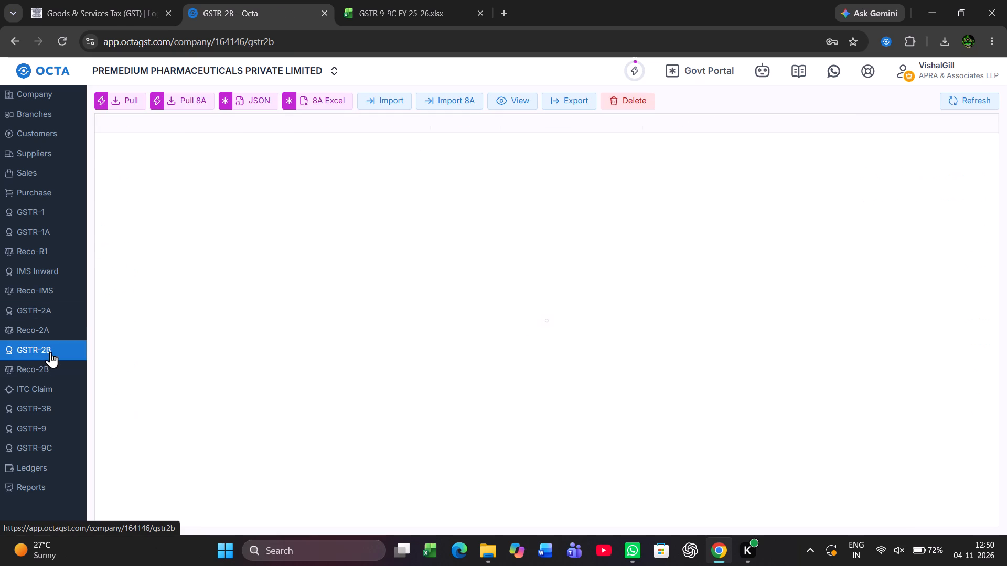
left_click(241, 97)
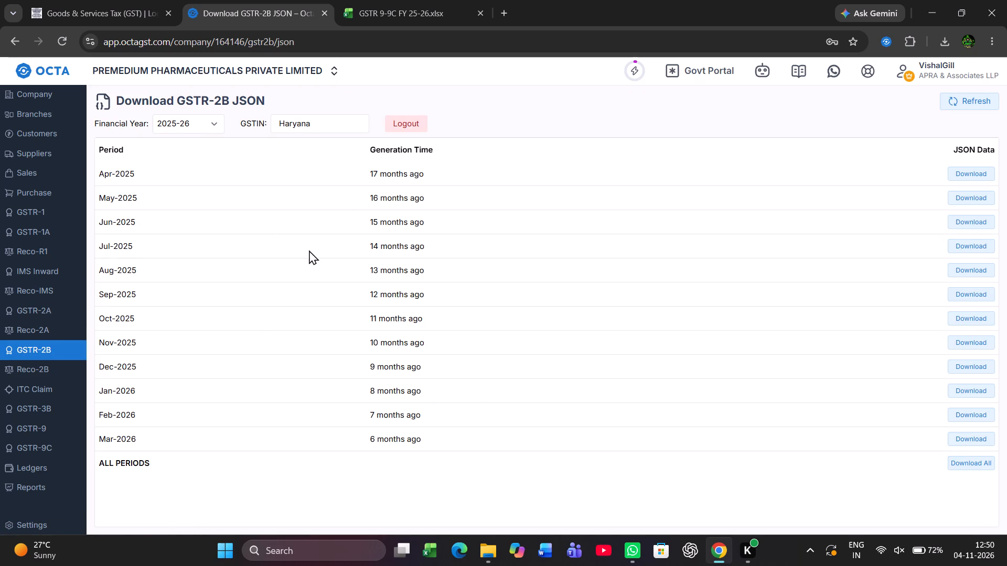
left_click(977, 464)
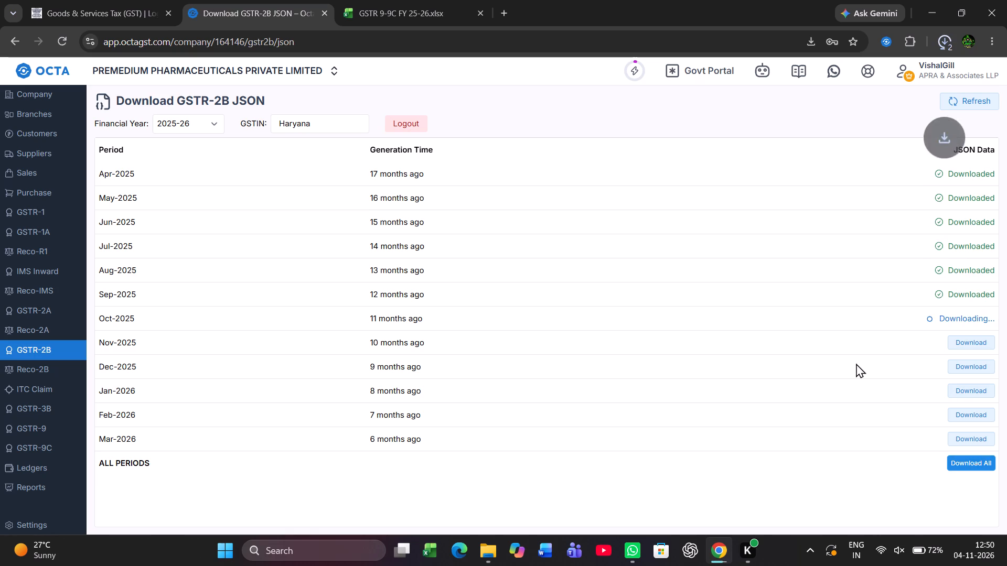
Connect the Govt Portal session for the Haryana GSTIN and refresh the GSTR-1 filing history.
left_click(707, 69)
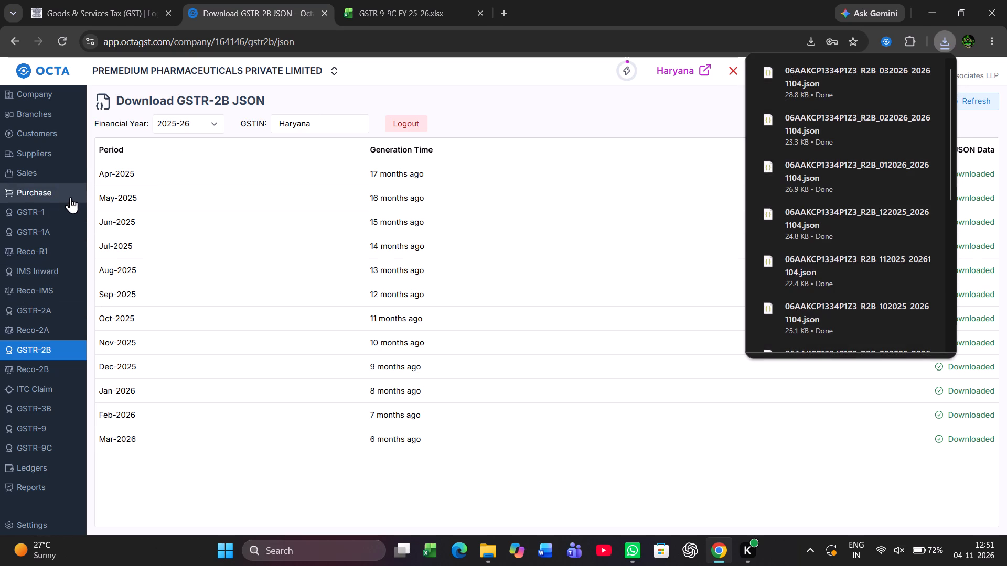
left_click(52, 215)
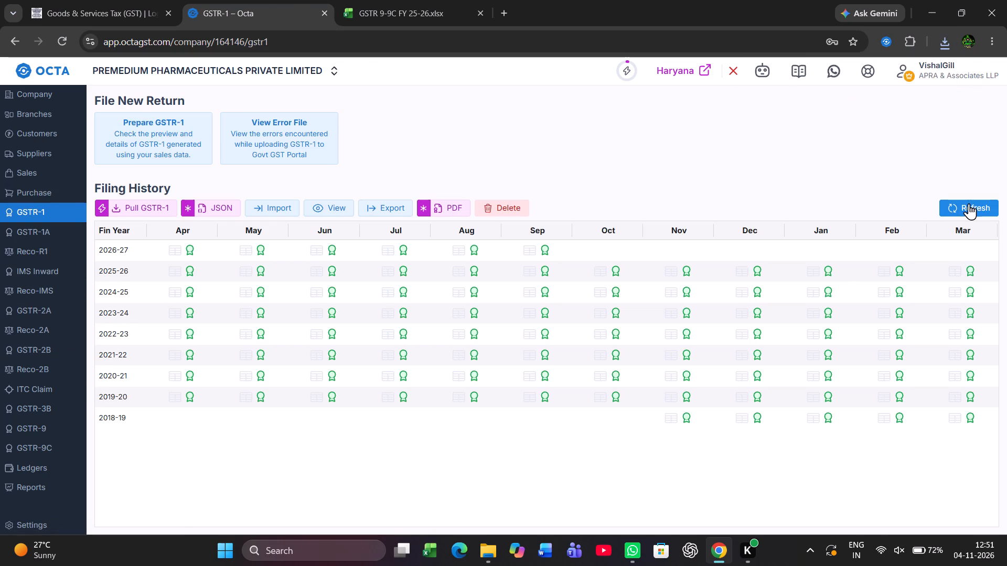
left_click(968, 204)
triple_click(968, 204)
left_click(968, 204)
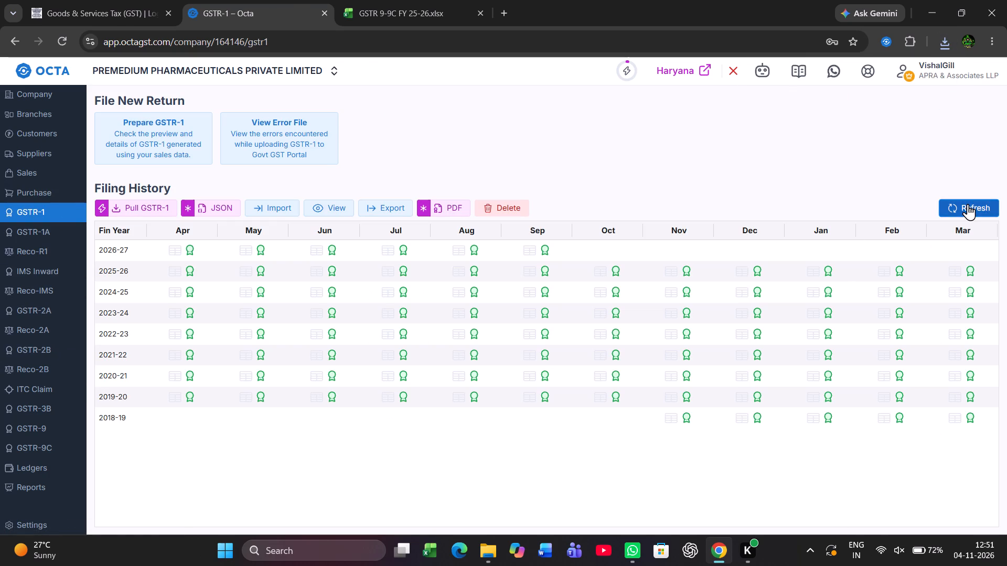
Import the twelve downloaded GSTR-2B JSON files, Apr-2025 to Mar-2026, from Downloads into the company's GSTR-2B data.
left_click(48, 233)
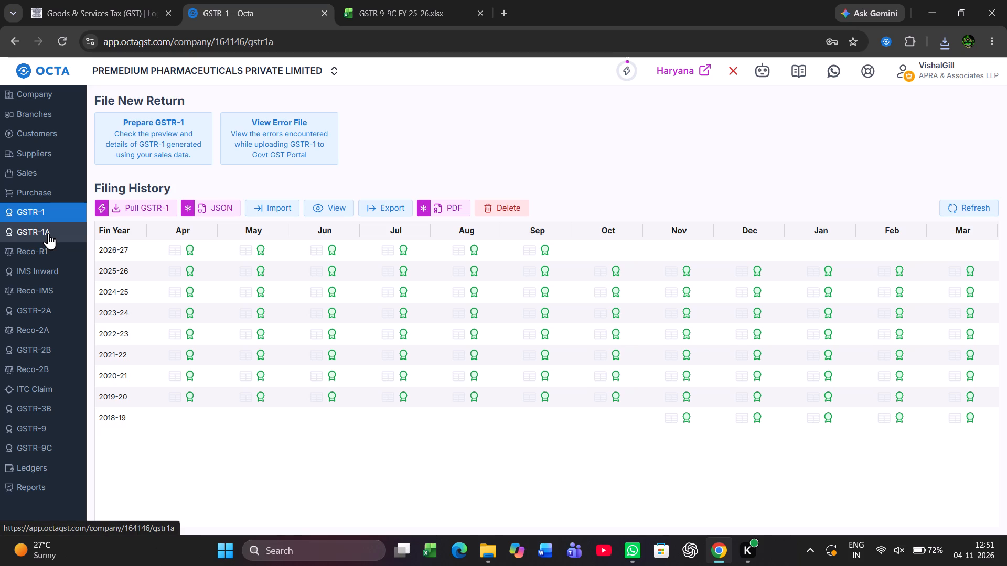
left_click(38, 343)
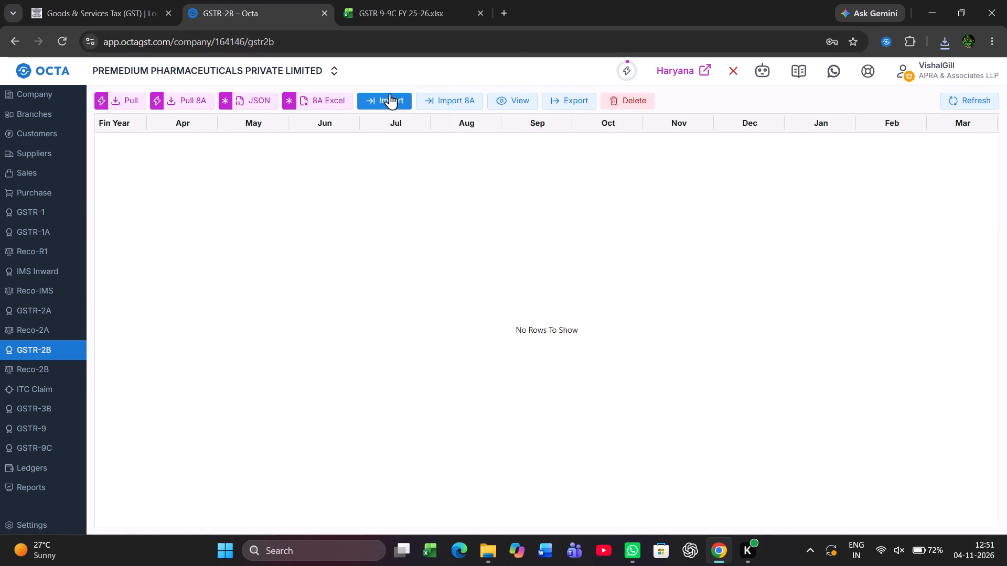
left_click(389, 94)
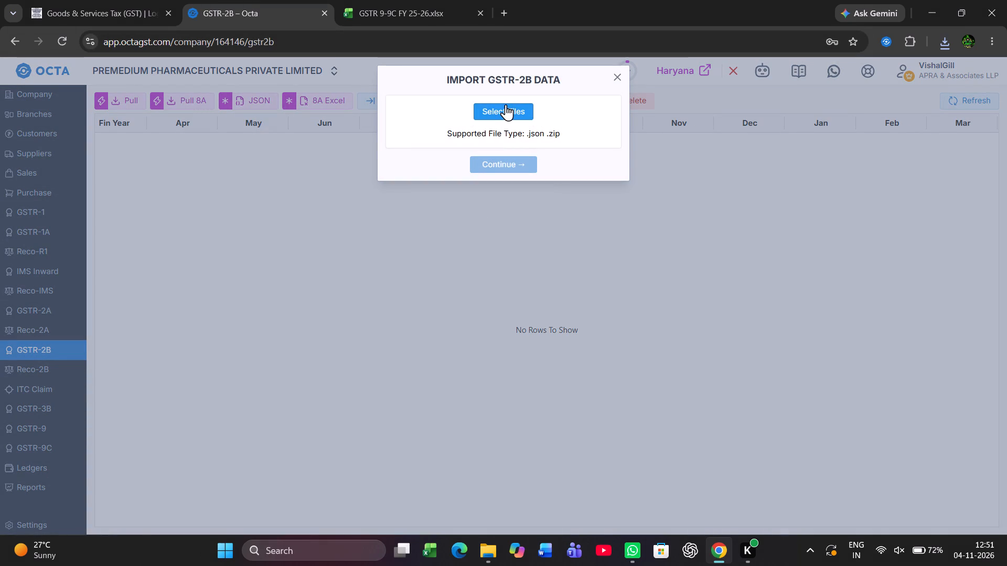
left_click(506, 104)
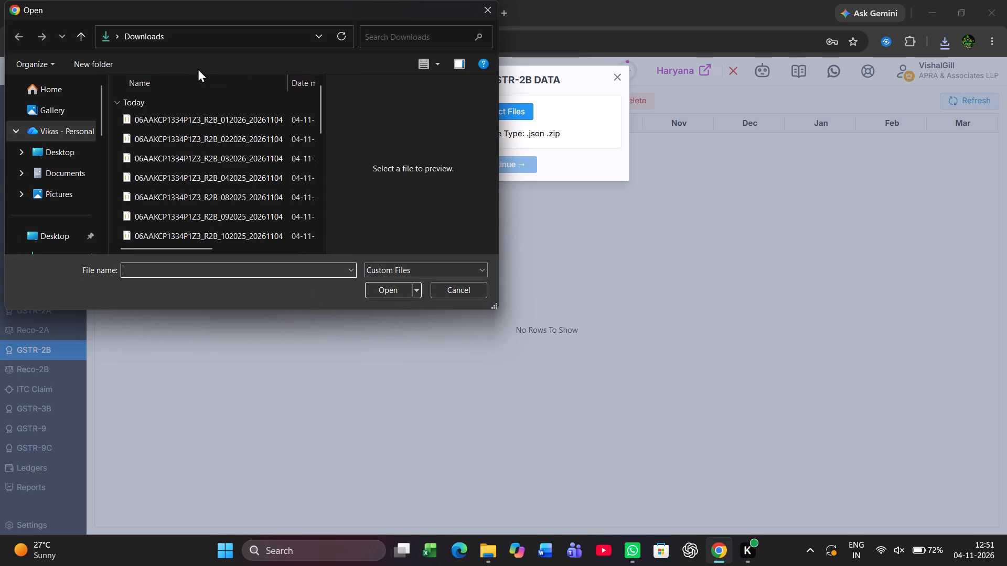
left_click(228, 121)
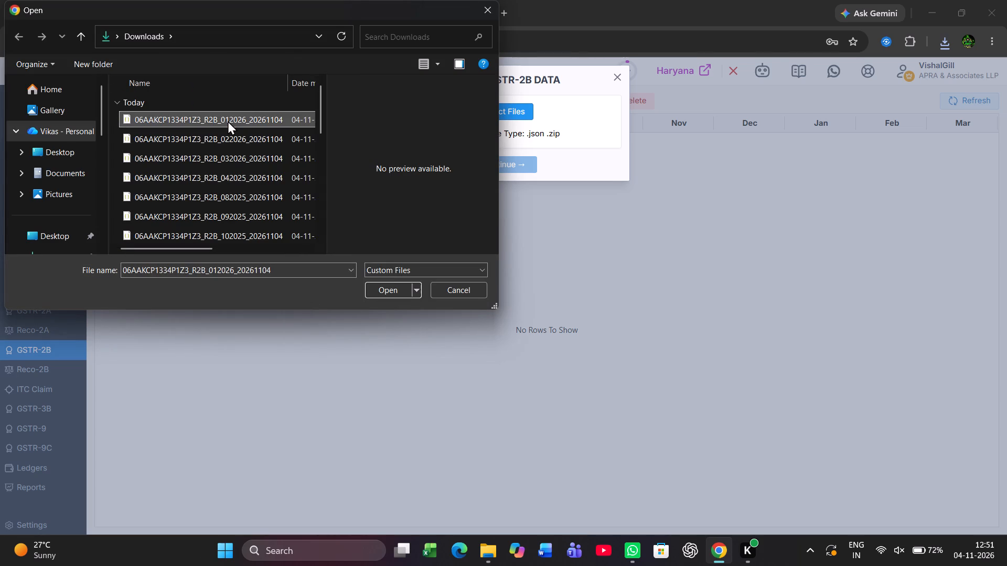
key("shift+Down")
key("shift+Down")
key("shift+Down")
key("shift+Down")
key("shift+Down")
key("shift+Down")
key("shift+Down")
key("shift+Down")
key("shift+Down")
key("shift+Down")
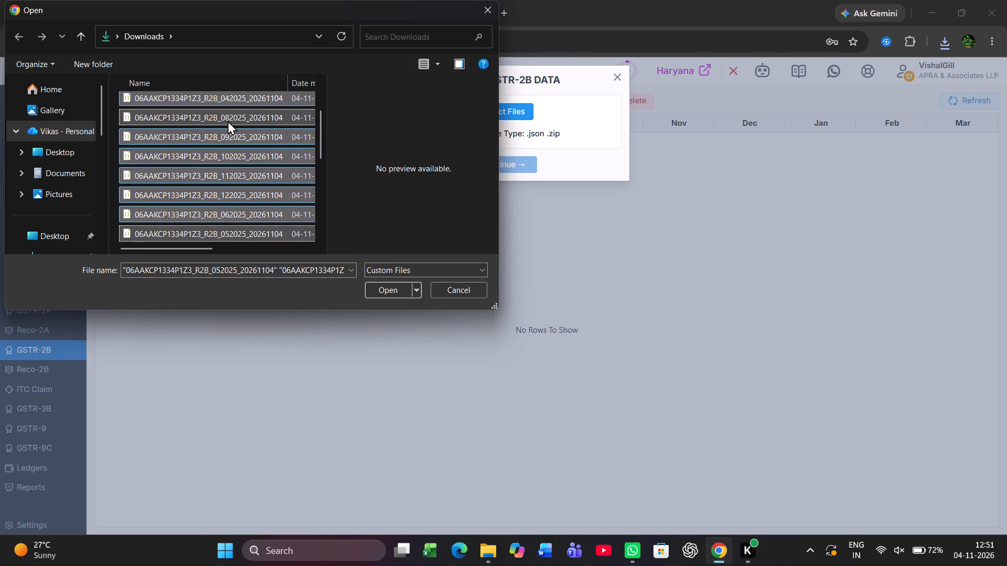
key("shift+Down")
key("shift+Down")
key("shift+Up")
key("Return")
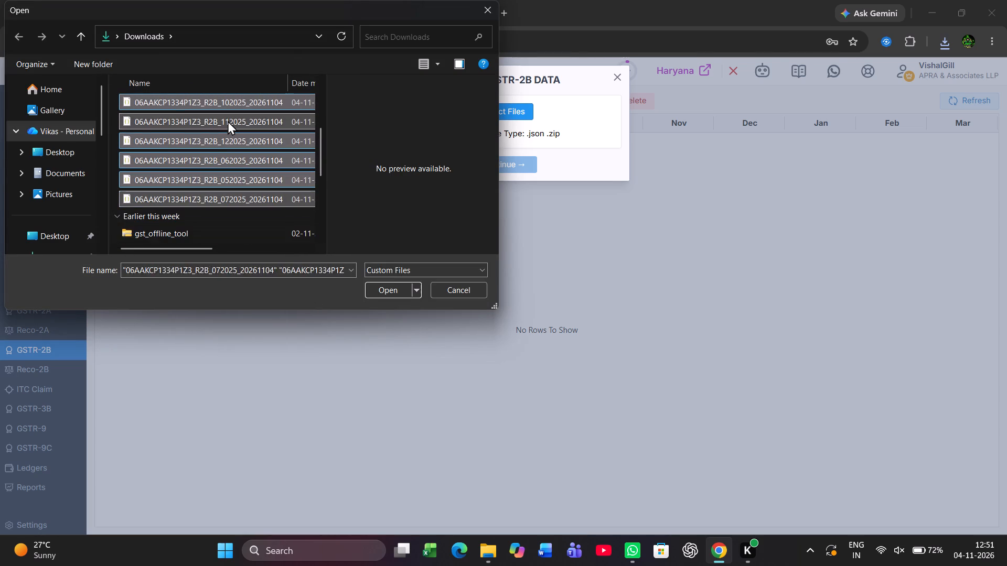
left_click(497, 180)
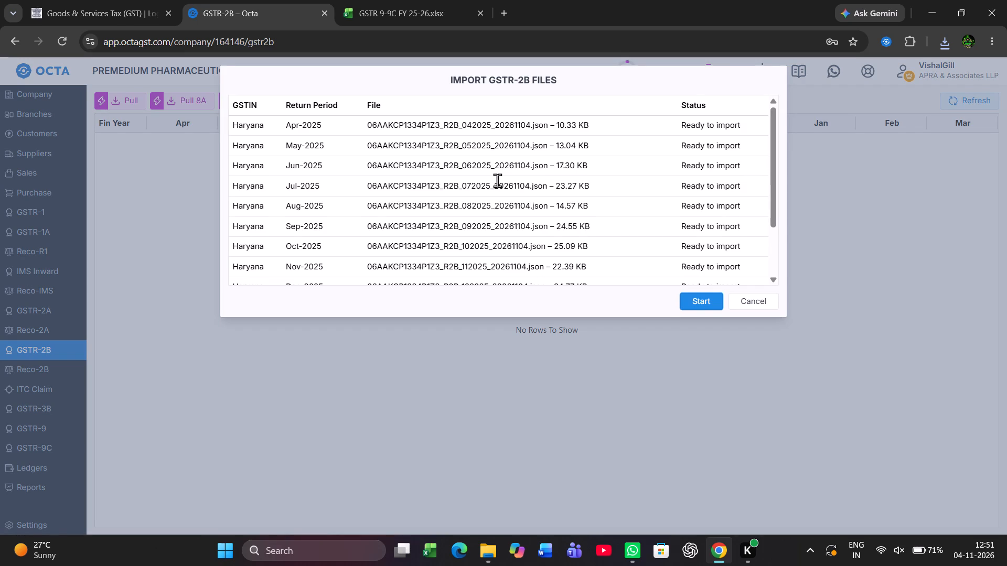
double_click(701, 308)
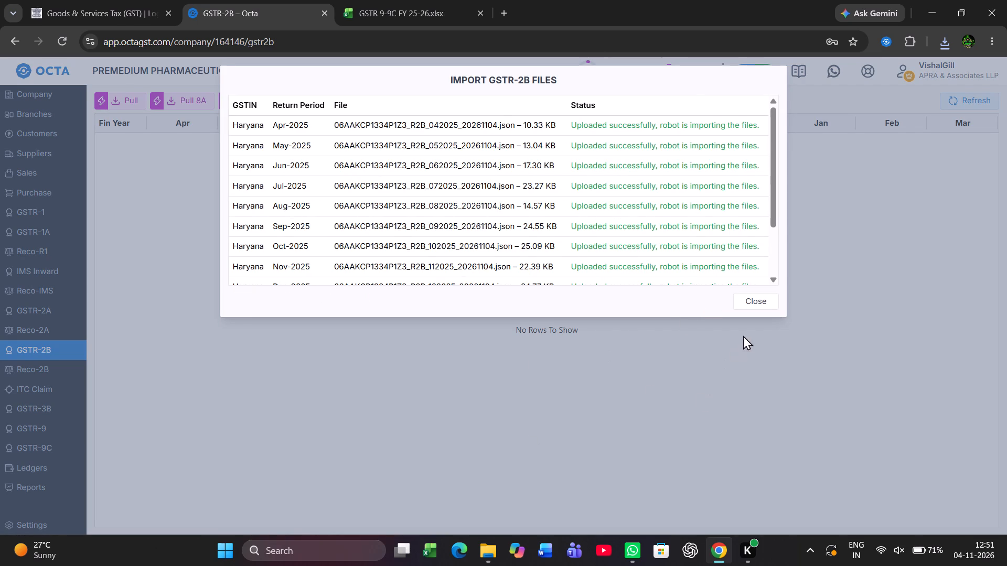
left_click(765, 302)
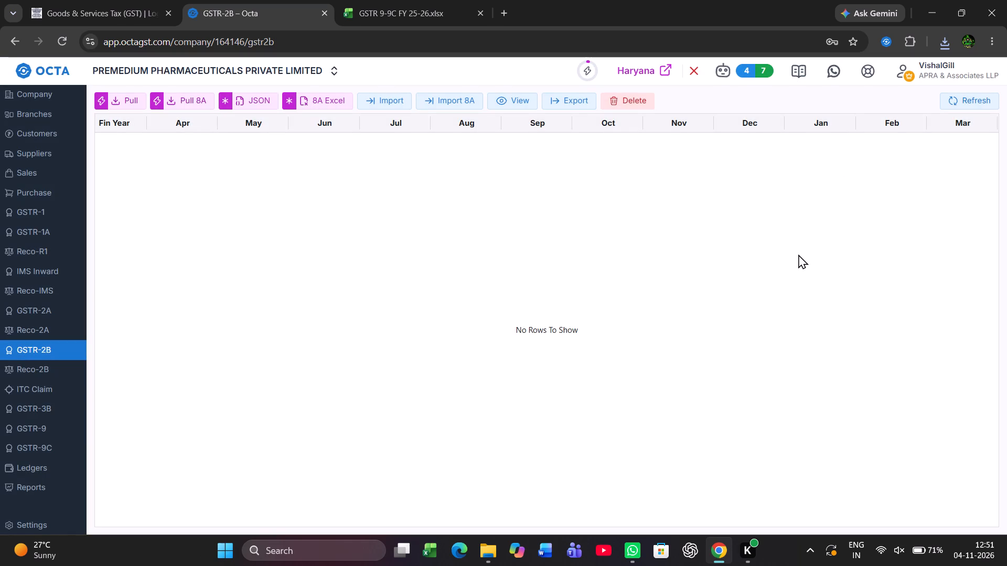
Refresh the GSTR-2B table to check the 2025-26 import month by month, and look over the GSTR-2A and GSTR-1 pages.
scroll(798, 254, "up", 5)
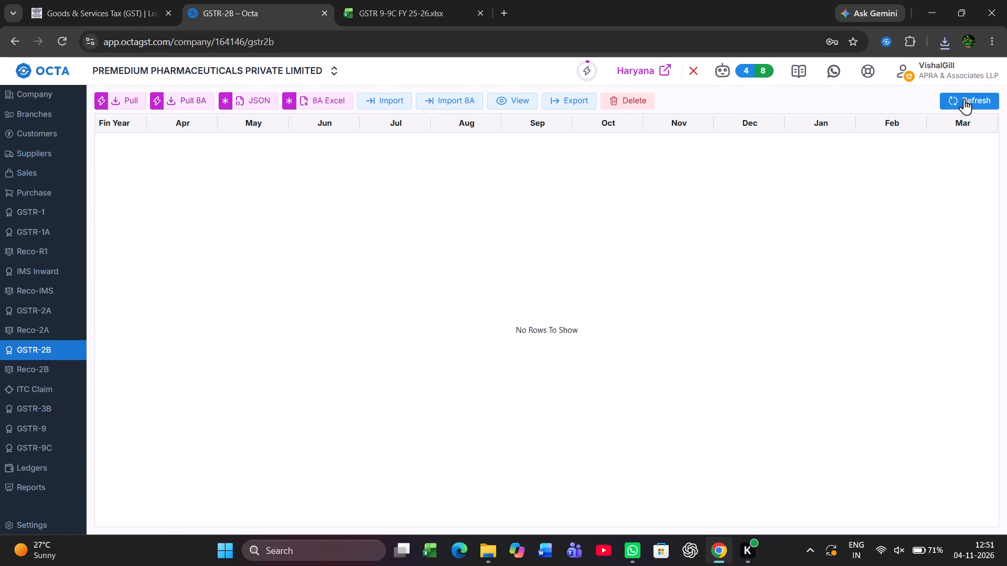
left_click(965, 99)
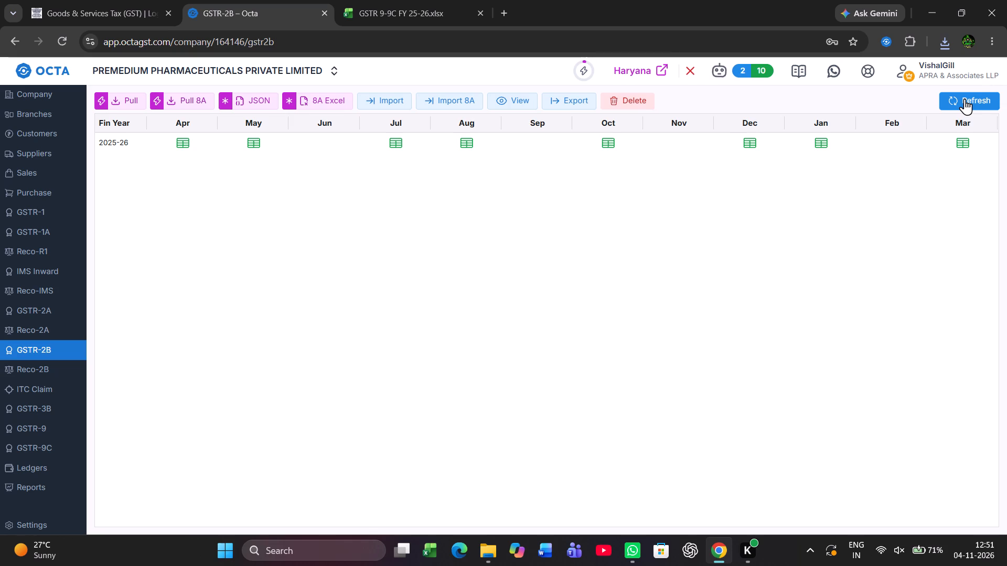
left_click(965, 99)
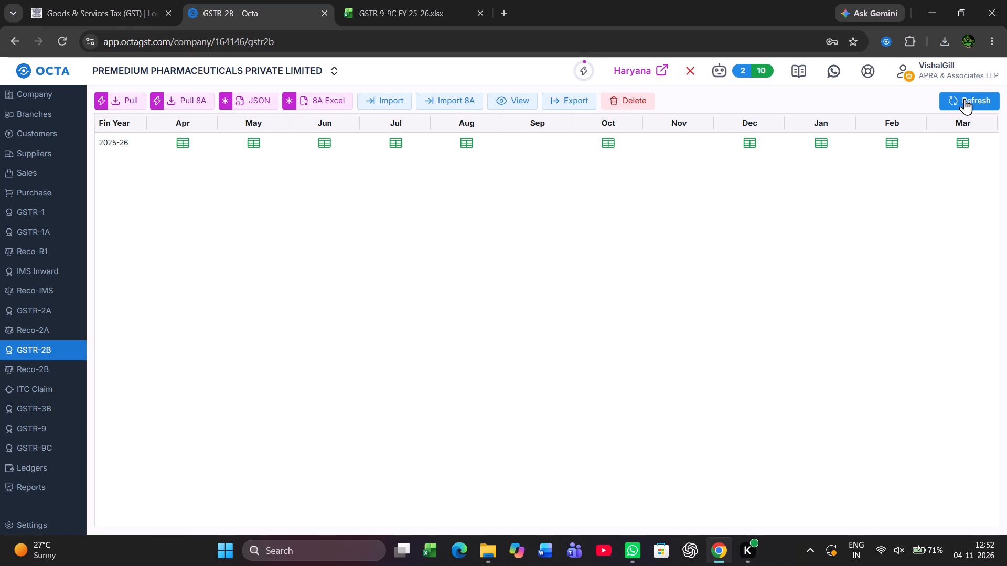
left_click(965, 99)
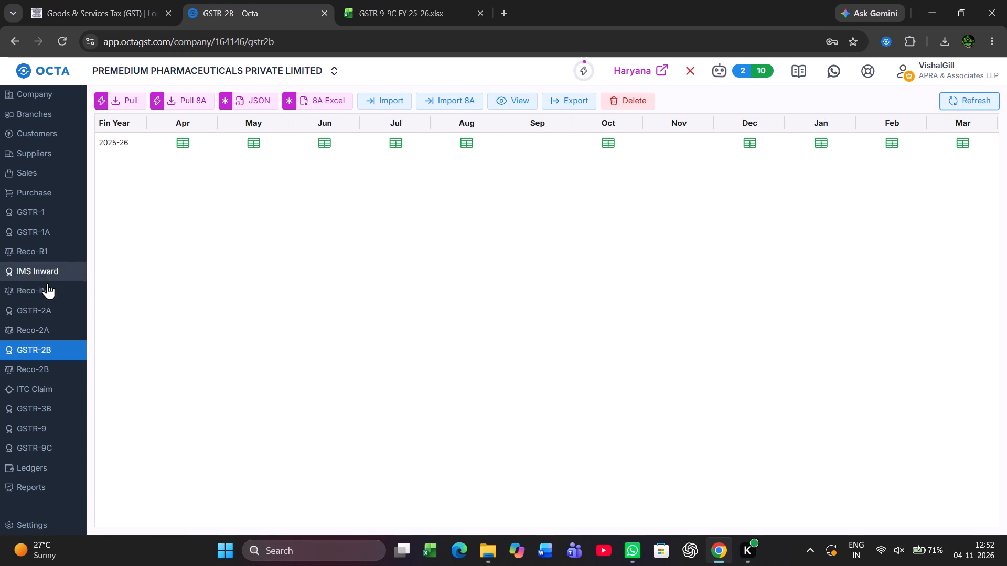
left_click(45, 306)
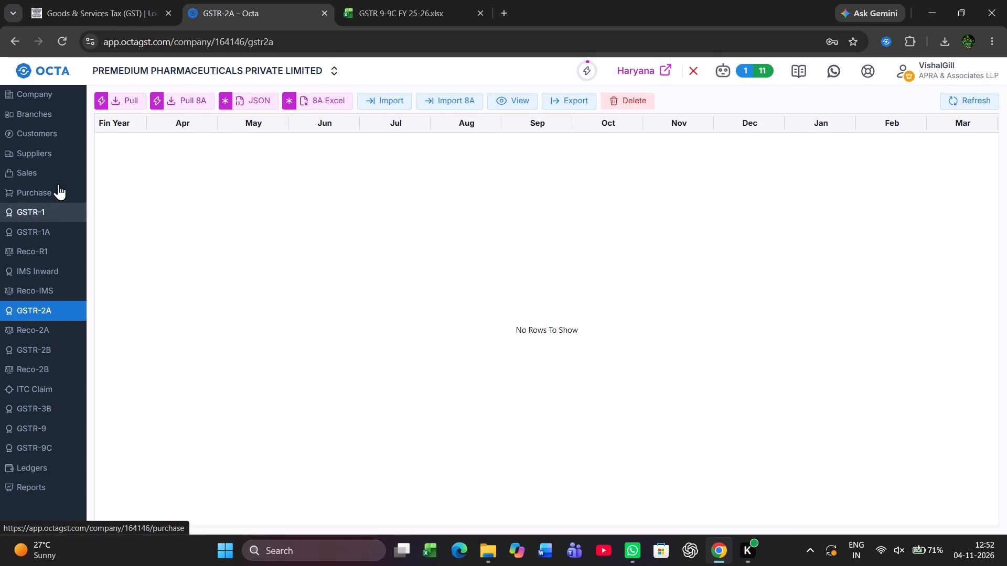
left_click(42, 211)
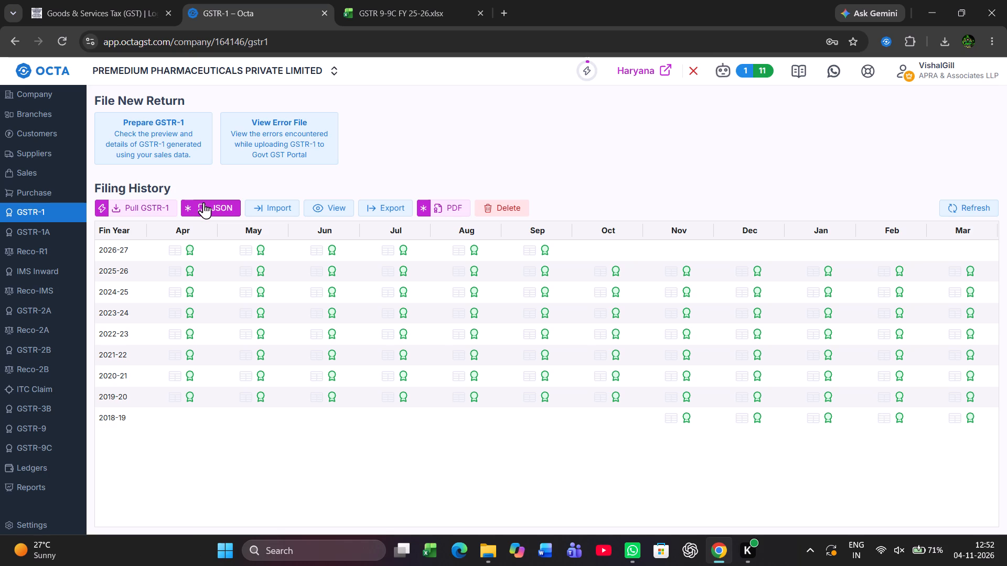
left_click(63, 354)
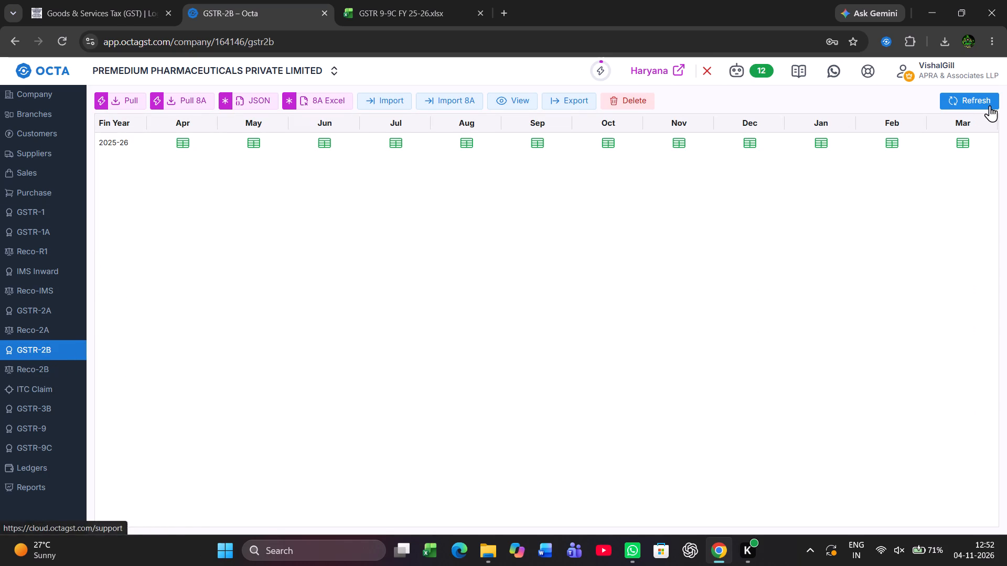
left_click(980, 103)
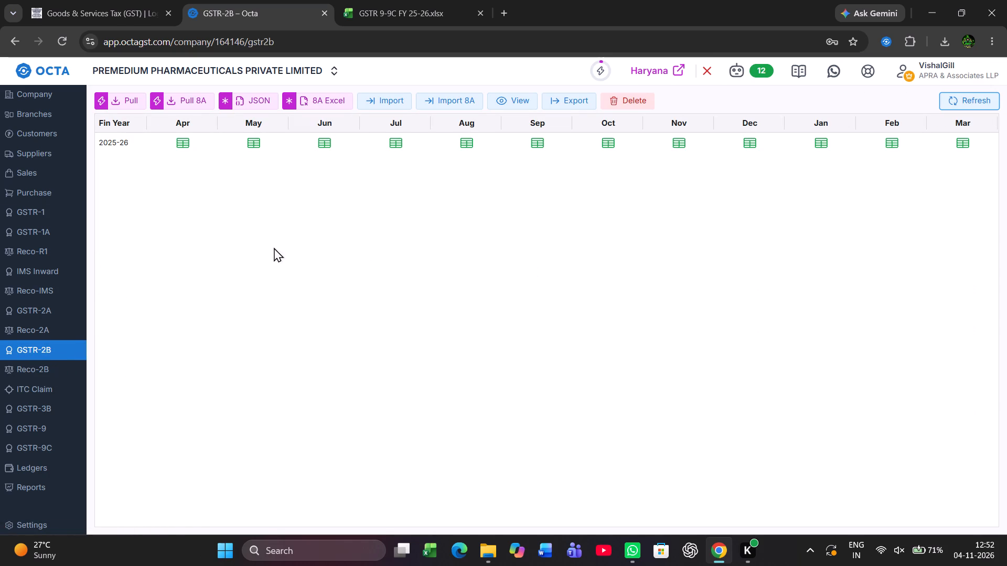
Check the JSON generation status of the 2025-26 GSTR-2A and GSTR-1 files on their download pages.
left_click(43, 314)
left_click(254, 92)
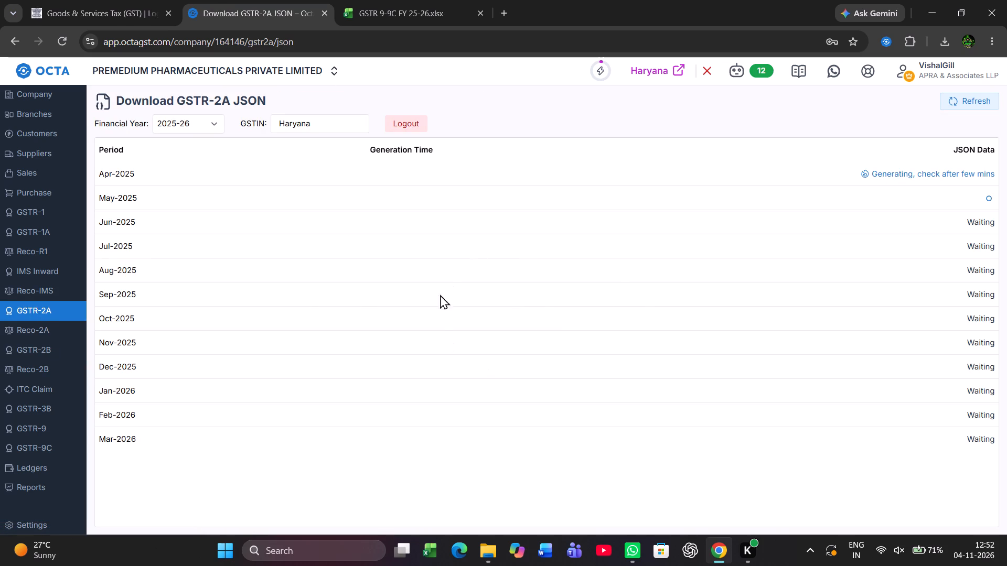
left_click(22, 213)
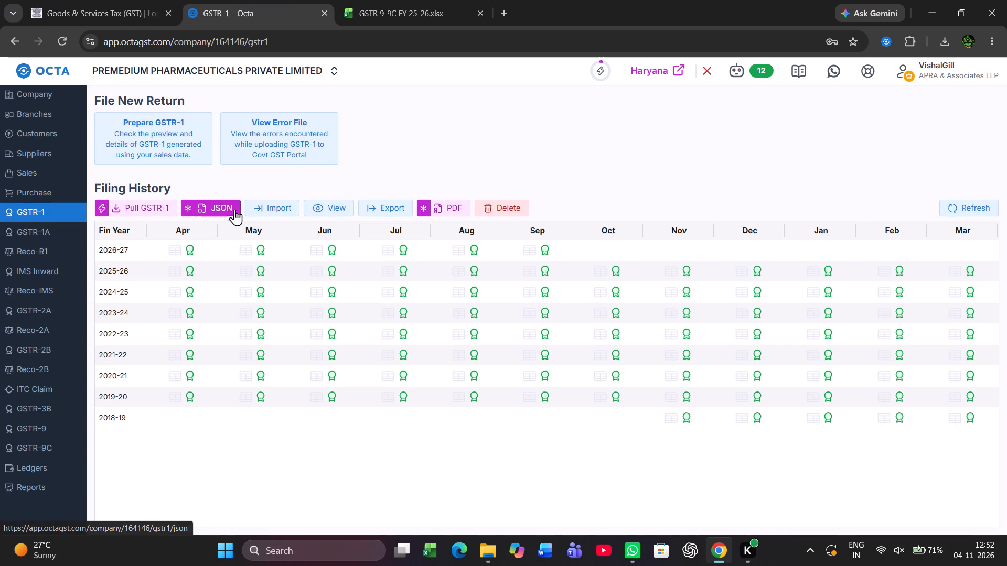
left_click(224, 211)
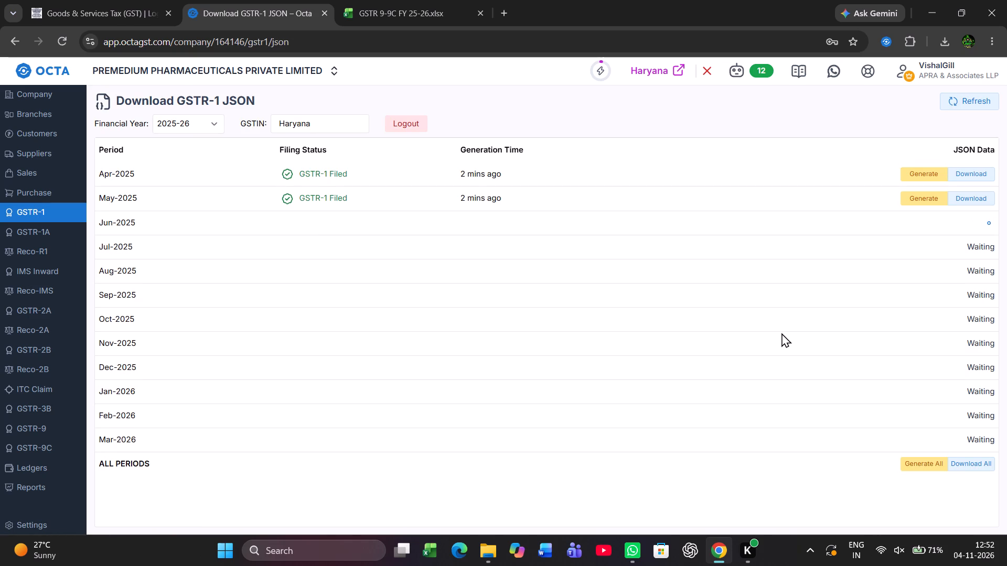
Switch to File Explorer and delete the twelve imported GSTR-2B JSON files from the Downloads folder.
key("alt+Tab")
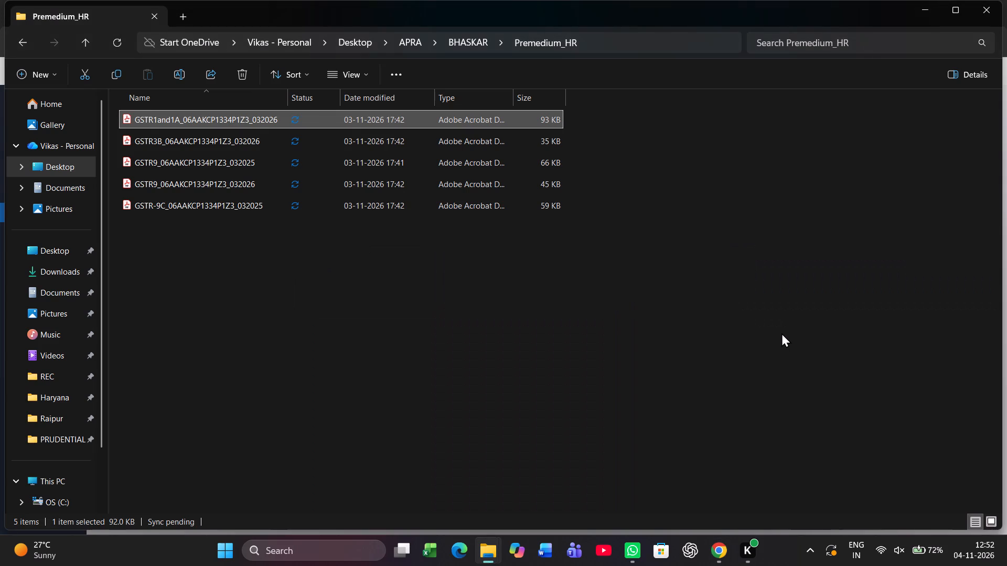
key("ctrl+Tab")
key("ctrl+n")
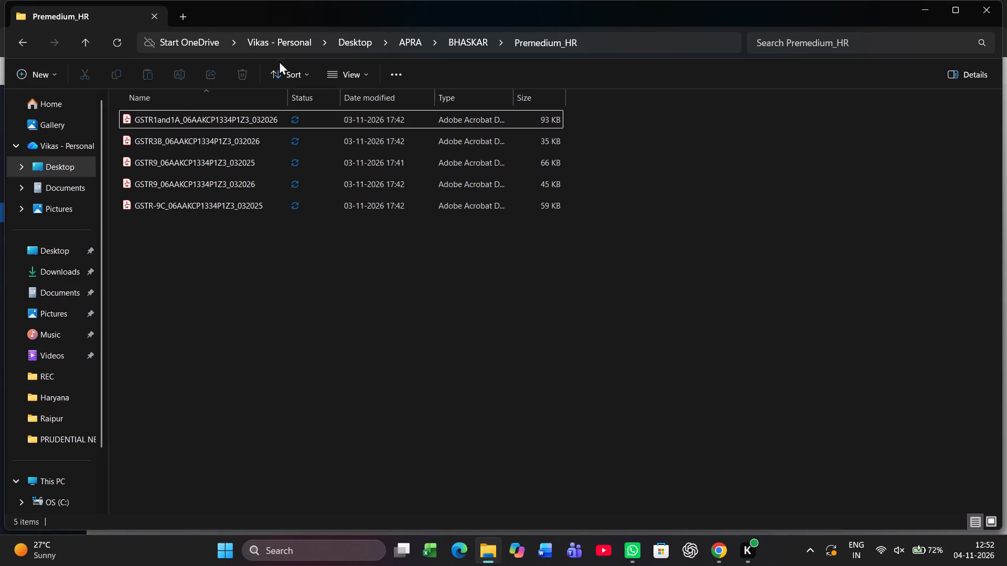
left_click(53, 274)
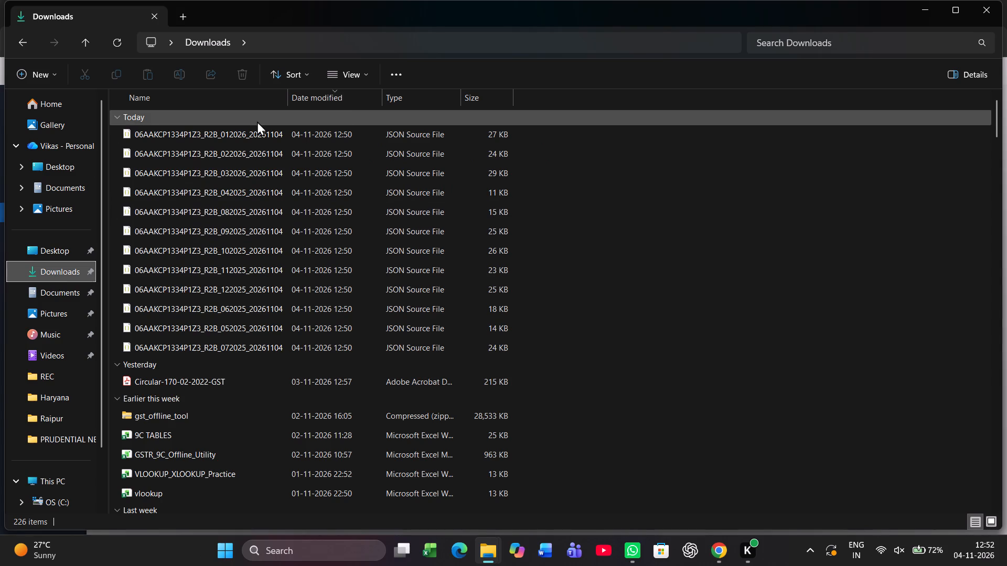
left_click(217, 128)
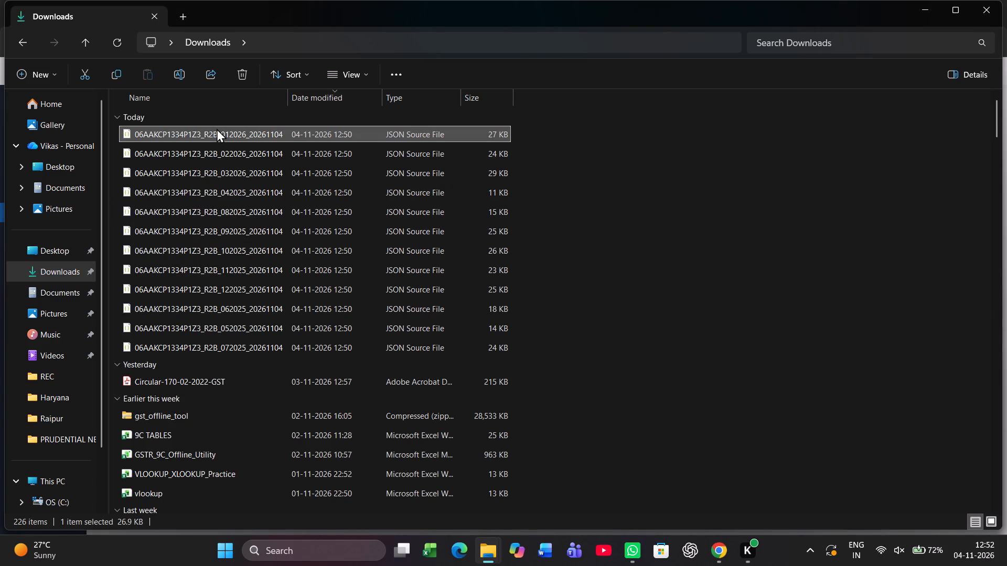
key("shift+Down")
key("shift+Down")
key("shift+Down")
key("shift+Down")
key("shift+Down")
key("shift+Down")
key("shift+Down")
key("shift+Down")
key("shift+Down")
key("shift+Down")
key("shift+Down")
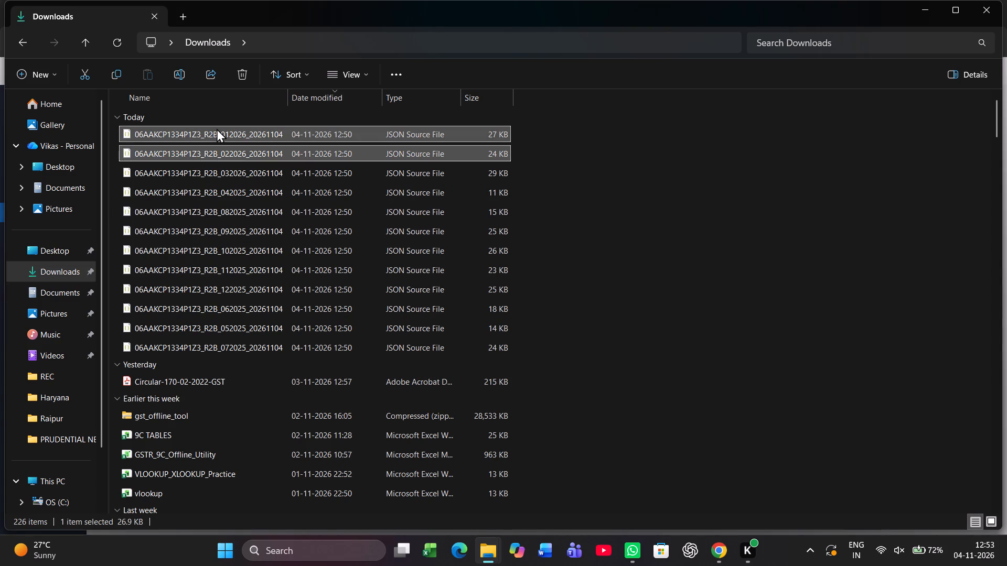
key("shift+Down")
key("shift+Up")
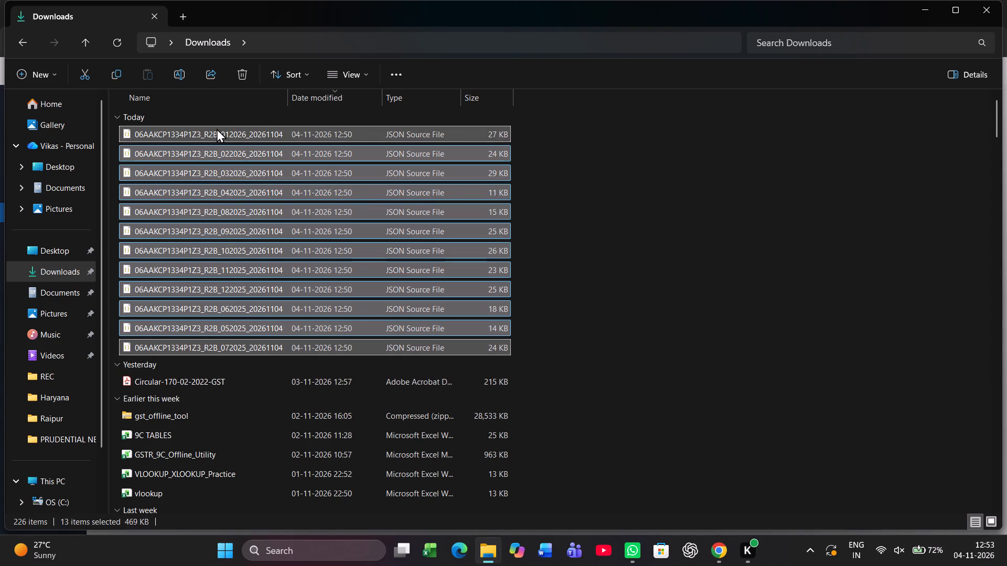
key("Delete")
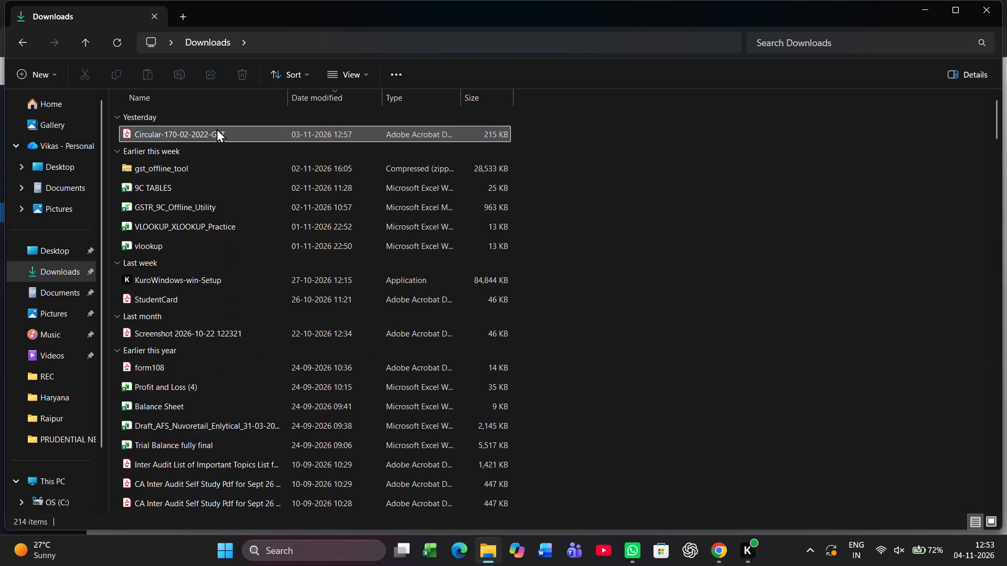
Switch back to Chrome and refresh the generation status of the 2025-26 GSTR-1 JSON files.
key("alt+Tab")
key("alt+Tab")
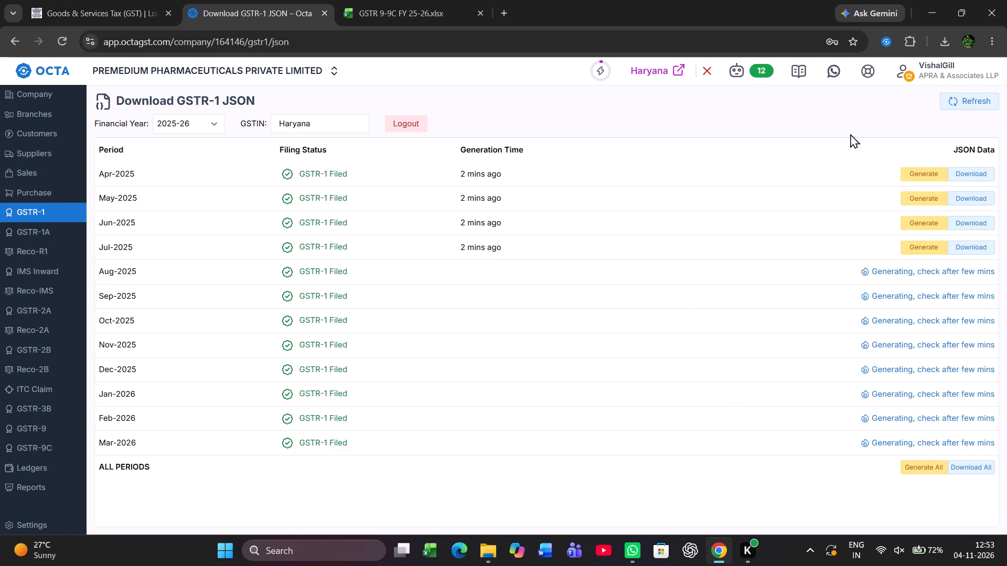
left_click(980, 106)
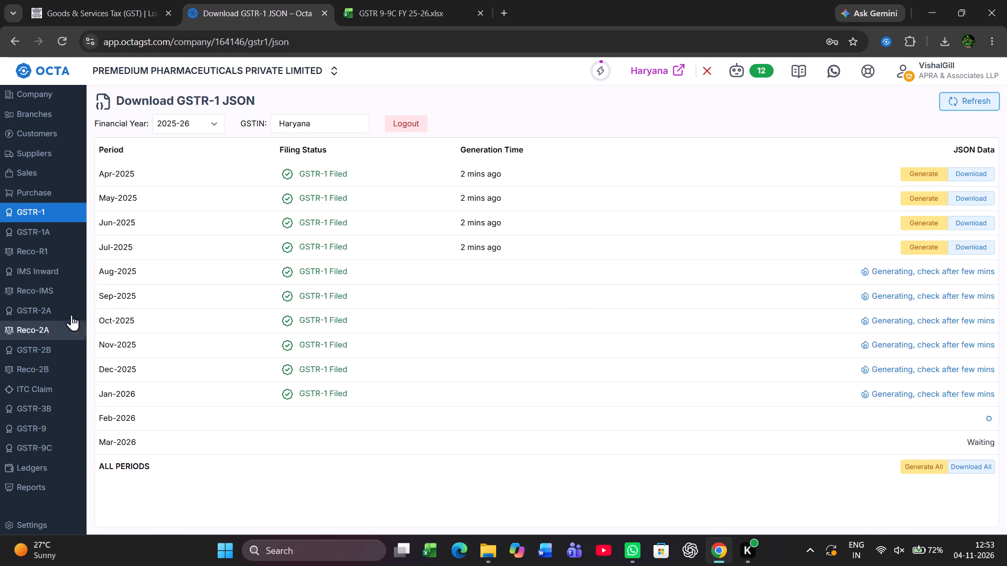
Pull the Haryana GSTR-3B data for 04-2025 to 03-2026 from the government portal, review each month's pull status, and refresh the filing history.
left_click(47, 415)
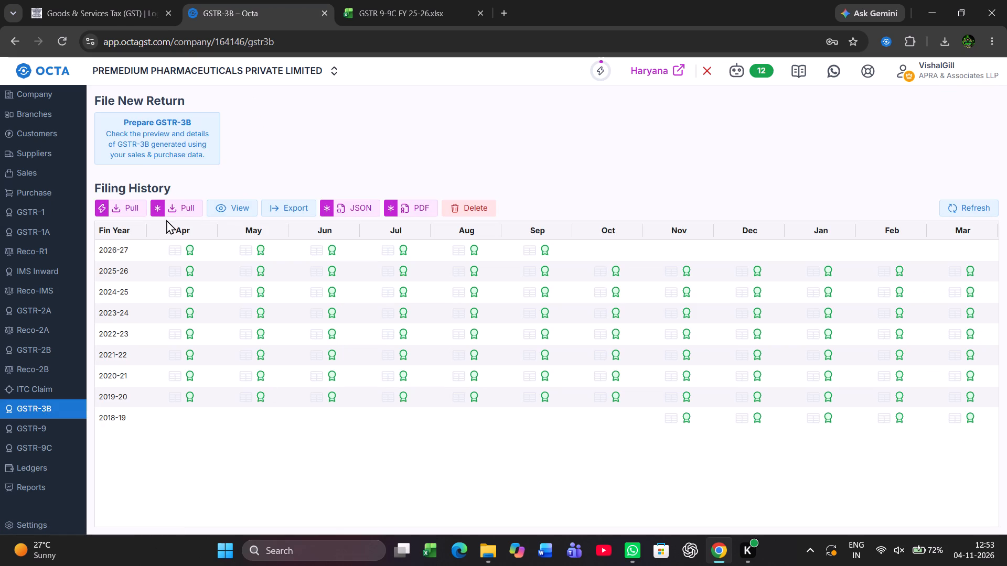
left_click(183, 212)
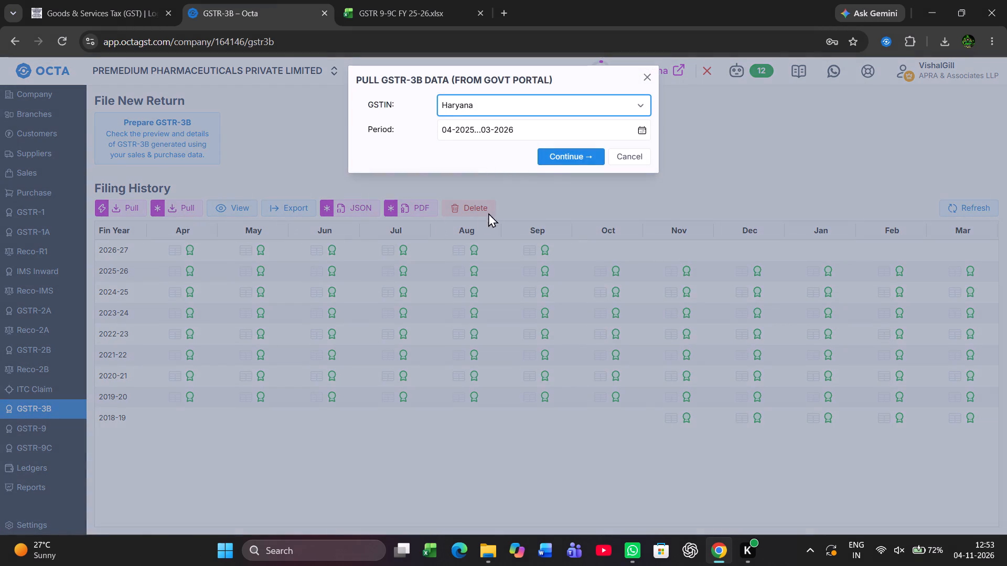
left_click(558, 159)
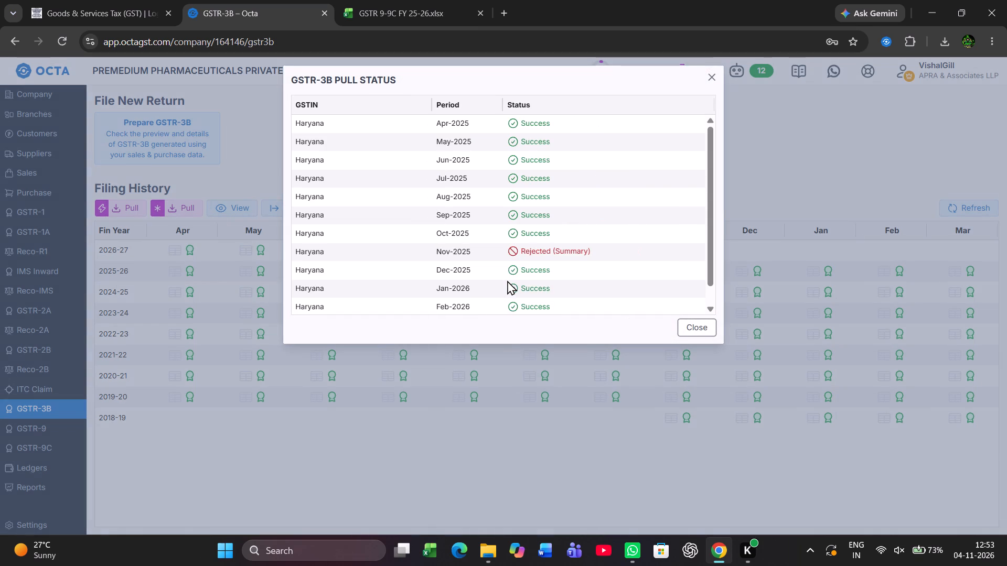
scroll(507, 280, "down", 1)
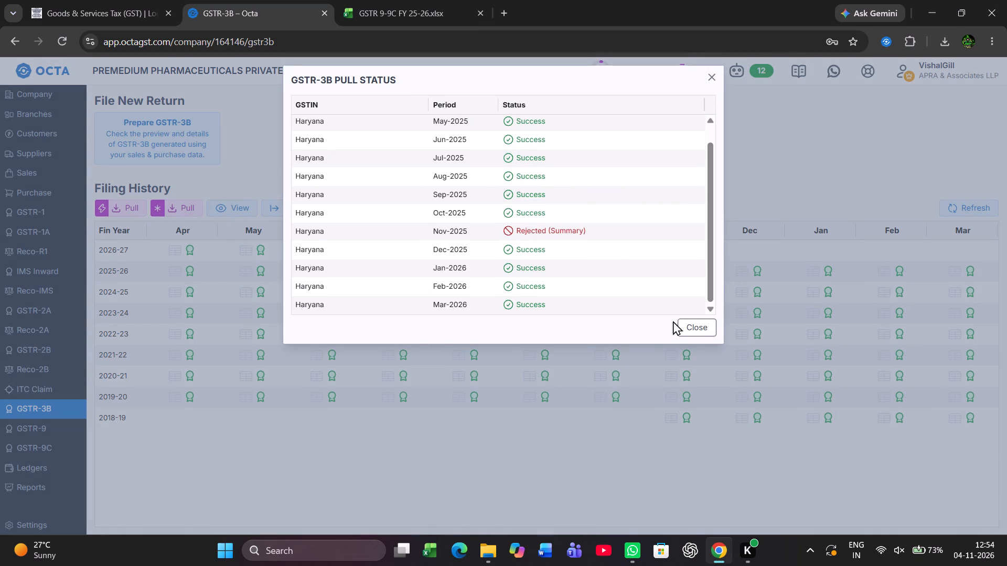
left_click(701, 324)
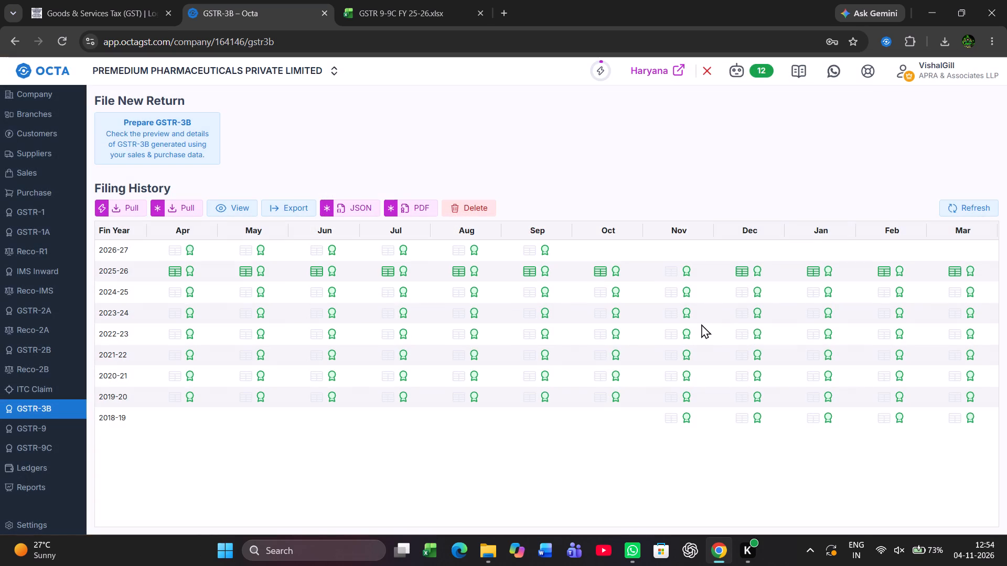
left_click(962, 211)
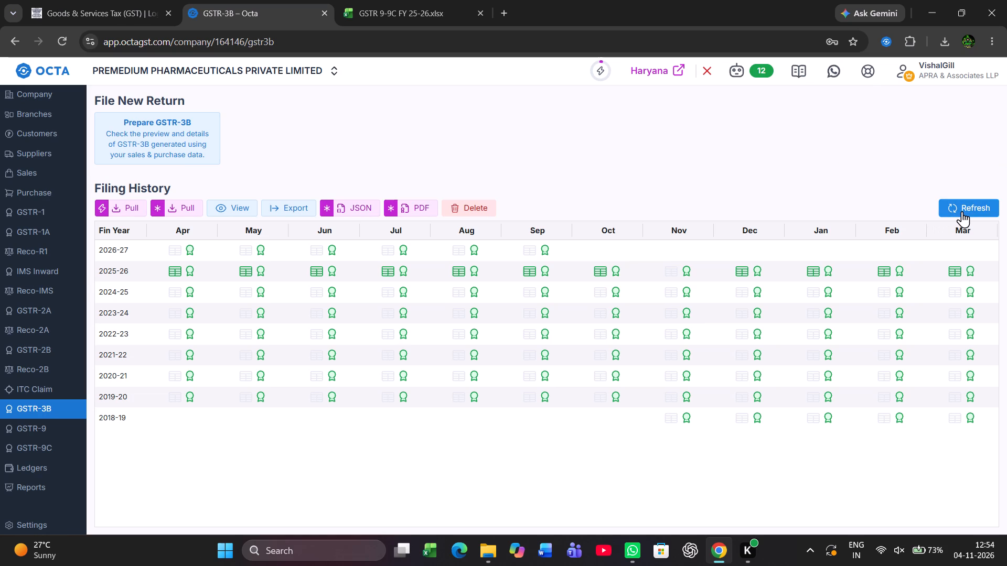
double_click(962, 211)
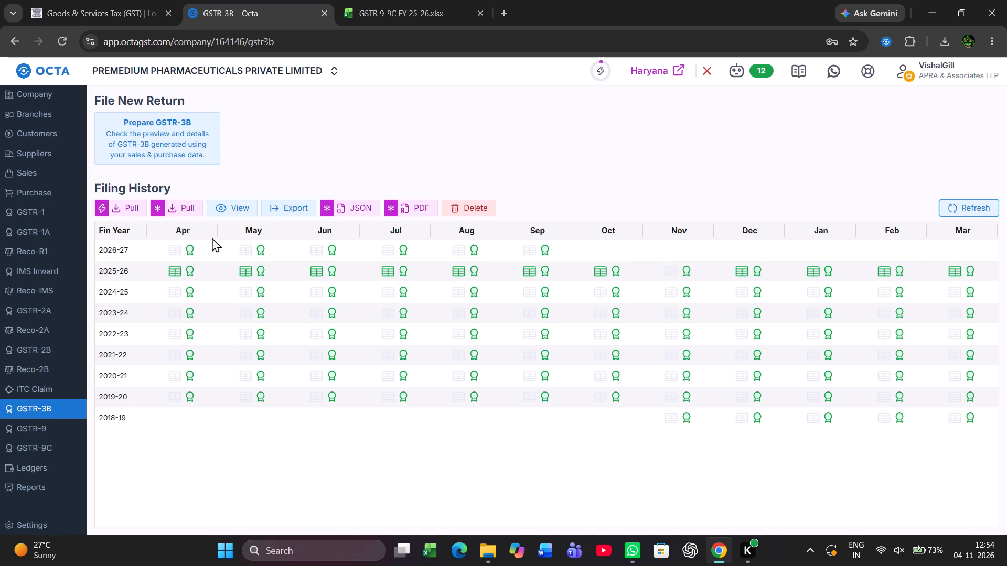
Pull the Haryana GSTR-3B data for 04-2025 to 03-2026 again and refresh the filing history.
left_click(178, 211)
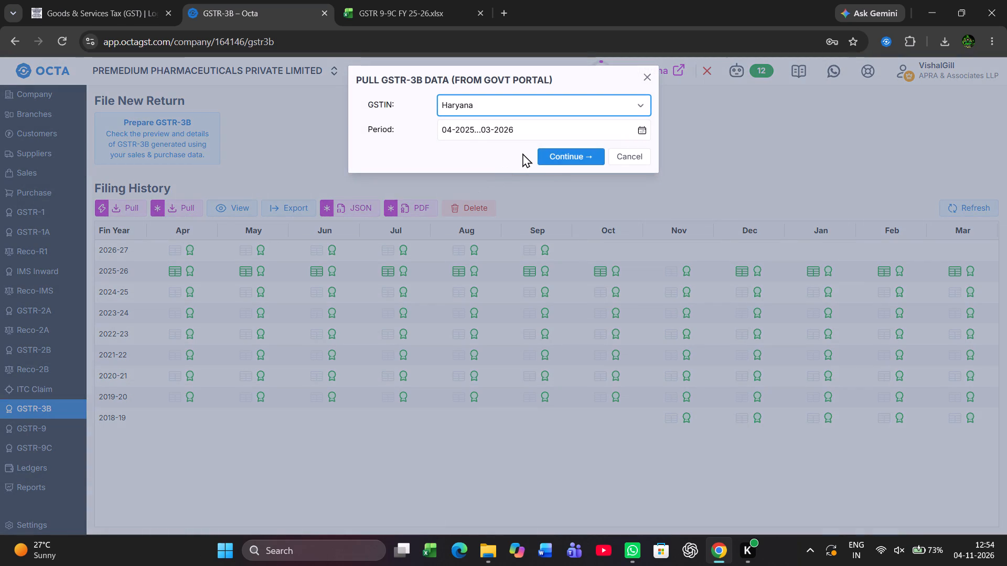
left_click(554, 162)
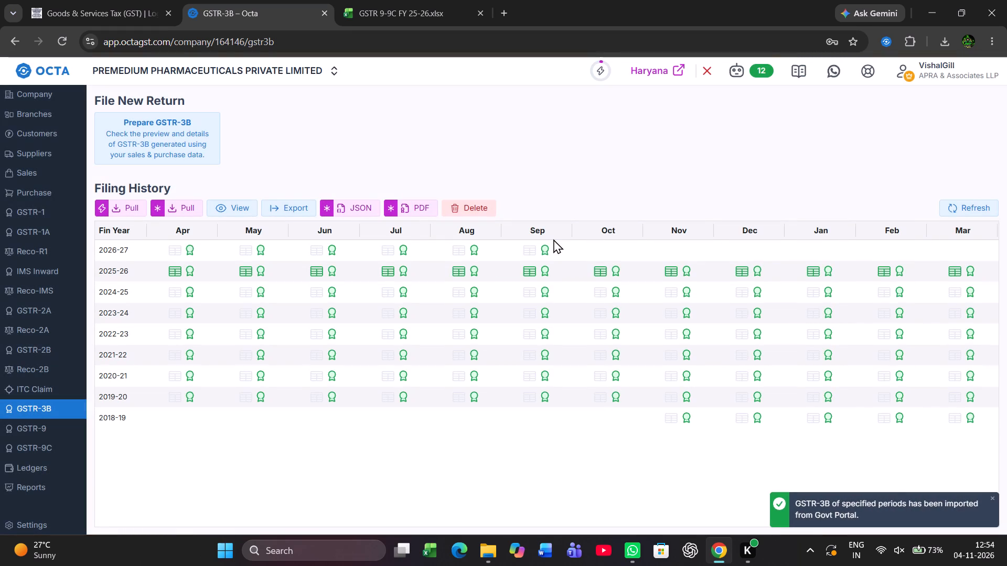
left_click(976, 210)
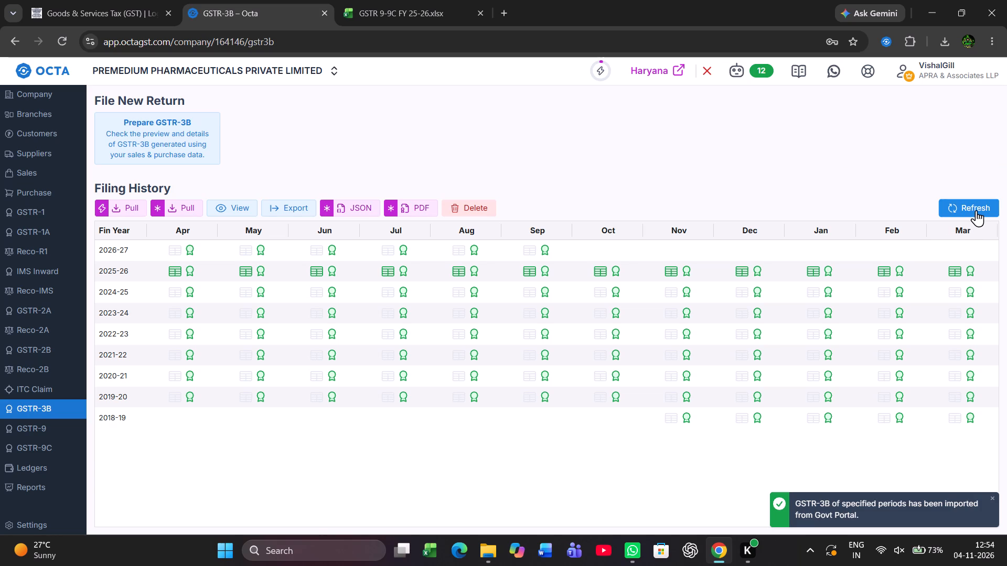
Check the generation status of the 2025-26 GSTR-2A and GSTR-1 JSON files on their download pages.
left_click(62, 204)
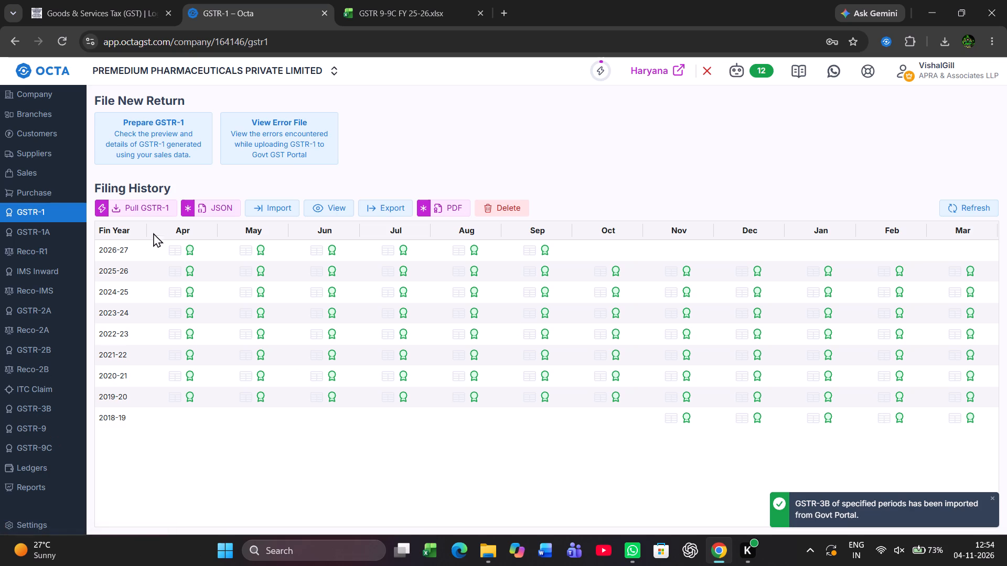
left_click(34, 307)
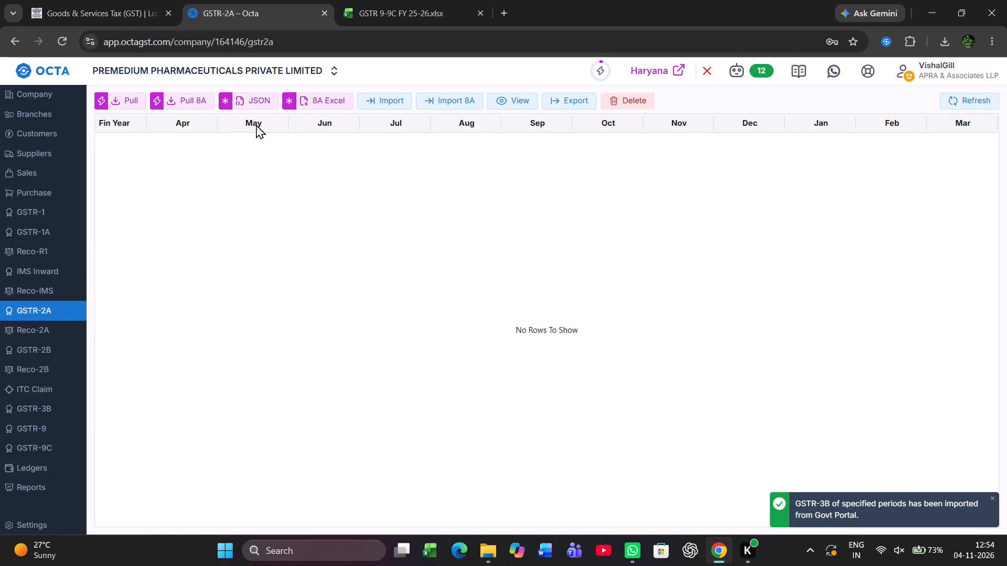
left_click(252, 99)
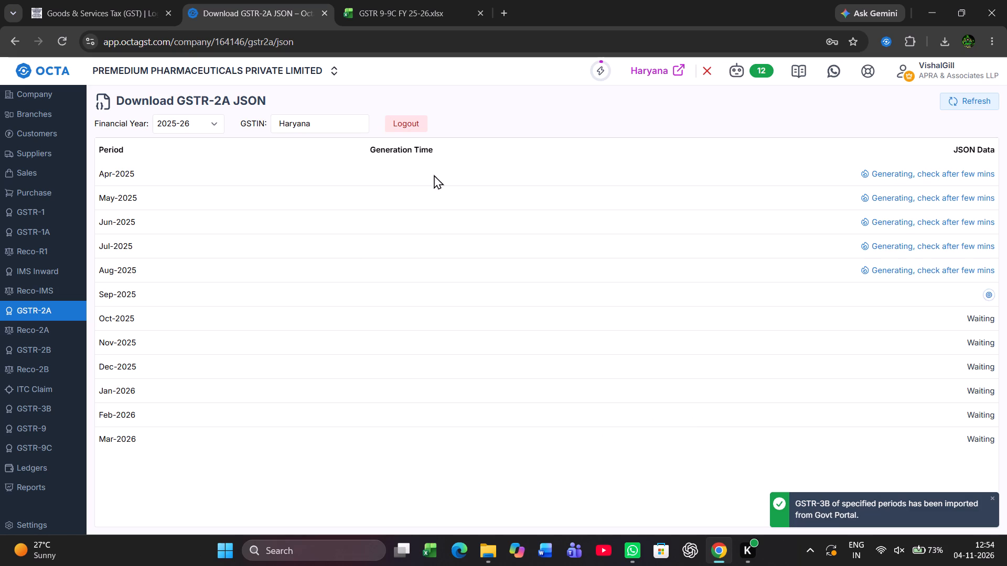
left_click(44, 216)
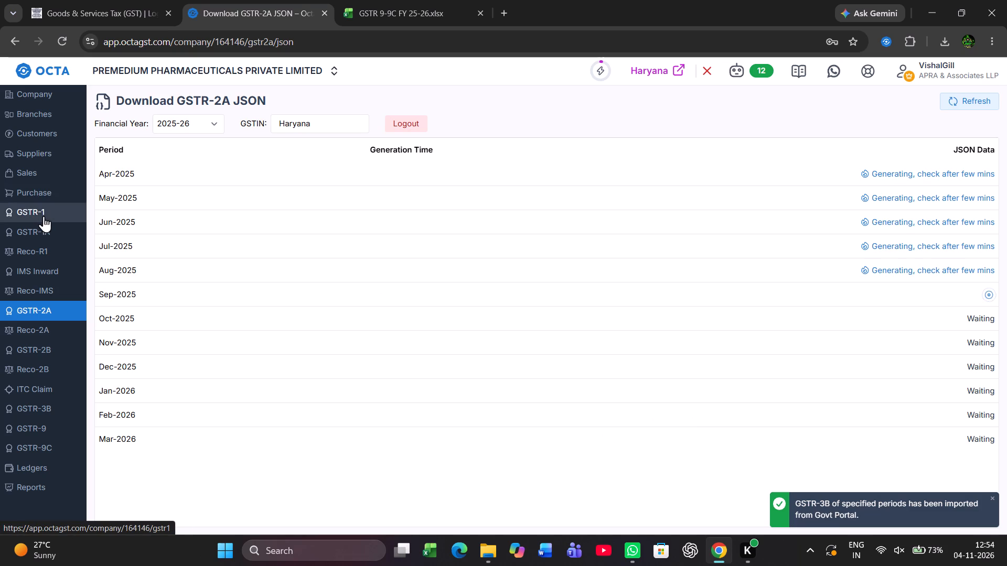
left_click(206, 202)
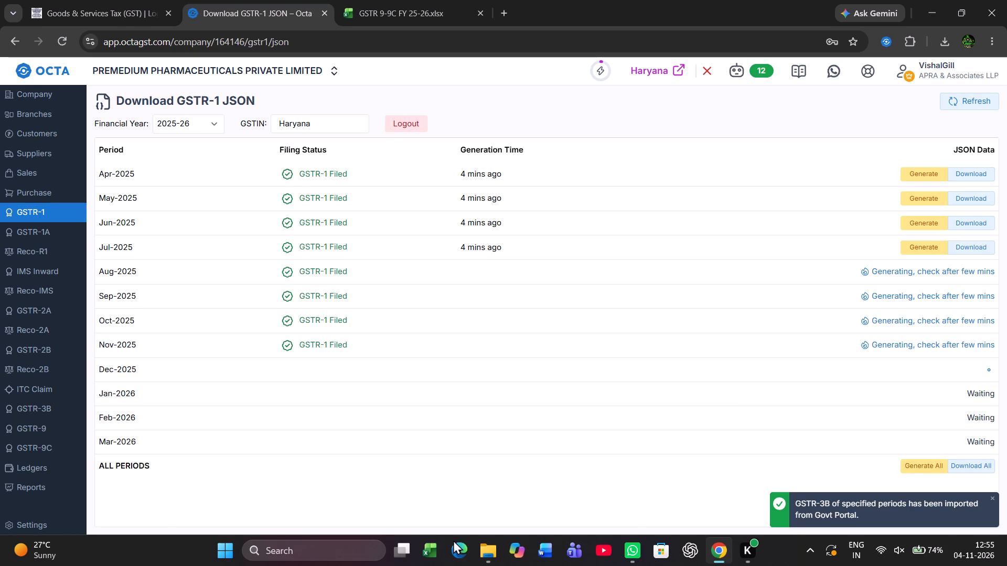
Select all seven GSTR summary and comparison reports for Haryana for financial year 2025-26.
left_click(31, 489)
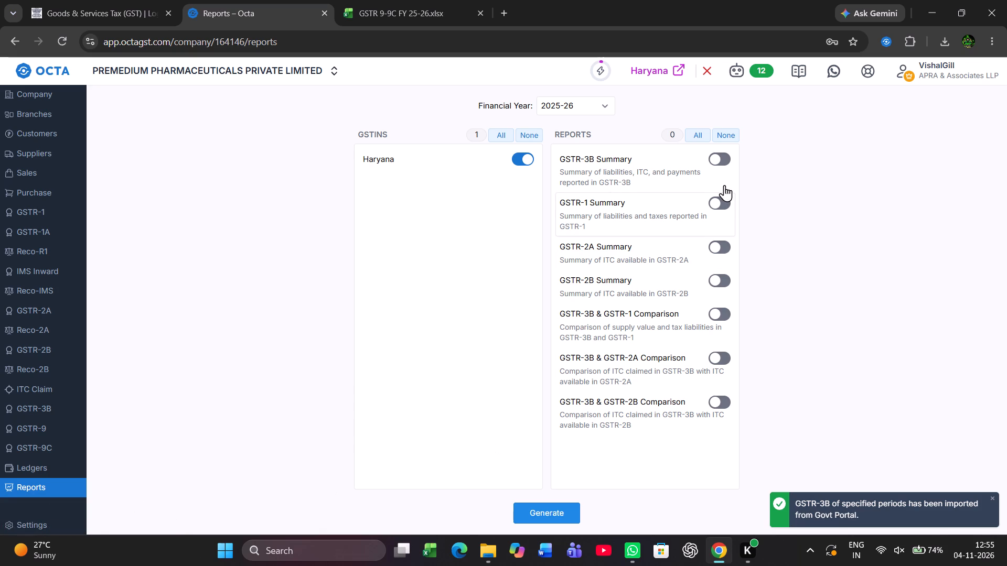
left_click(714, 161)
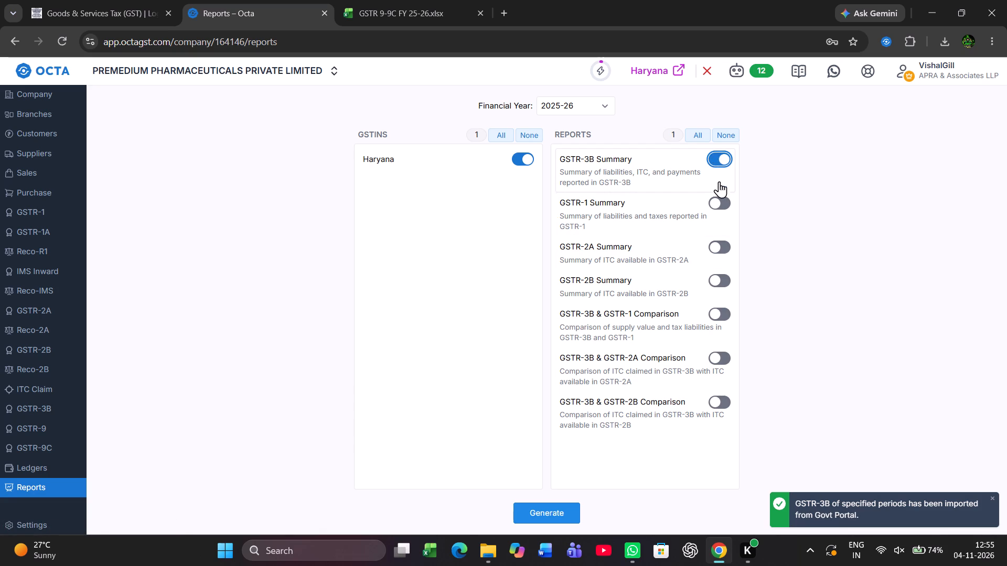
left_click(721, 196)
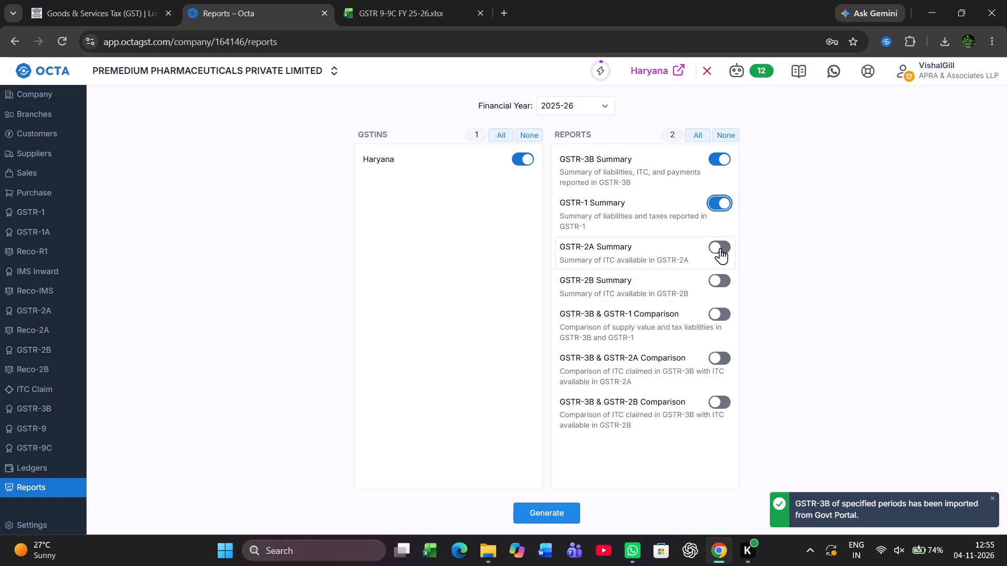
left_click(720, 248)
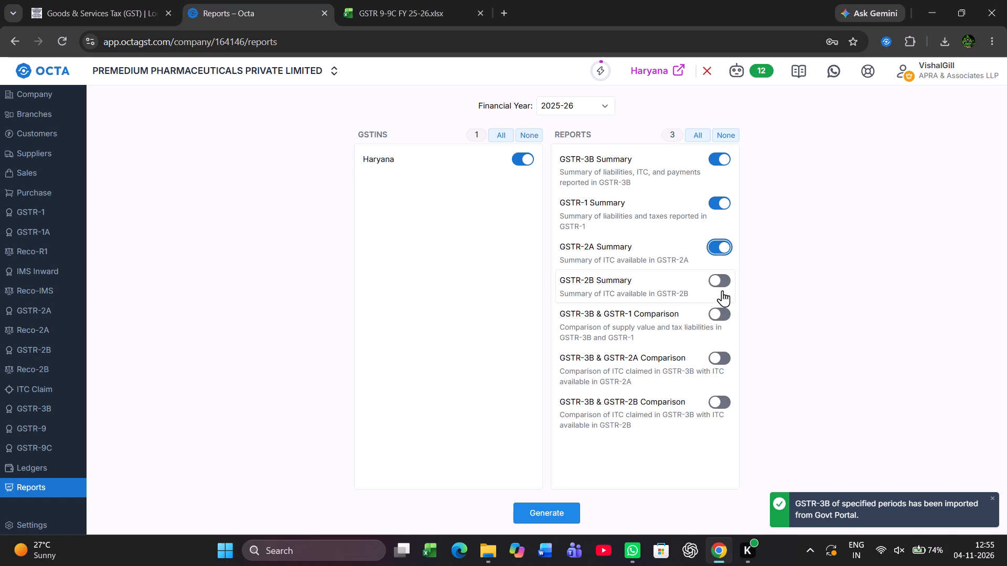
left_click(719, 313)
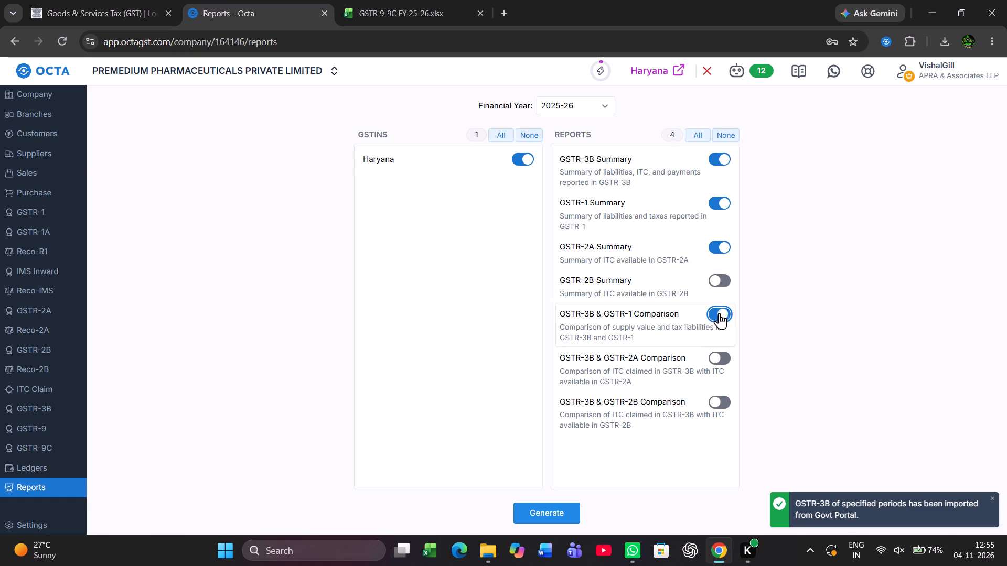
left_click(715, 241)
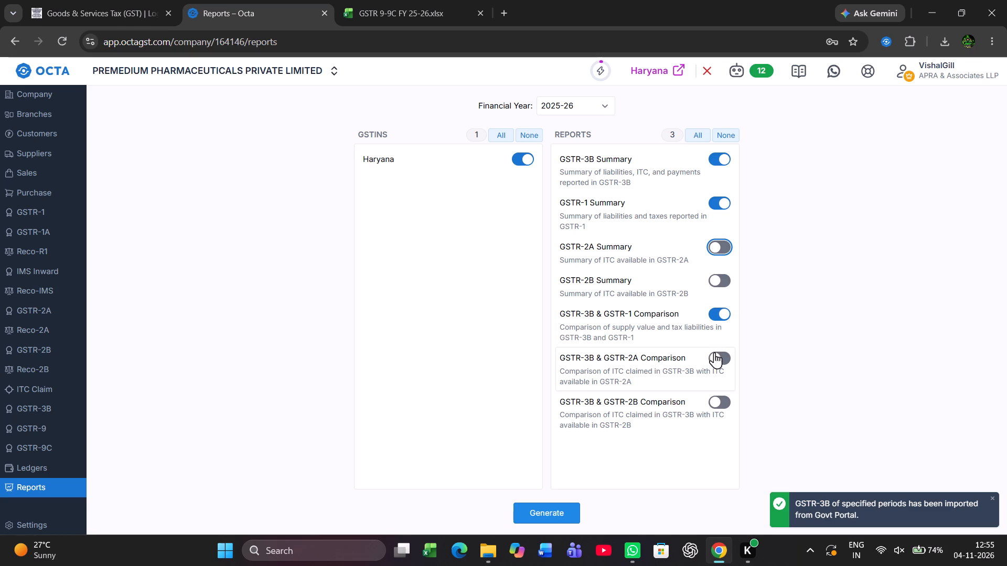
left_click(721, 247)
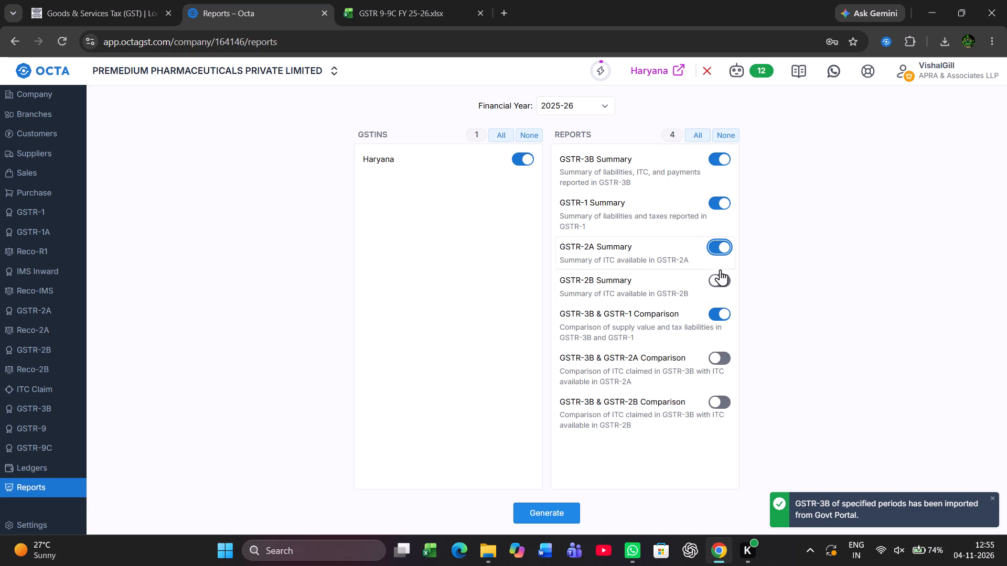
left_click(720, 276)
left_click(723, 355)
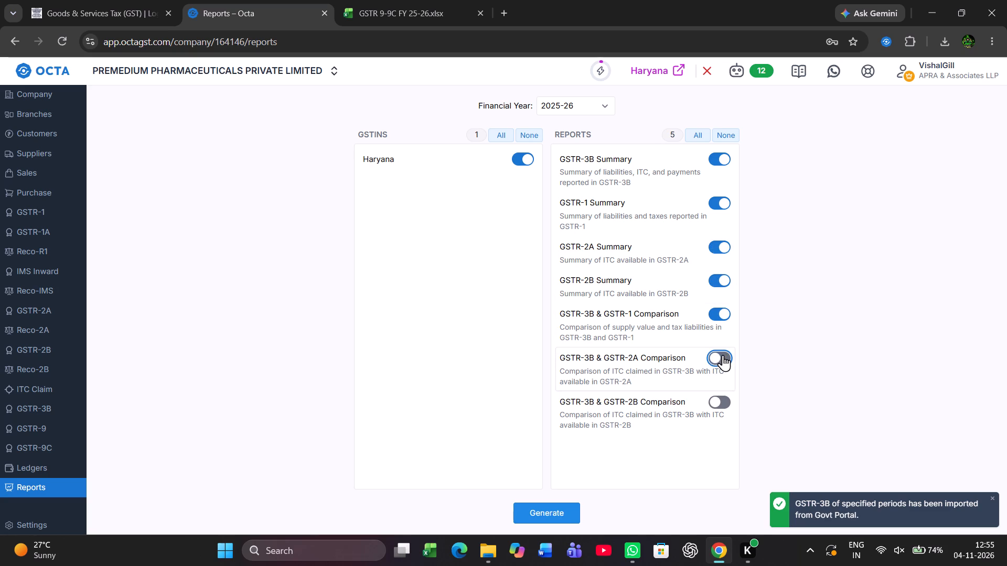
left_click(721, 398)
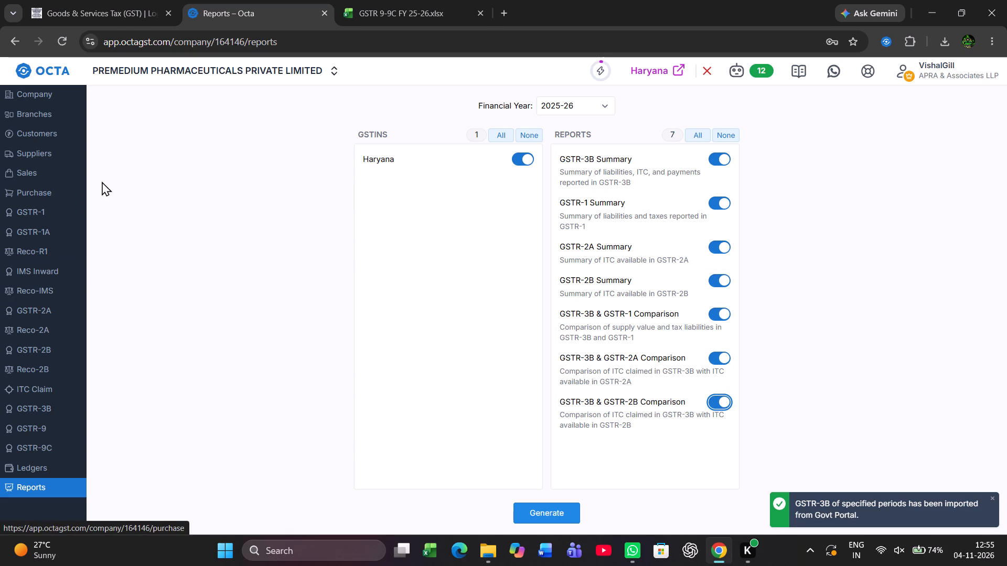
Download the GSTR-2A JSON files for all periods of 2025-26, Apr-2025 to Mar-2026.
left_click(30, 317)
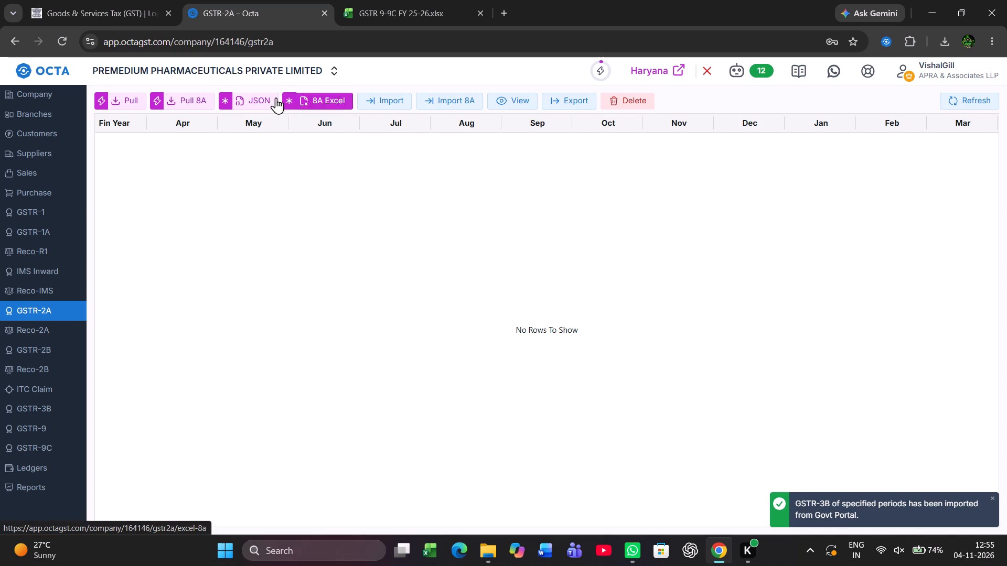
left_click(240, 94)
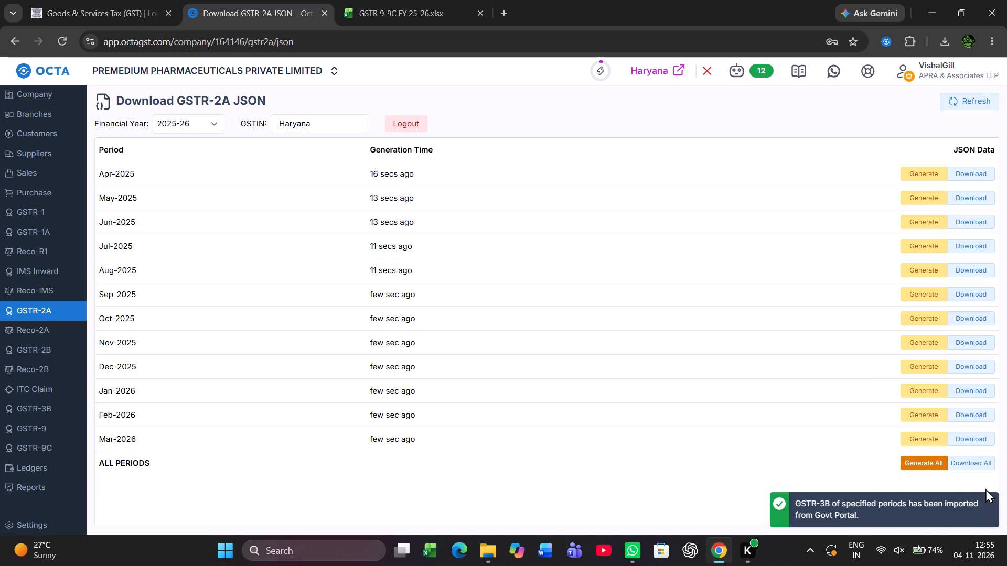
left_click(972, 465)
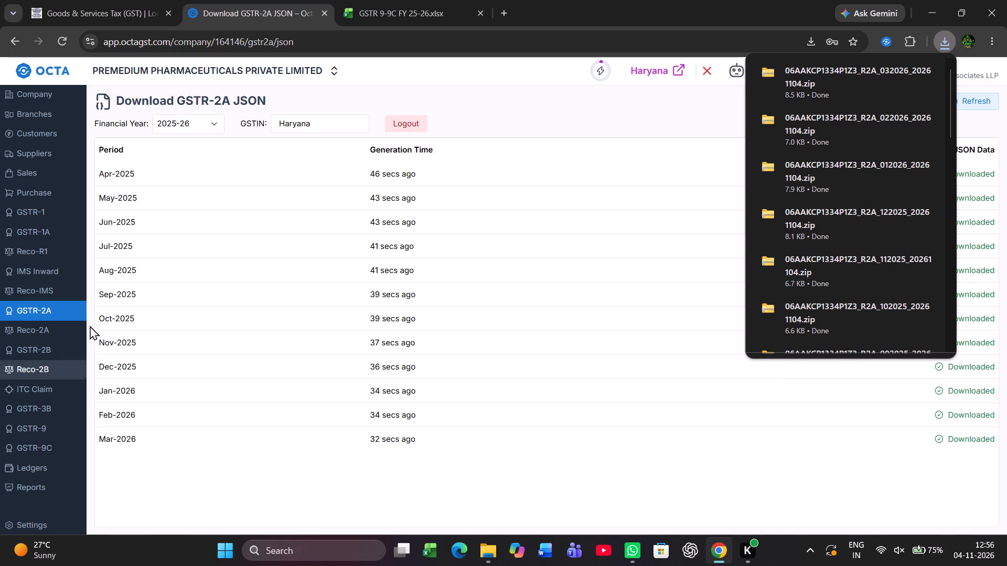
Import the twelve downloaded Haryana GSTR-2A zip files for Apr-2025 to Mar-2026 and refresh the GSTR-2A list.
left_click(59, 312)
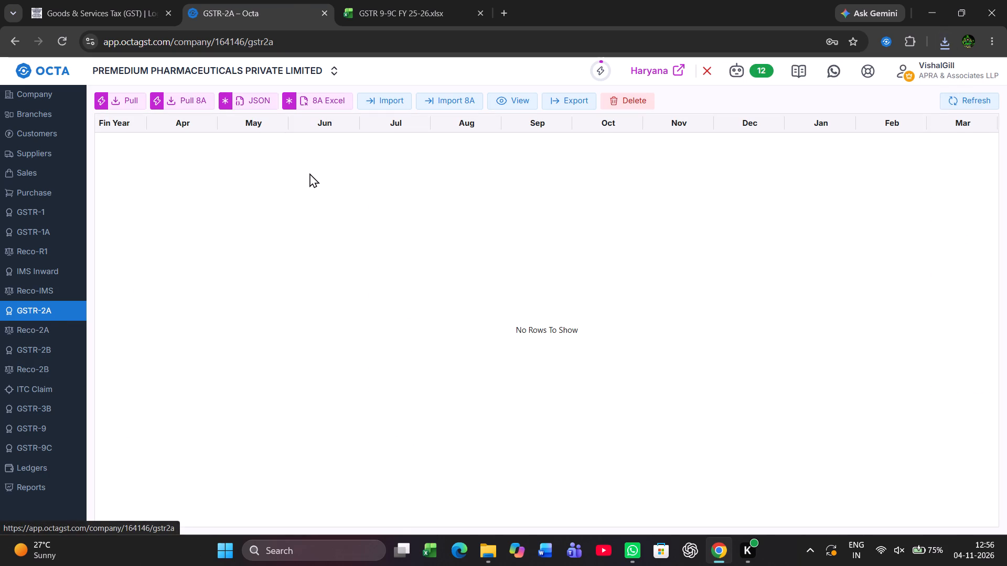
left_click(383, 94)
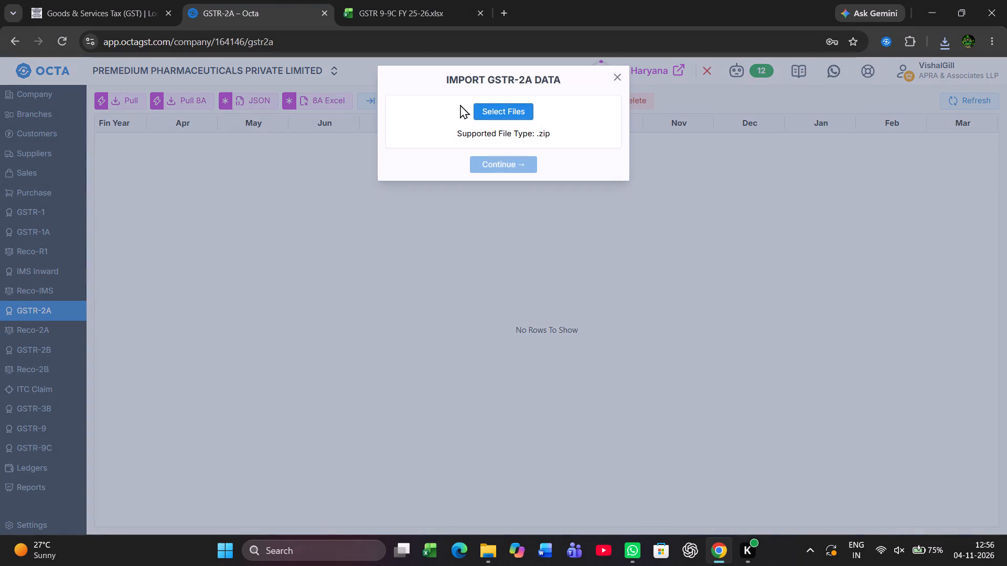
left_click(494, 113)
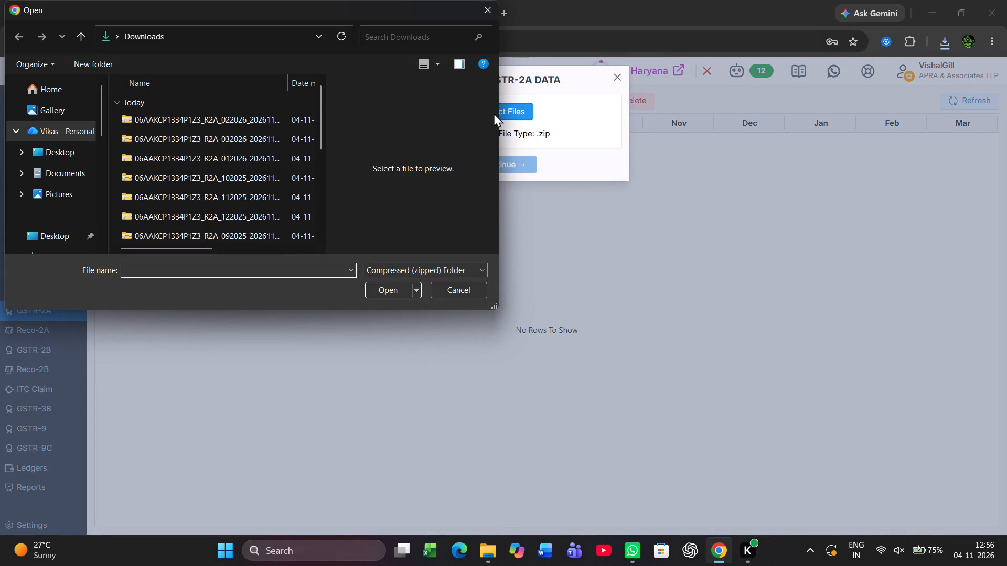
left_click(220, 118)
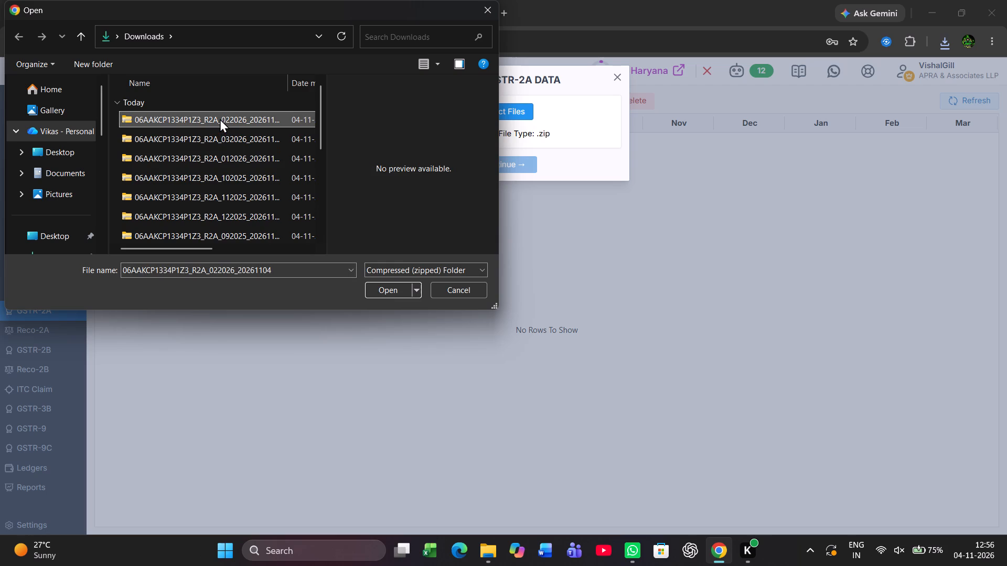
key("shift+Down")
key("shift+Down")
key("shift+Down")
key("shift+Down")
key("shift+Down")
key("shift+Down")
key("shift+Down")
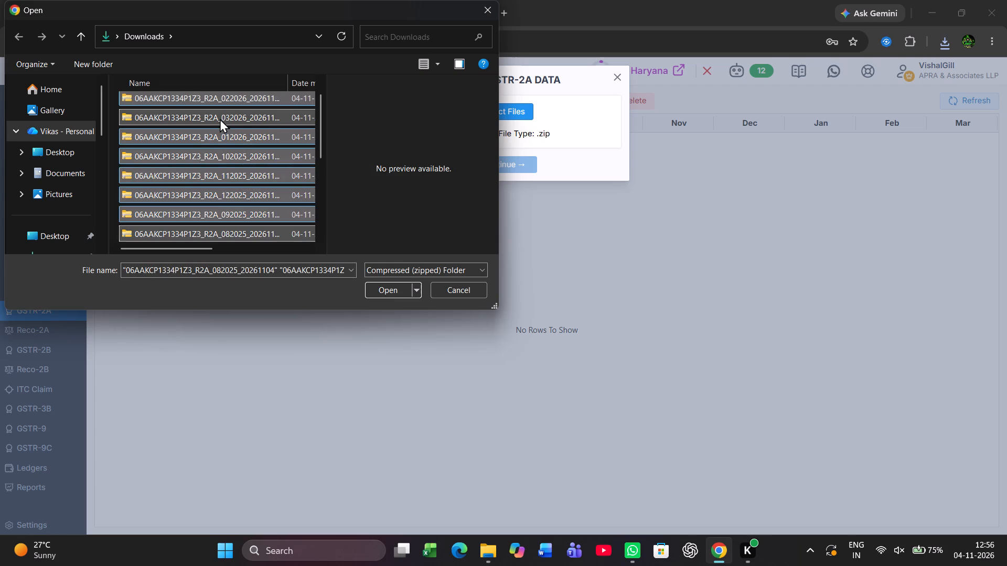
key("shift+Down")
key("shift+Down")
key("shift+Down")
key("shift+Down")
key("shift+Down")
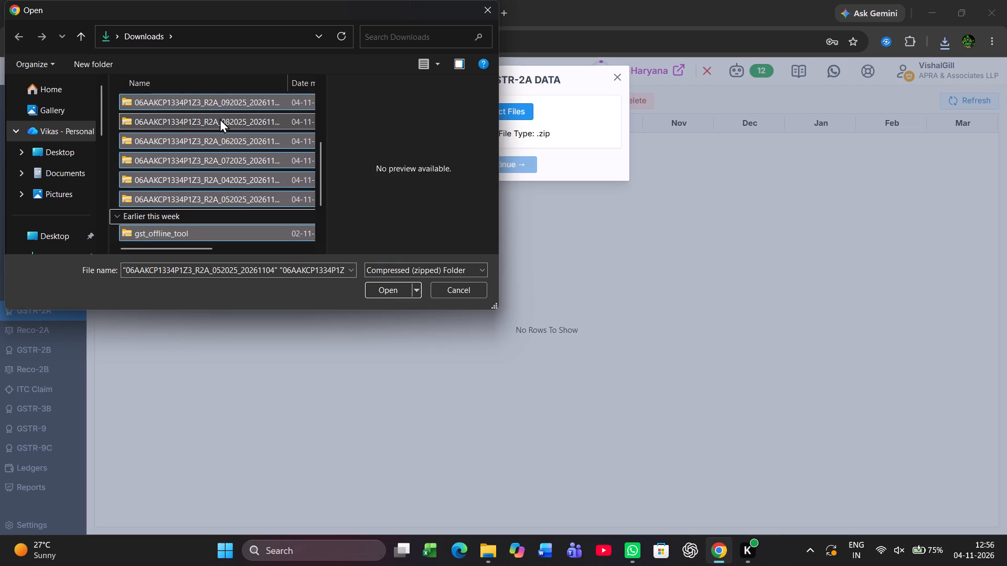
key("shift+Up")
key("Return")
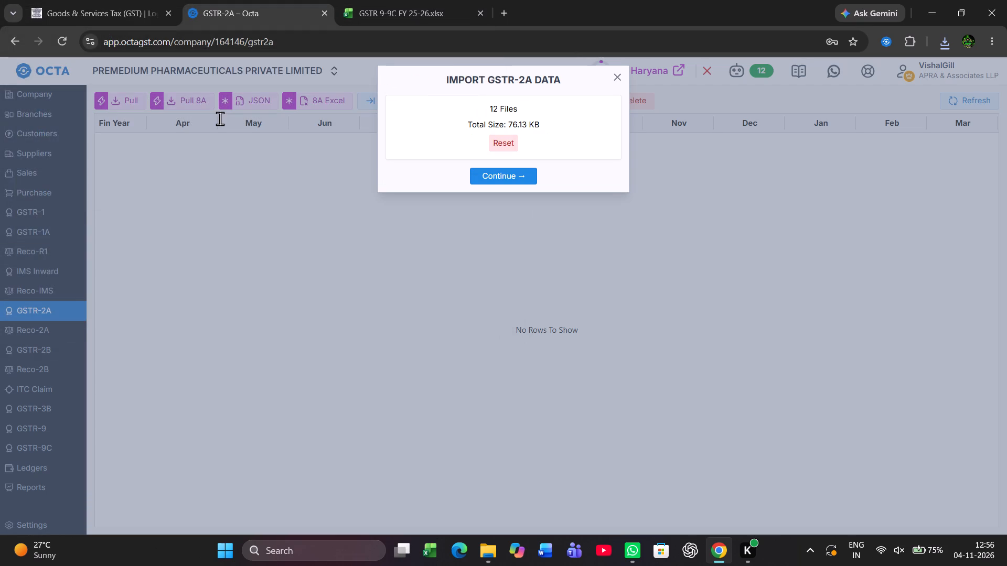
key("Return")
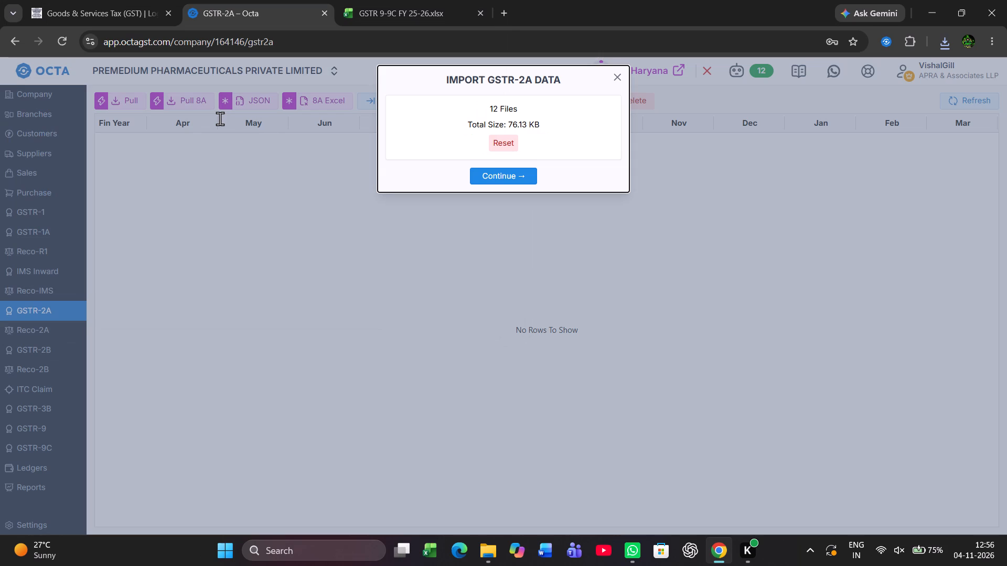
key("Down")
key("Down")
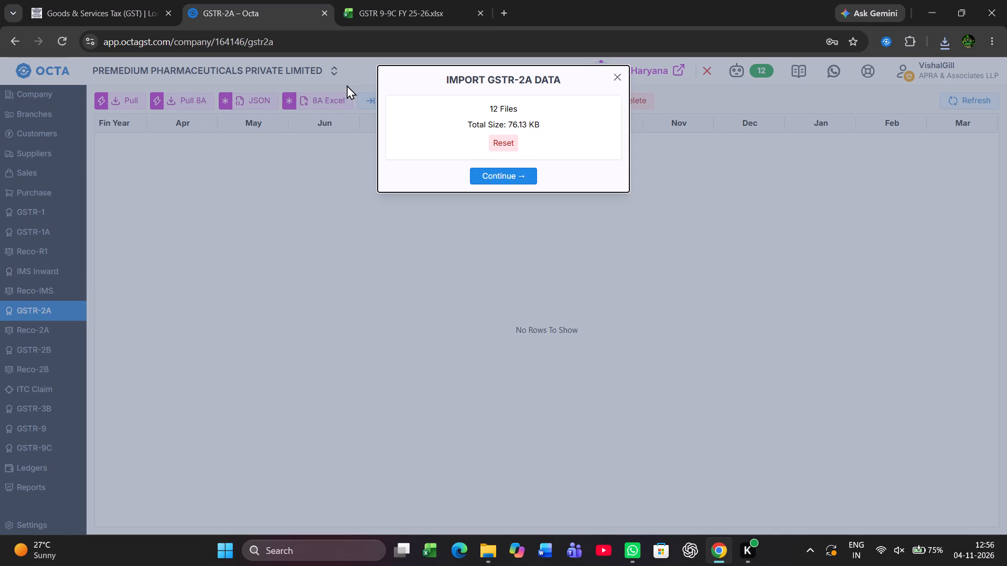
left_click(496, 176)
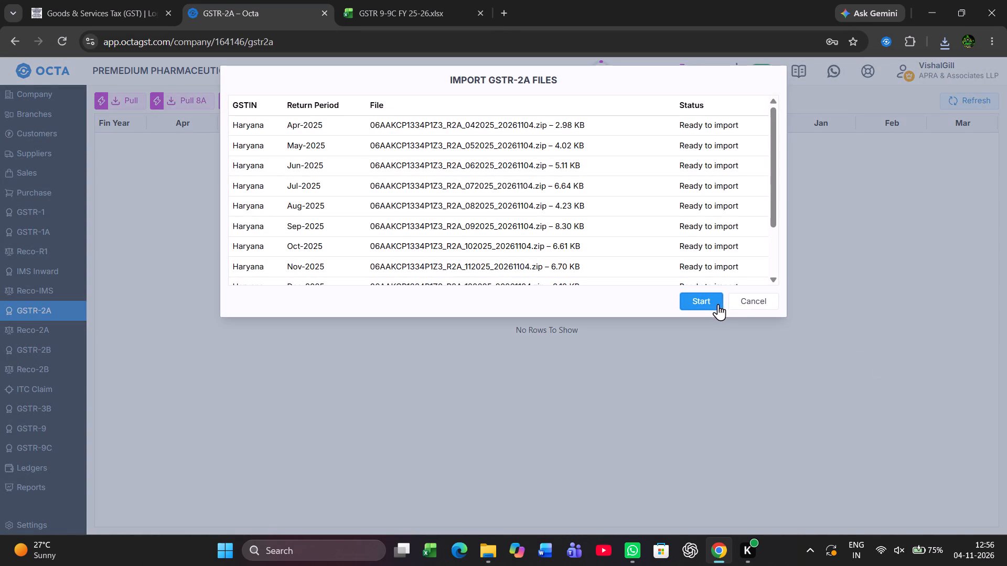
left_click(715, 304)
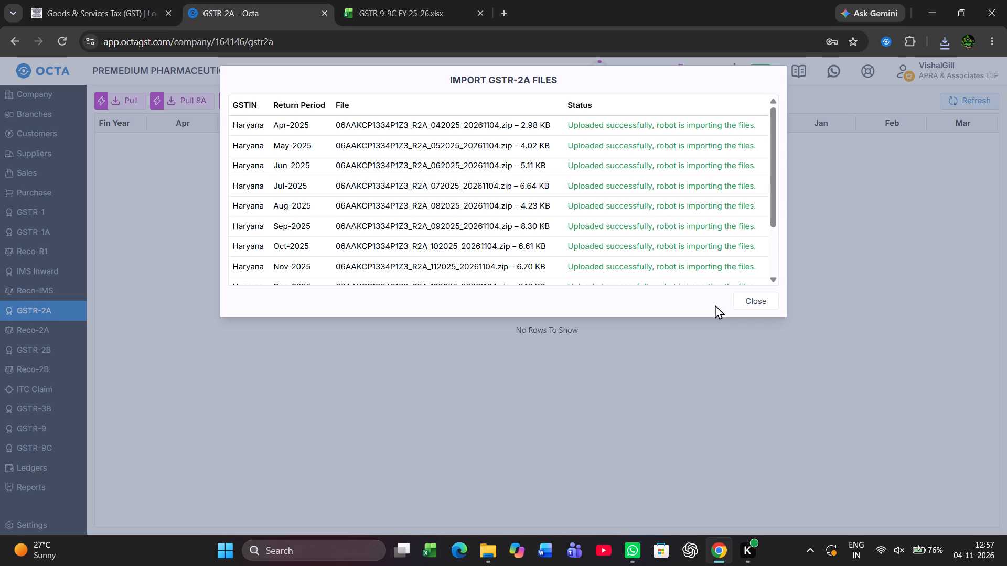
left_click(748, 305)
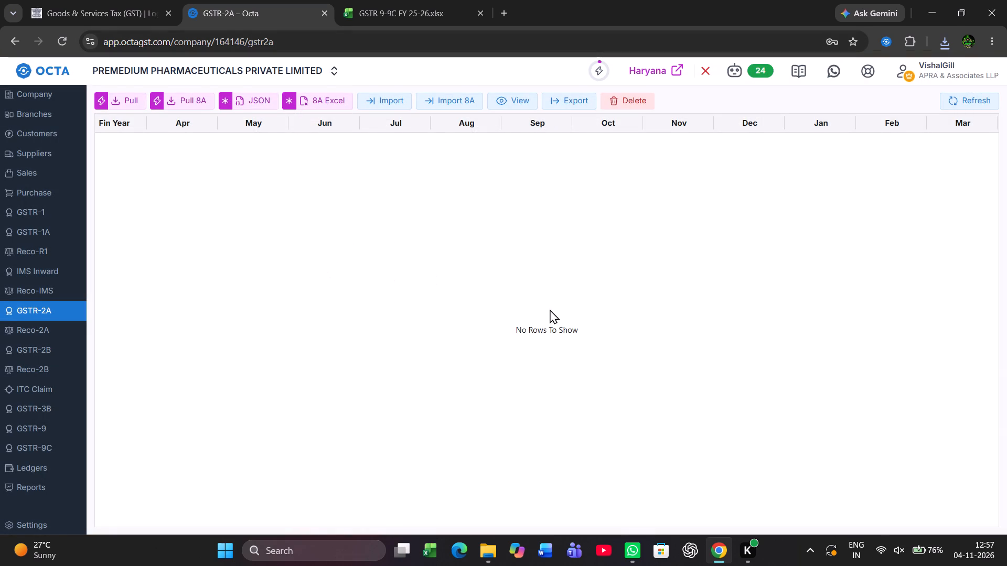
left_click(977, 97)
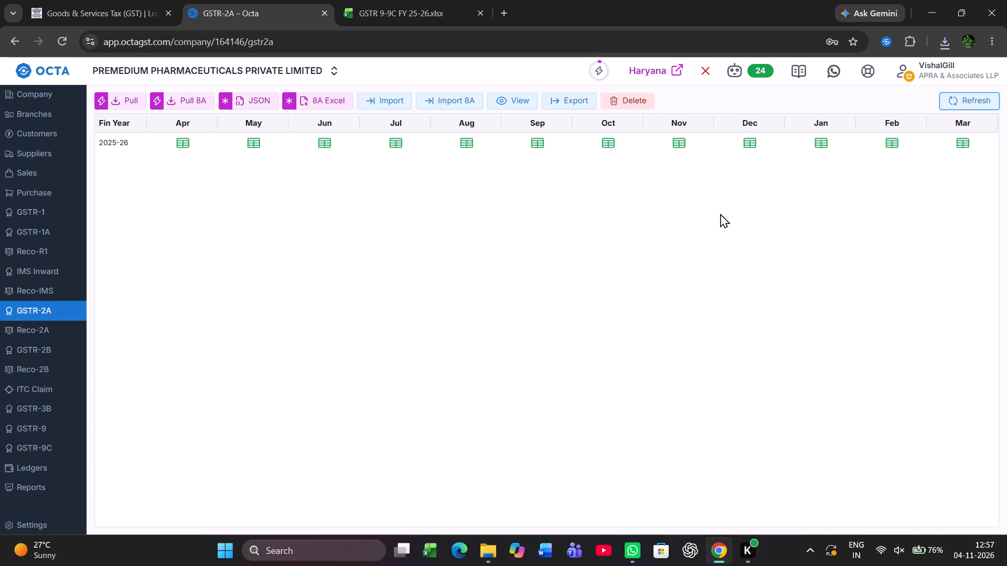
Open the GSTR-1 JSON download page for Haryana, financial year 2025-26.
left_click(28, 211)
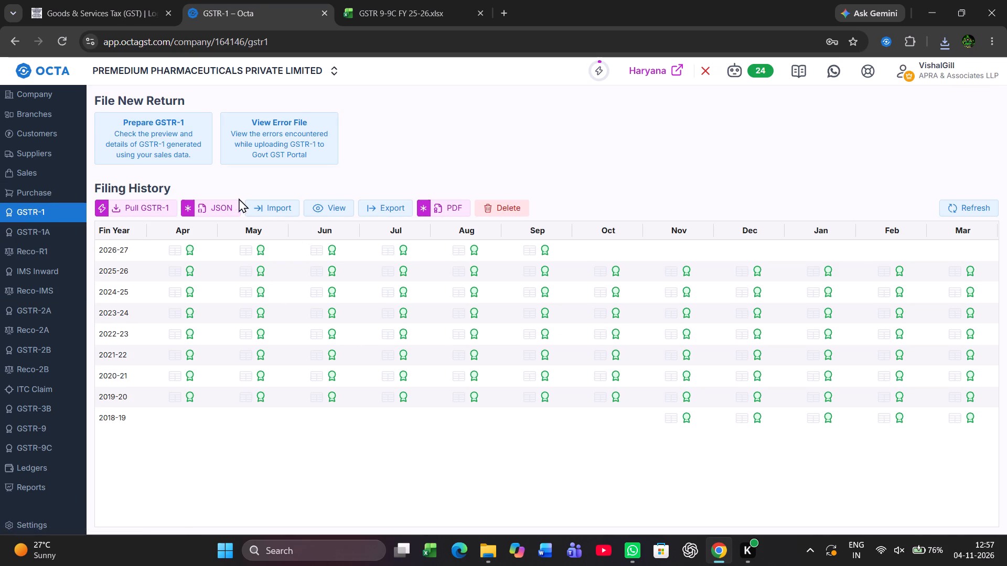
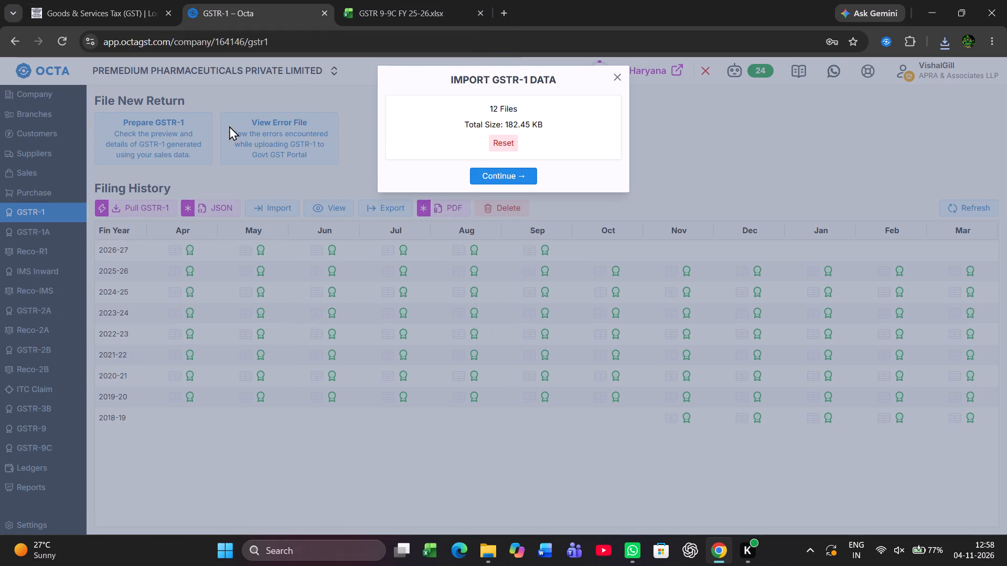
Import the twelve Haryana GSTR-1 zip files for Apr-2025 to Mar-2026 and refresh the filing history until every month is loaded.
left_click(509, 175)
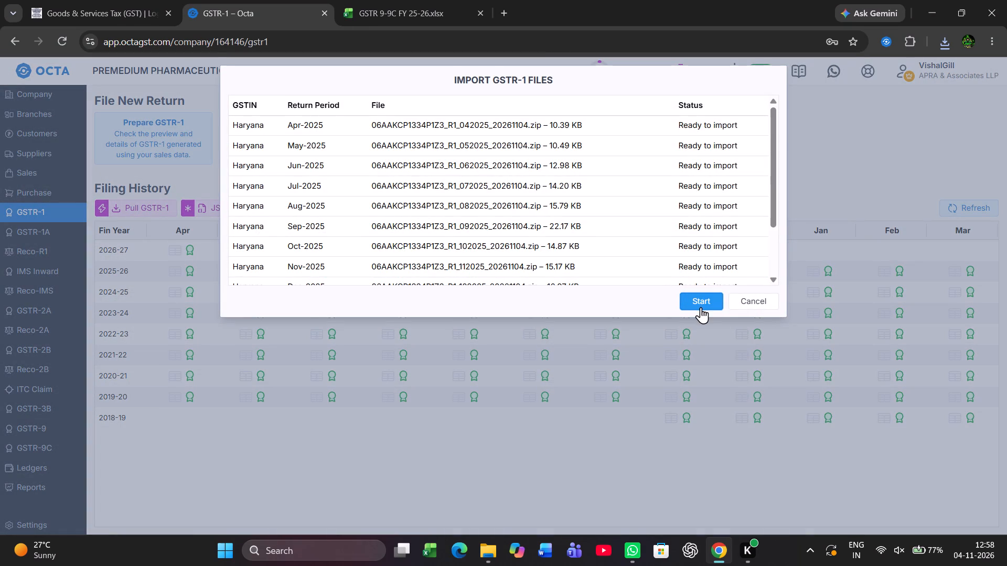
left_click(701, 307)
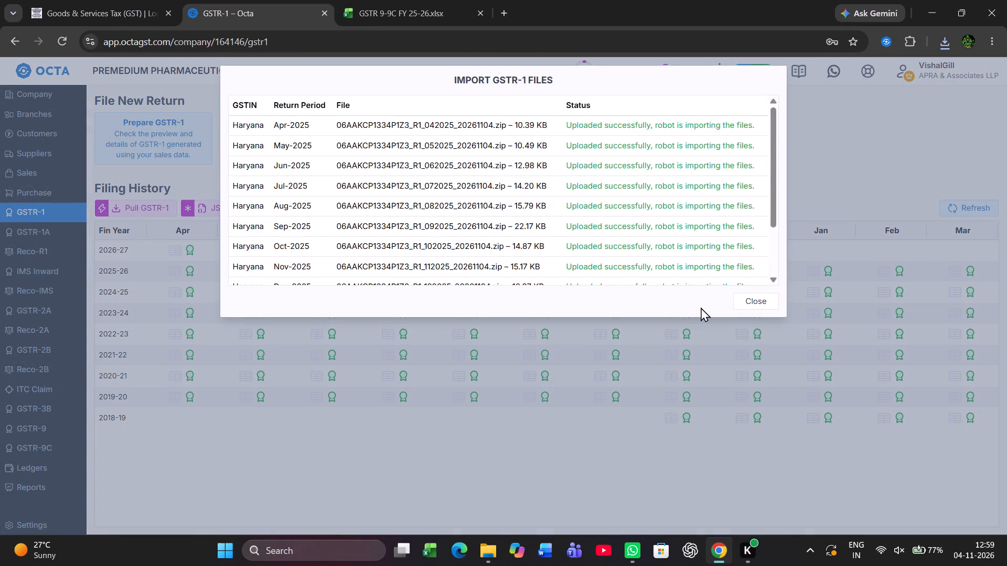
scroll(682, 254, "down", 3)
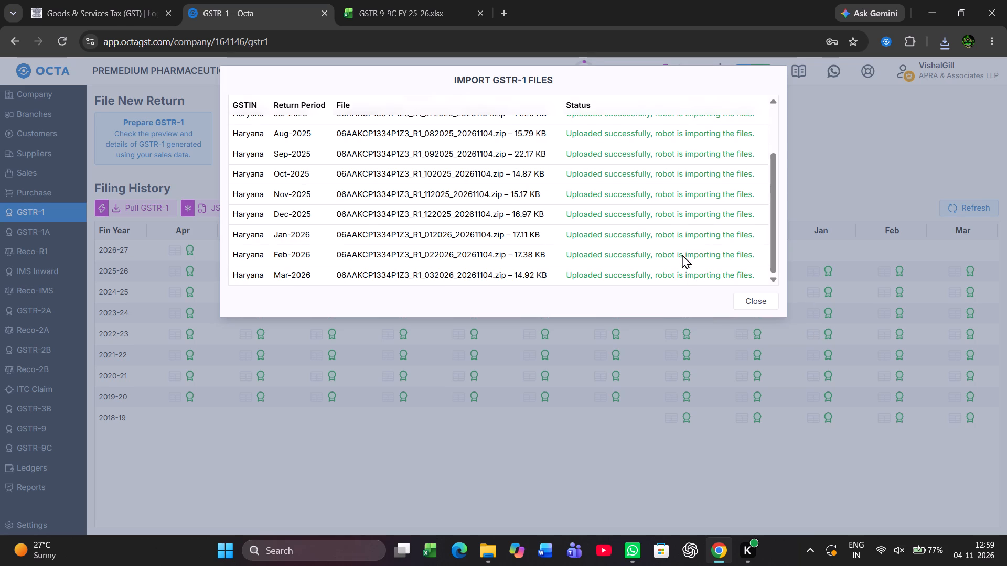
left_click(758, 300)
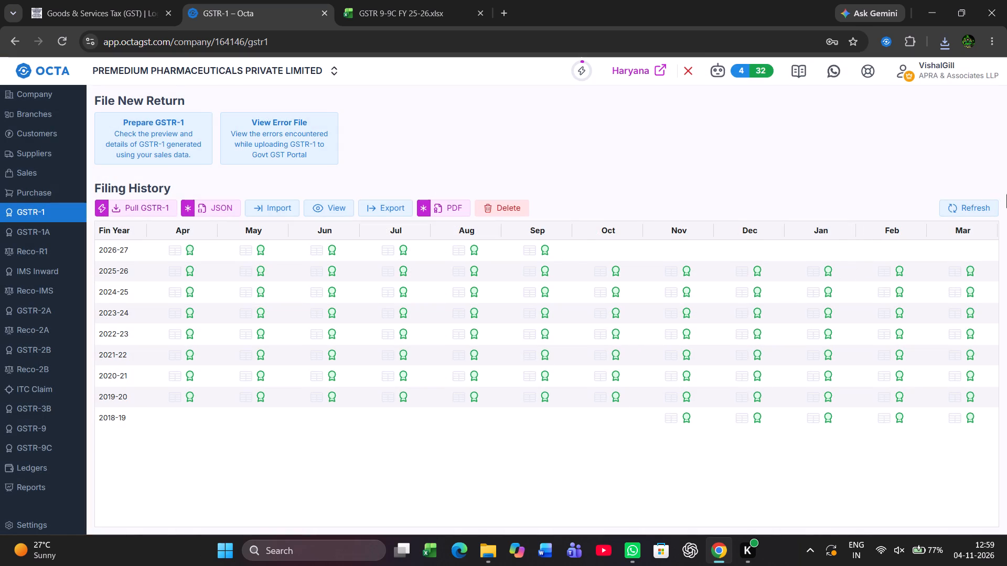
left_click(973, 205)
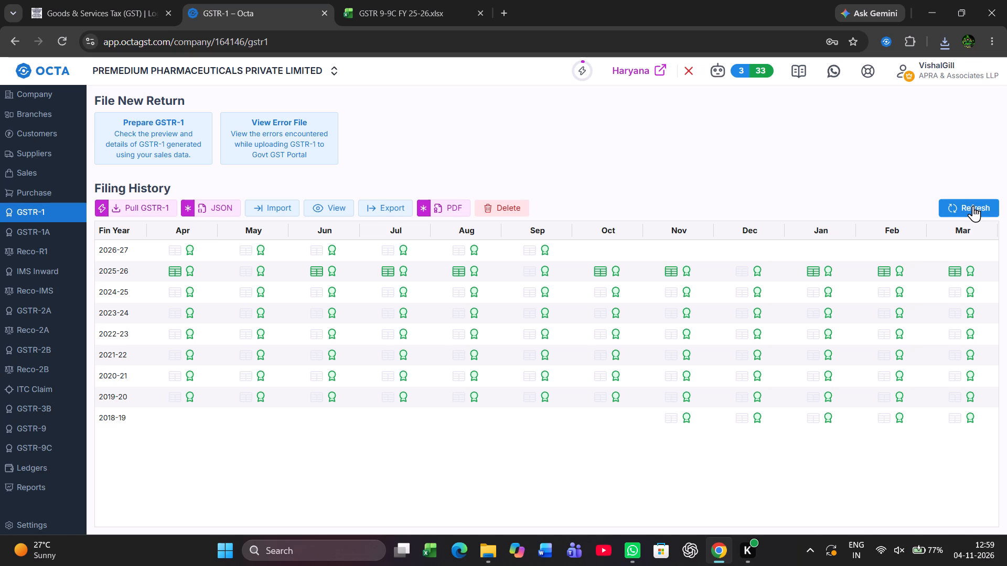
left_click(973, 205)
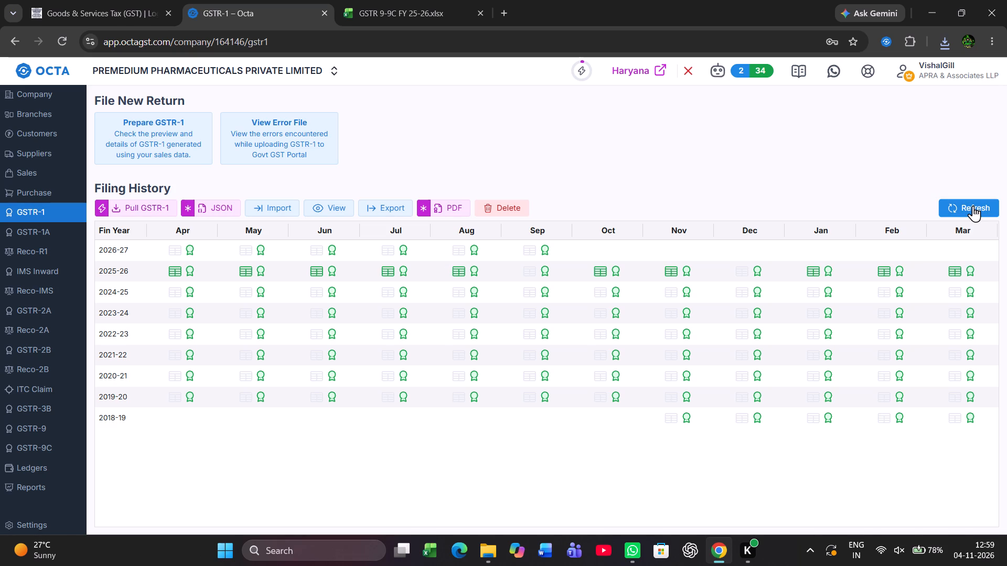
left_click(973, 205)
double_click(973, 205)
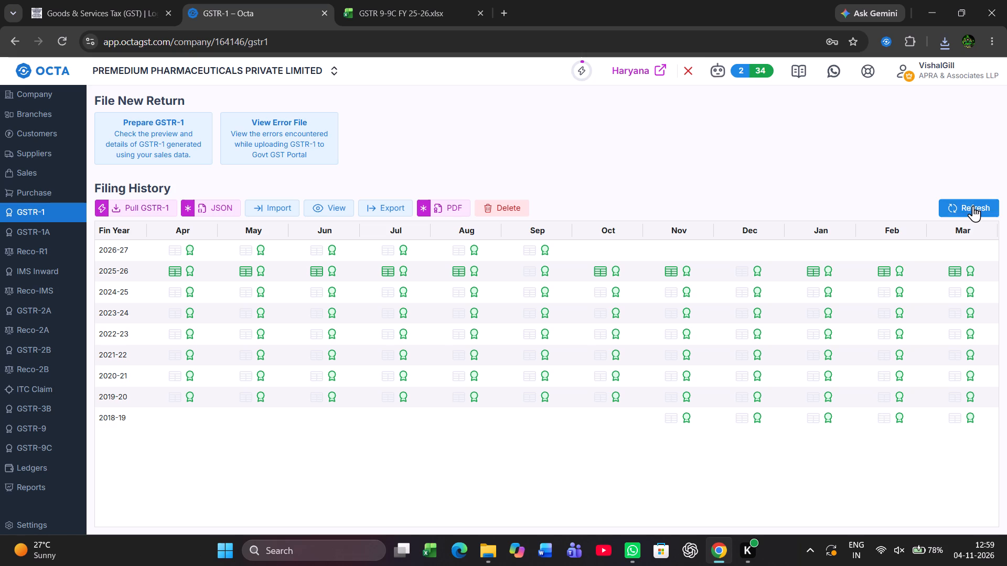
triple_click(973, 205)
triple_click(973, 205)
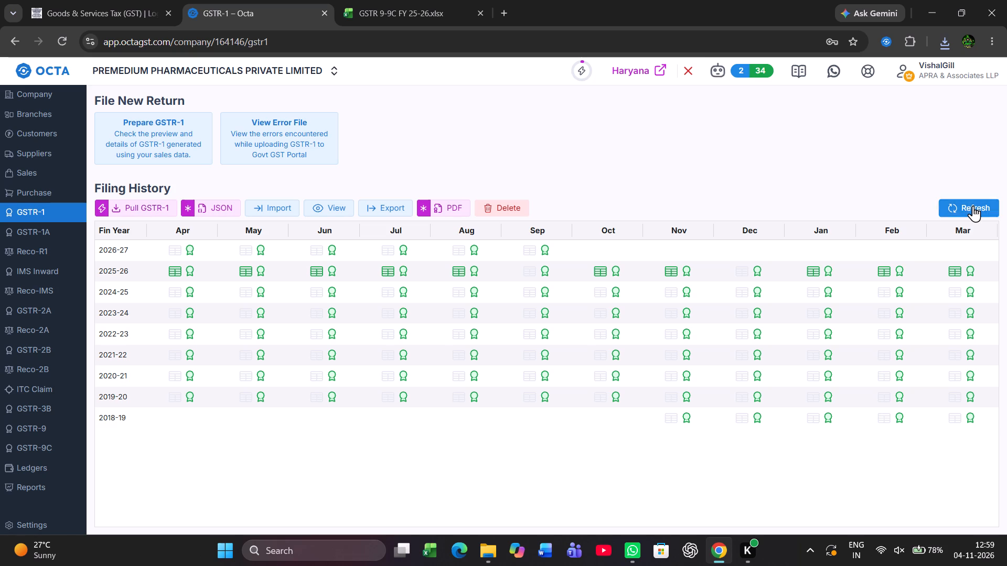
left_click(973, 205)
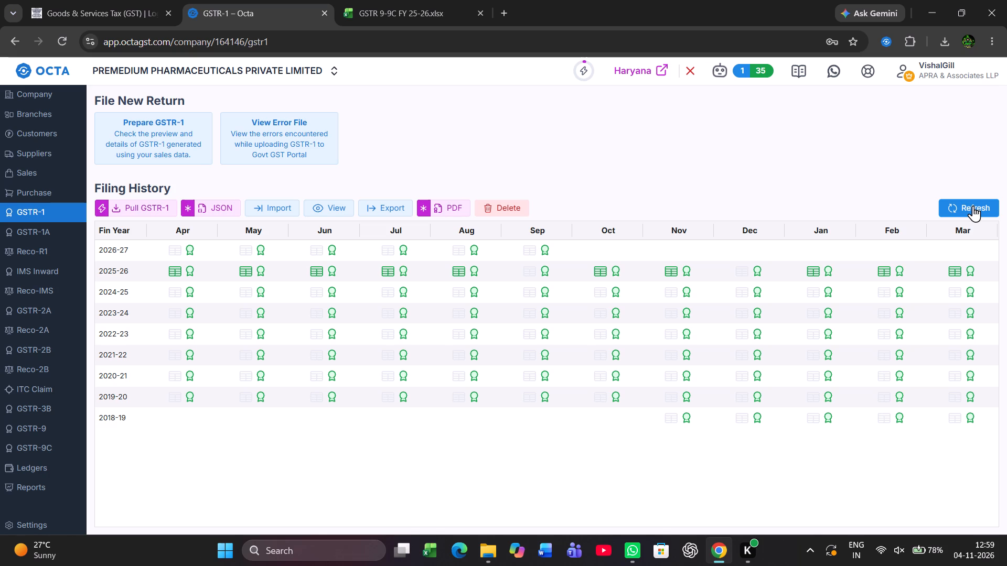
left_click(973, 205)
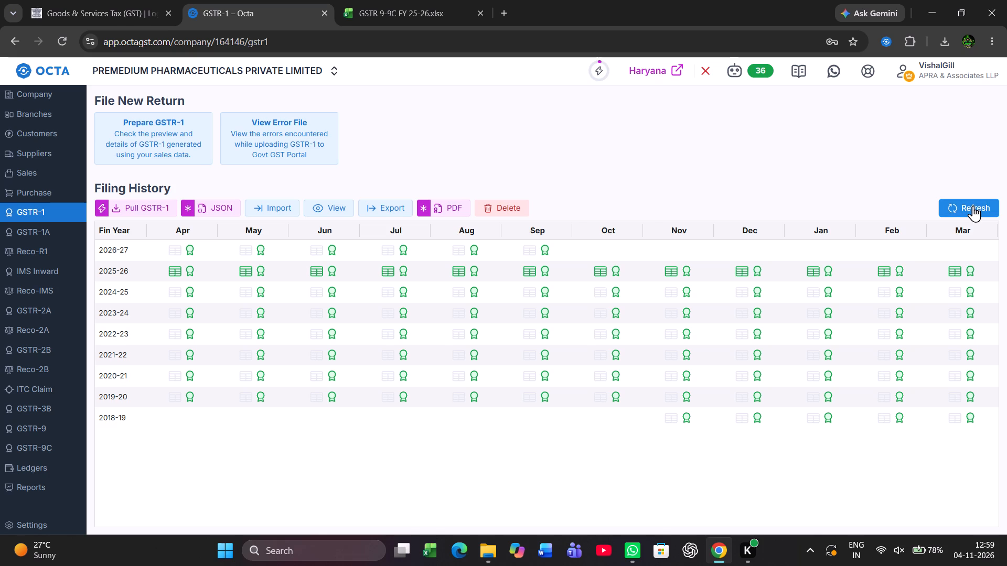
left_click(400, 204)
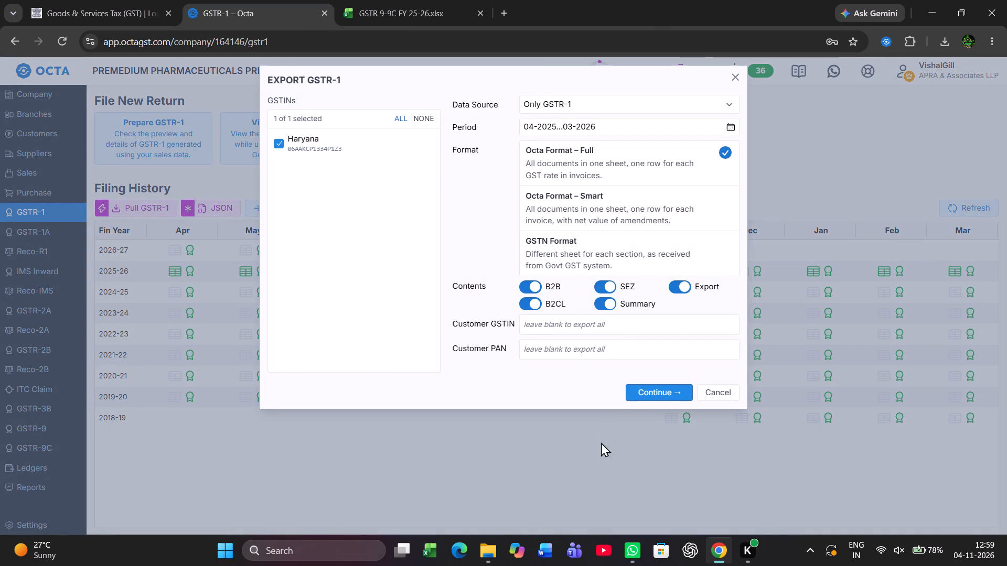
left_click(671, 394)
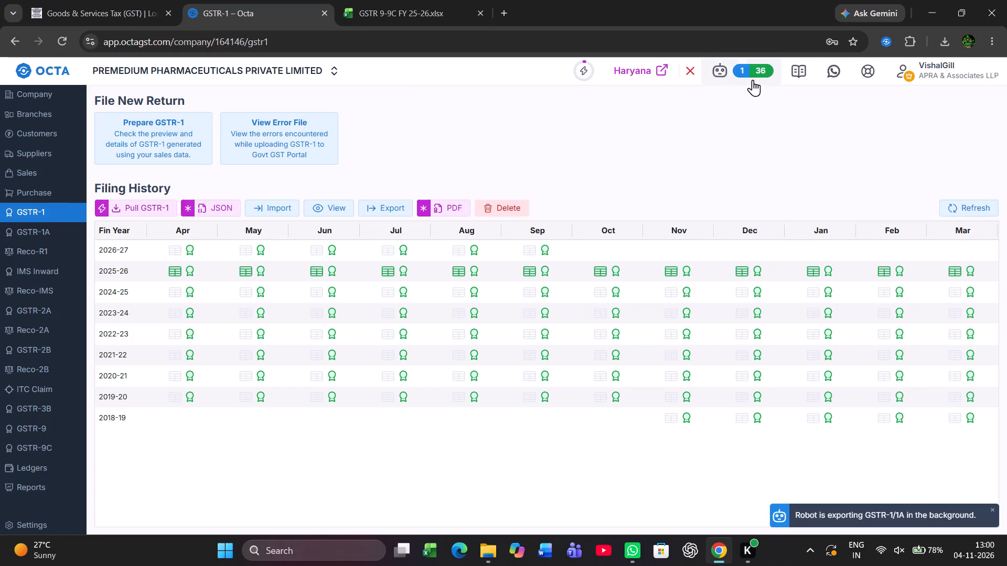
left_click(748, 75)
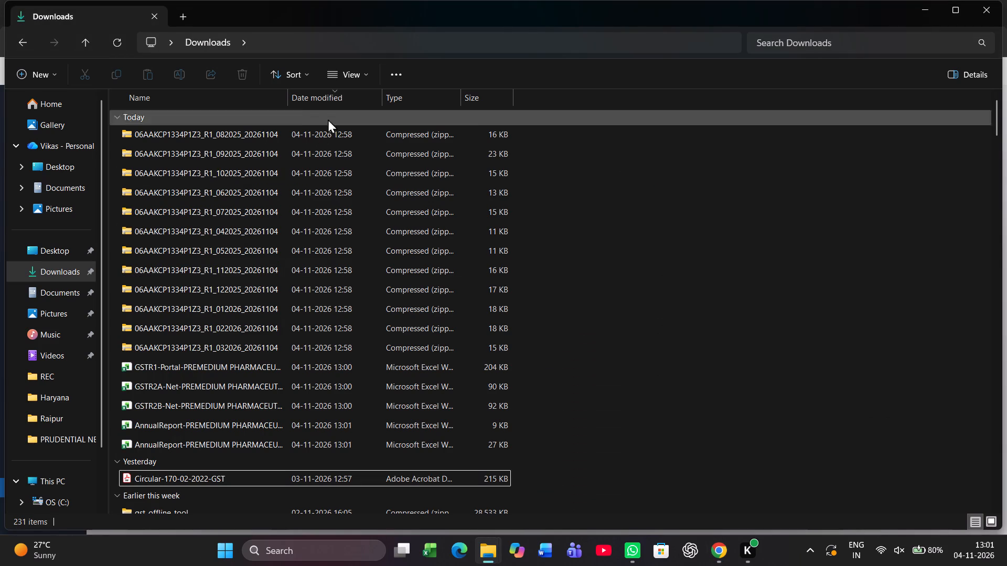
left_click(328, 100)
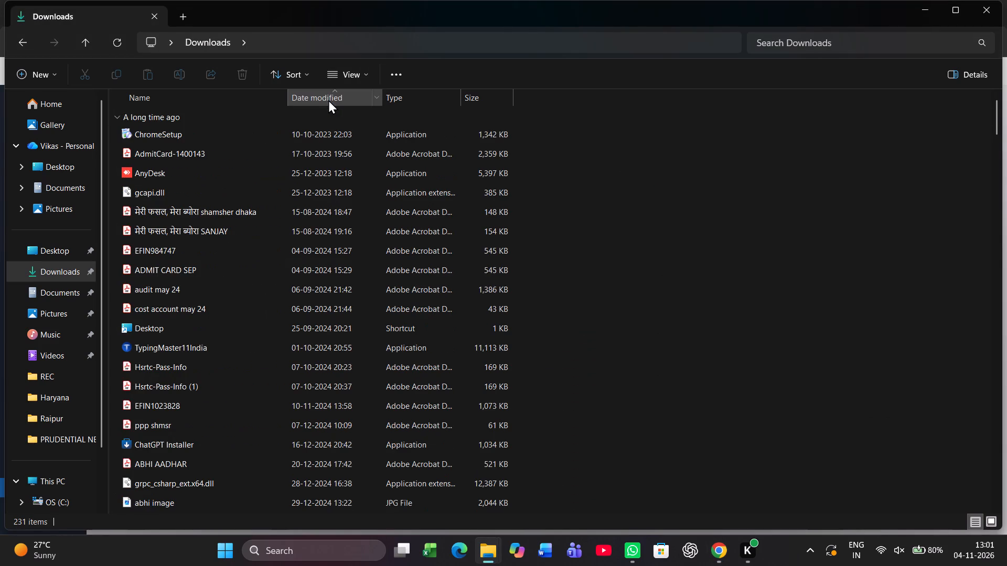
left_click(328, 100)
left_click(217, 132)
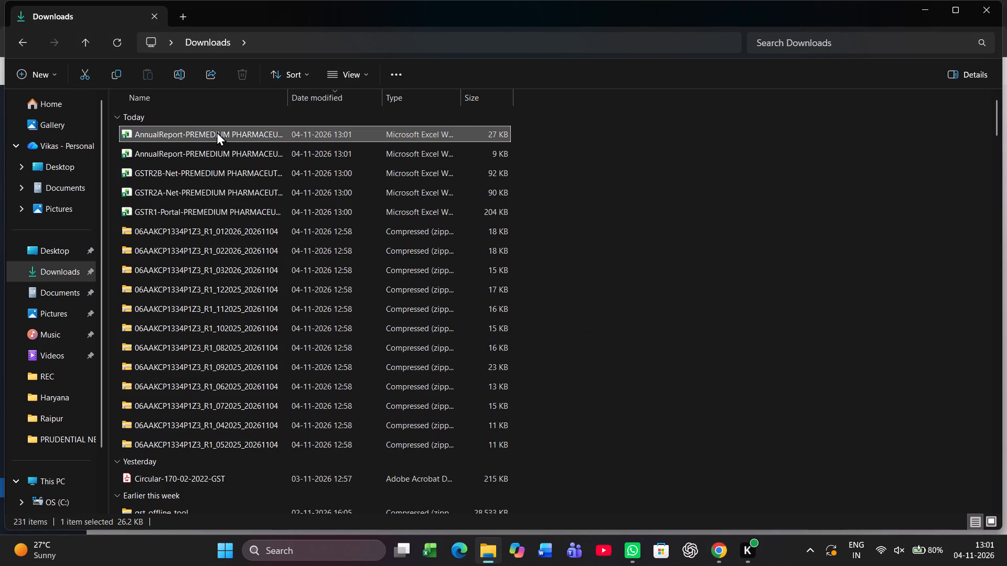
key("shift+Down")
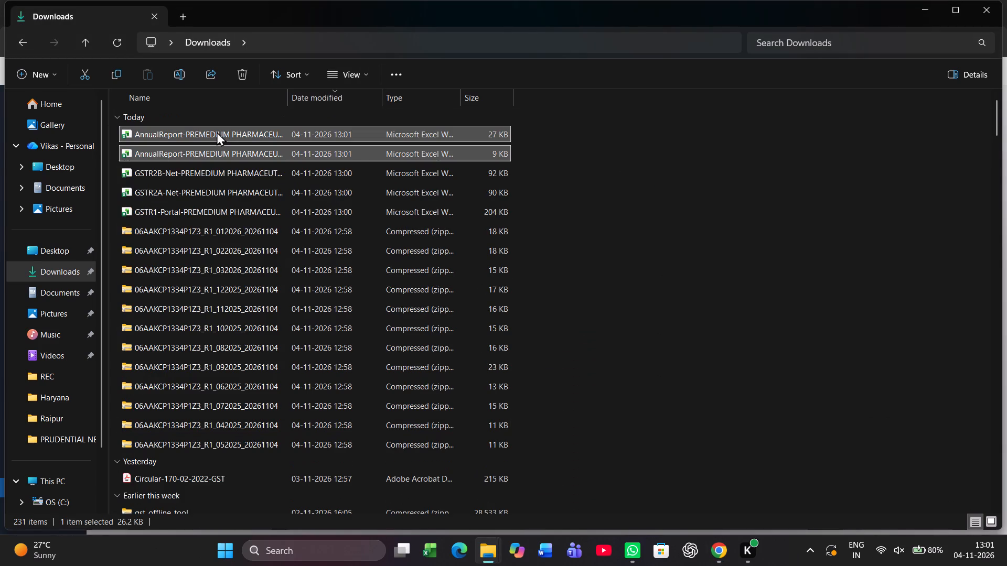
key("shift+Down")
key("shift+Down")
key("shift+Down")
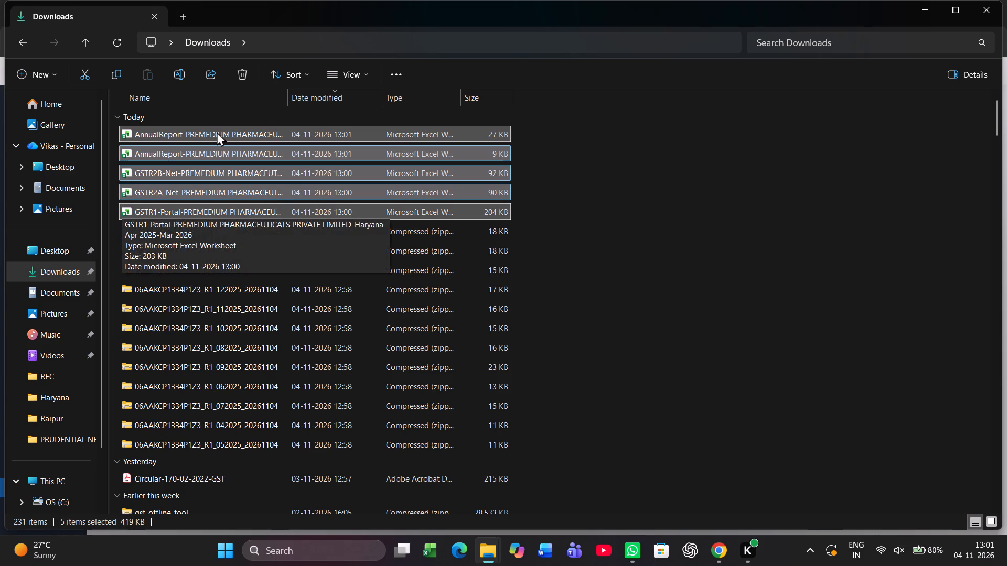
key("ctrl+x")
key("alt+Tab")
key("alt+Tab")
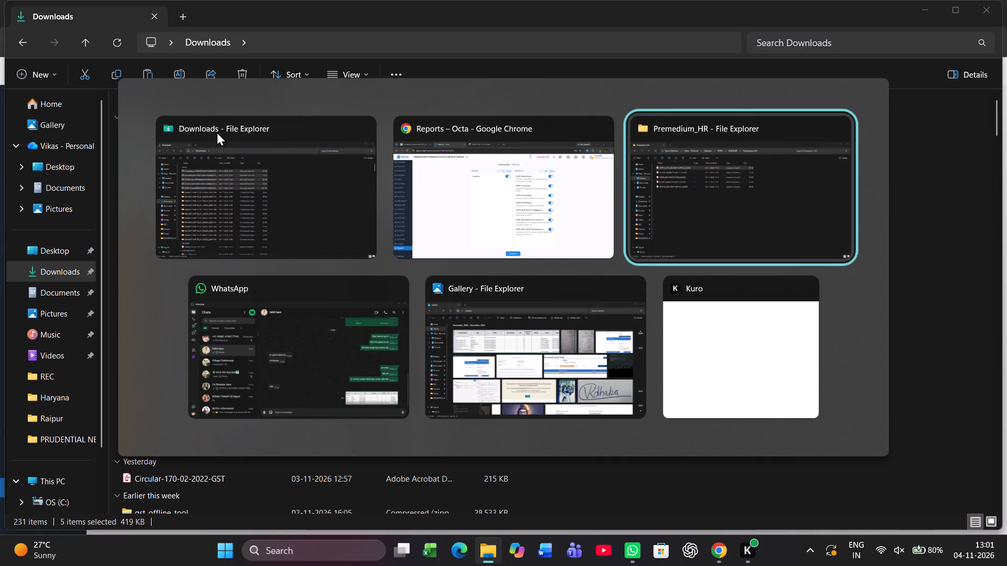
key("ctrl+v")
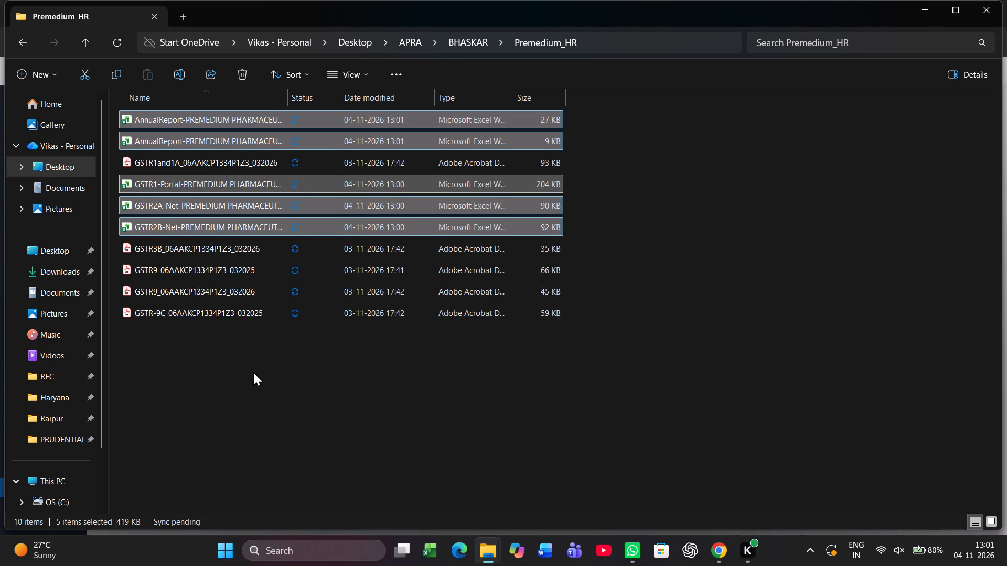
left_click(253, 372)
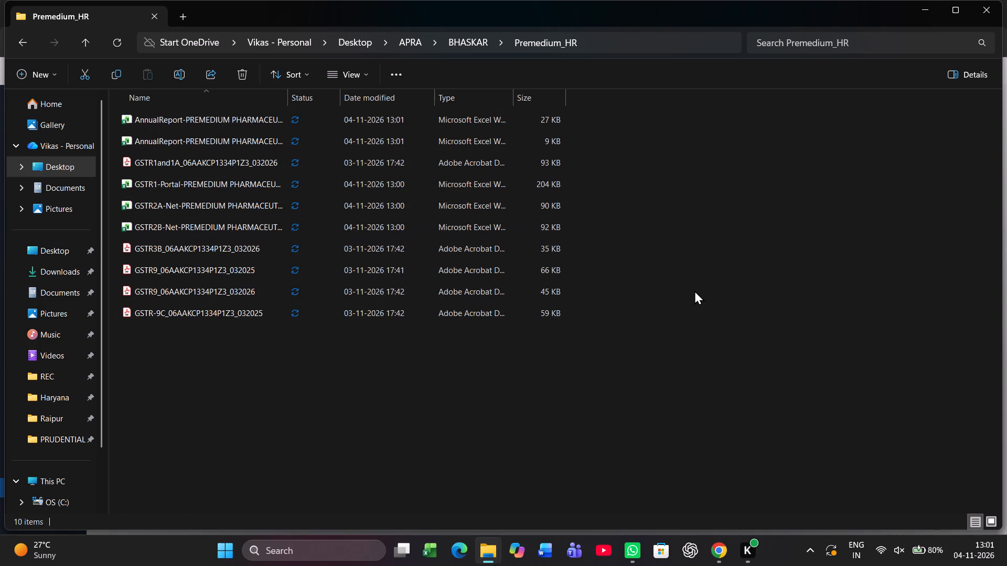
Add the prefix "3B " to the name of the smaller, GSTR-3B-only AnnualReport workbook in Premedium_HR.
left_click(197, 145)
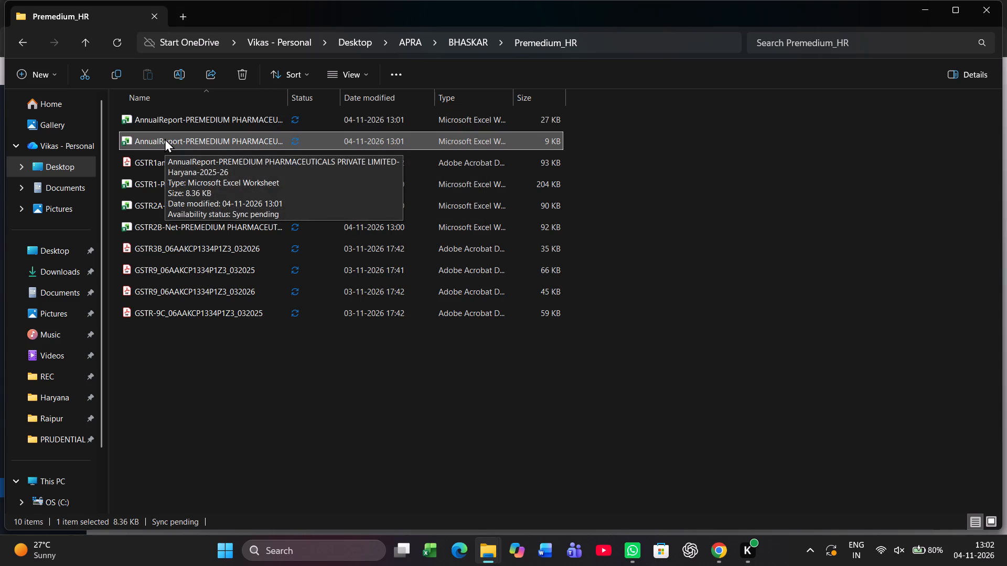
key("F2")
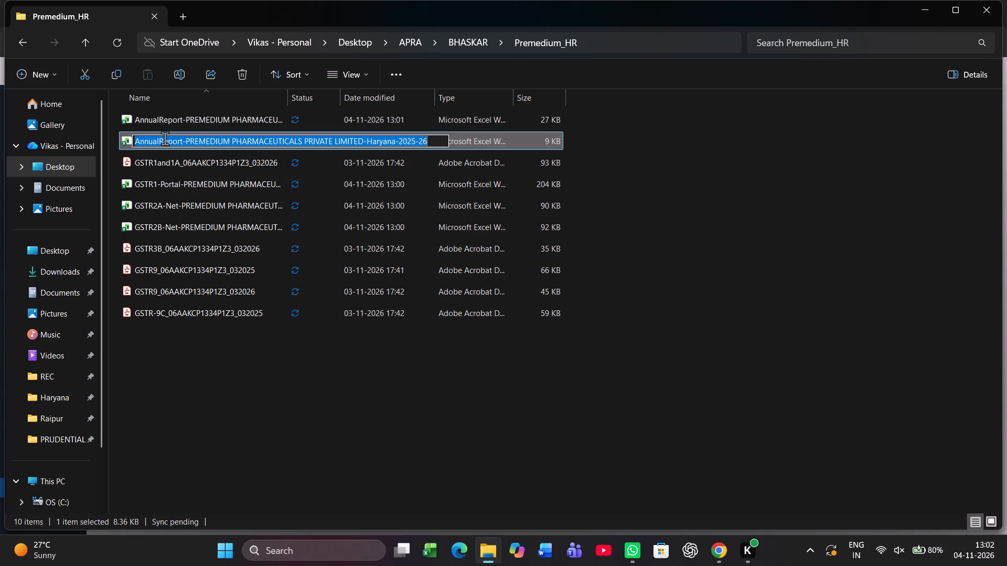
key("Left")
key("3")
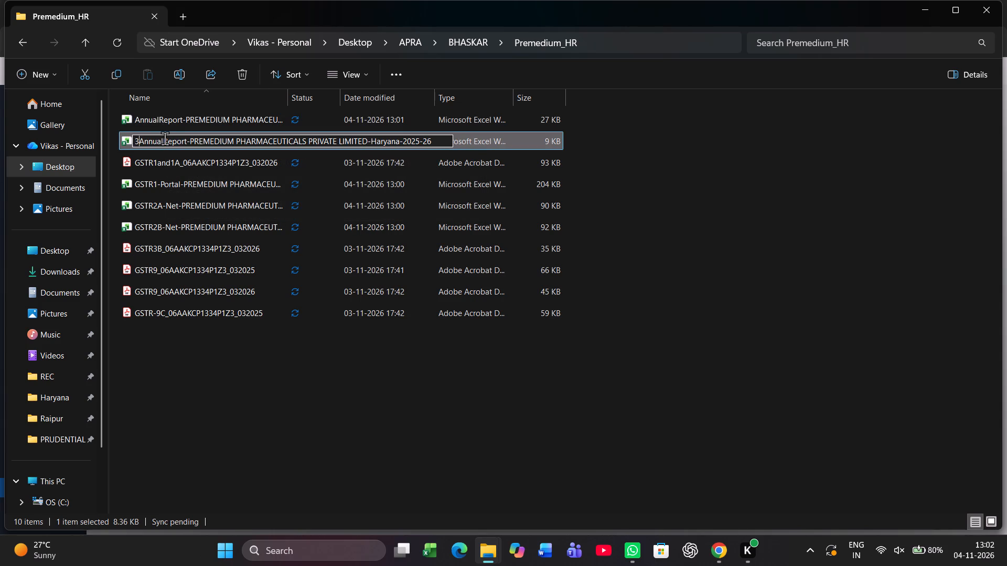
key("space")
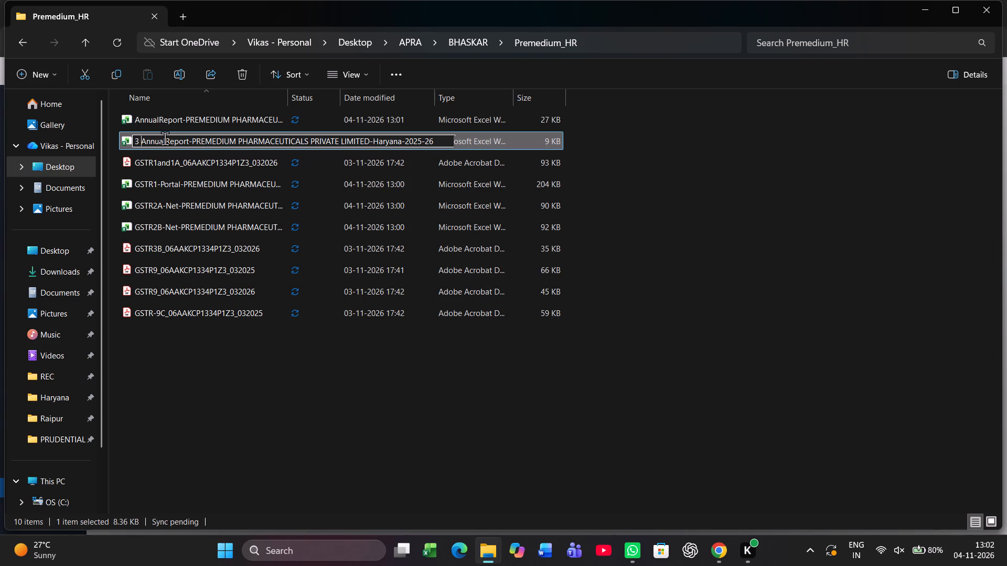
key("BackSpace")
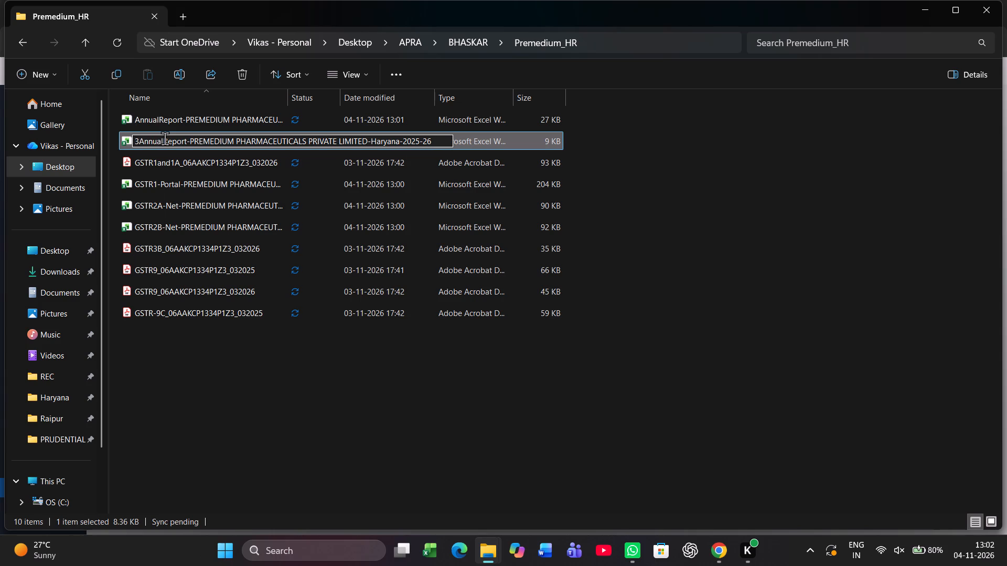
type("B")
key("space")
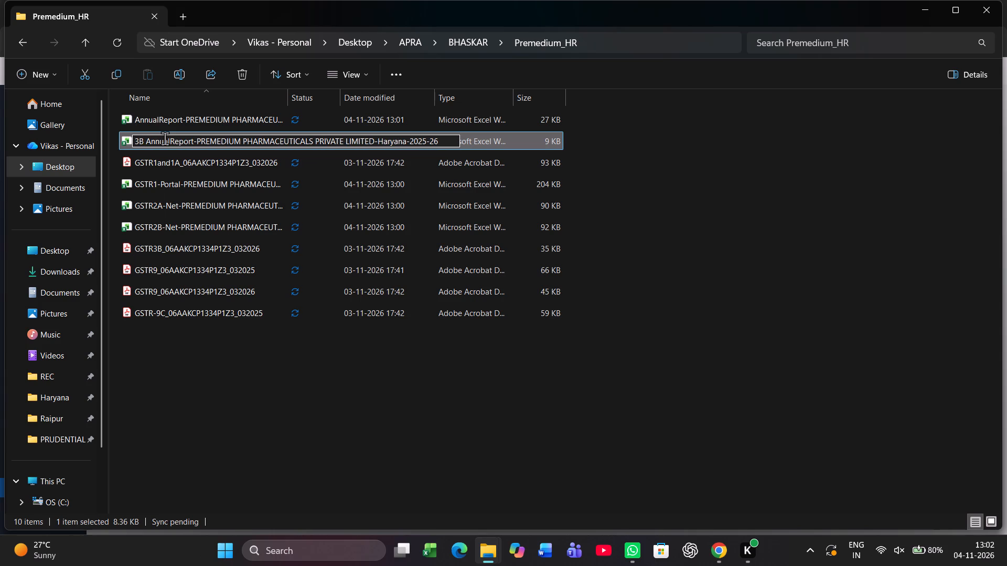
key("Return")
Open the 3B AnnualReport workbook in Excel and examine its Overview sheet.
double_click(165, 138)
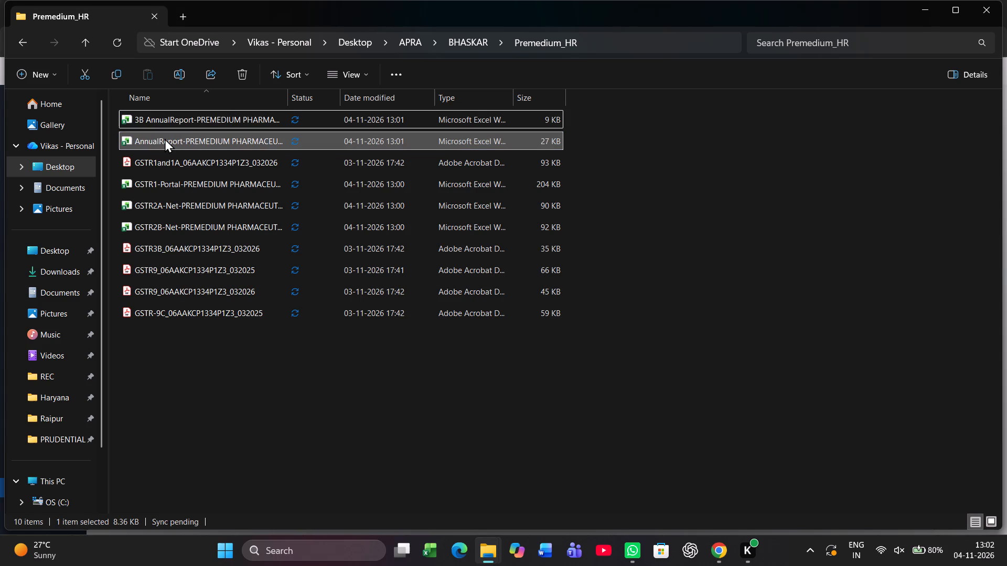
triple_click(194, 112)
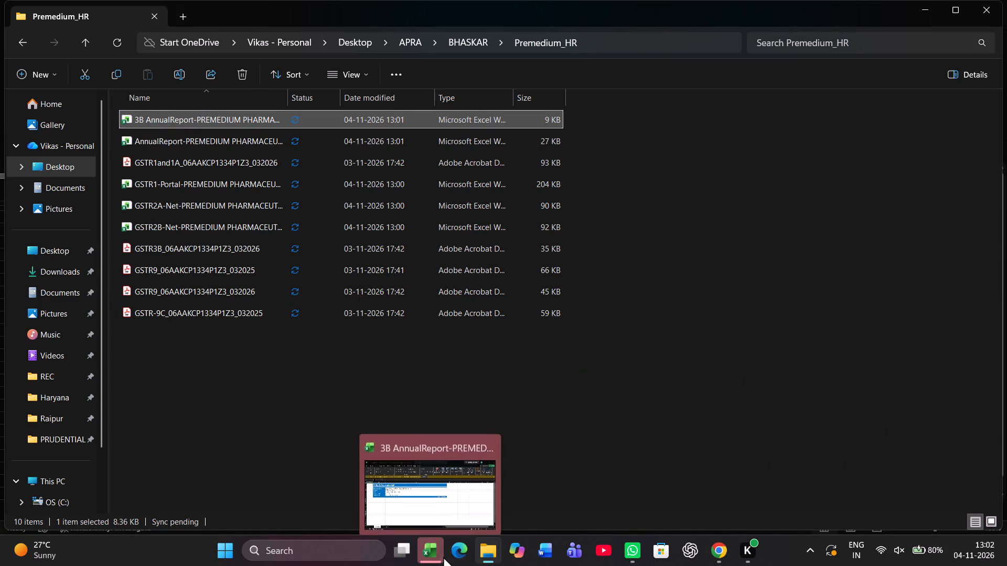
left_click(425, 482)
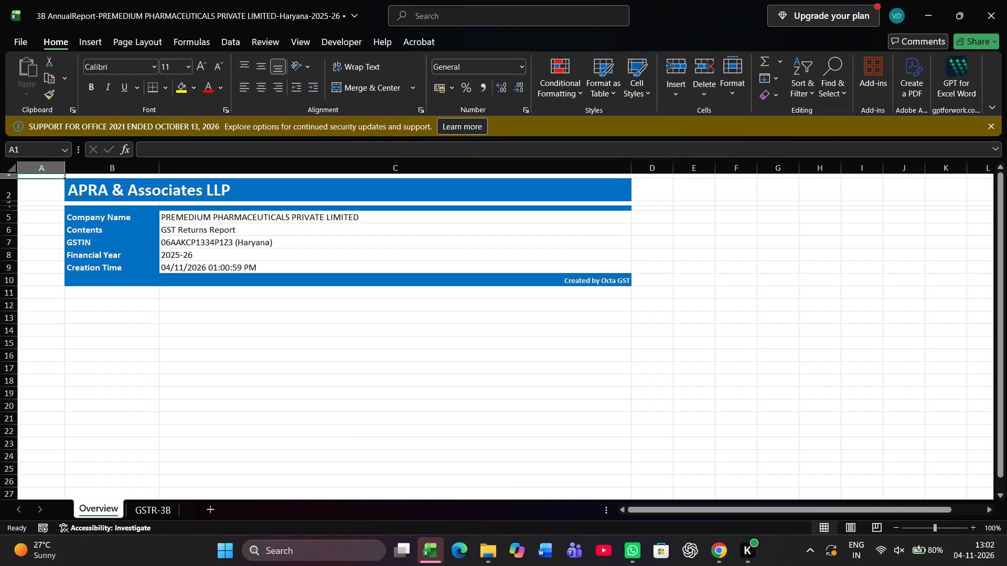
scroll(427, 307, "up", 3)
scroll(427, 307, "down", 4)
scroll(427, 307, "up", 3)
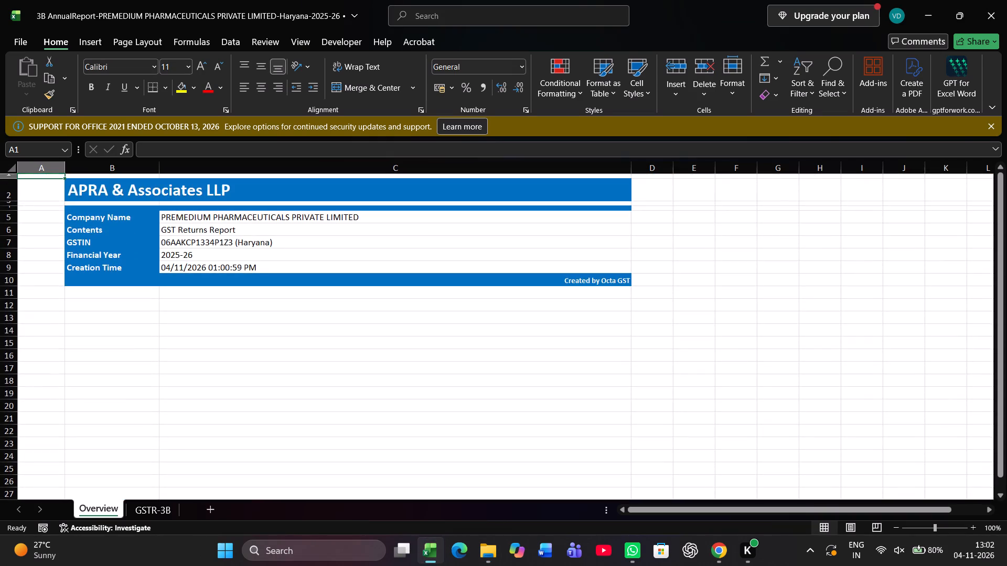
scroll(427, 307, "up", 18)
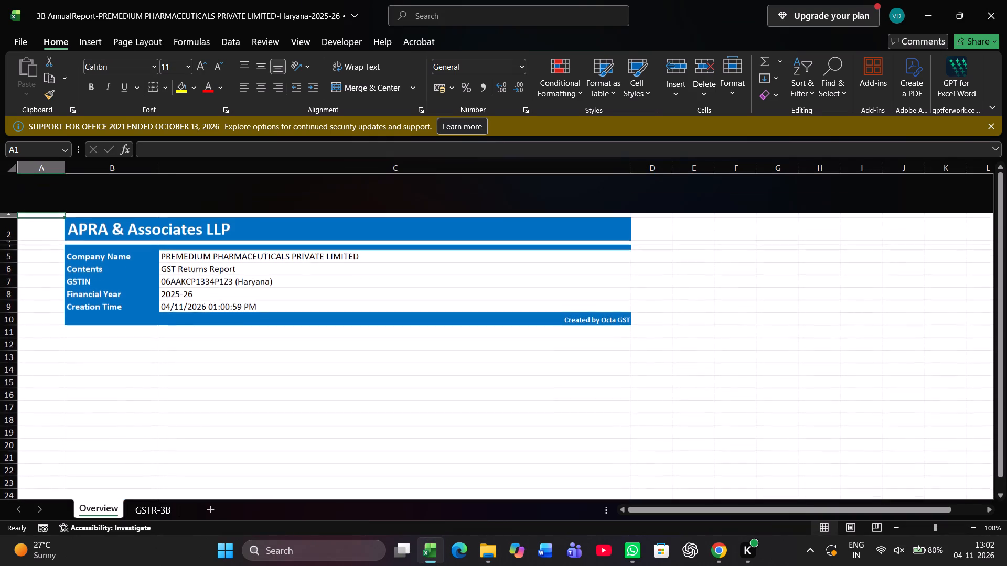
Examine the Overview sheet of the 3B AnnualReport workbook, including the area below the company details, and close the workbook.
scroll(427, 307, "up", 2)
scroll(427, 307, "down", 1)
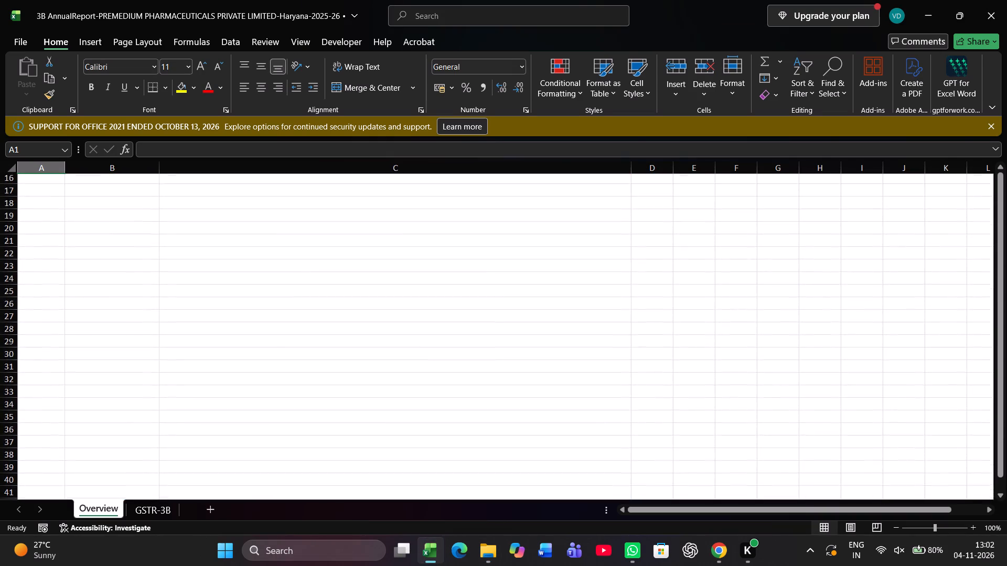
scroll(427, 307, "down", 6)
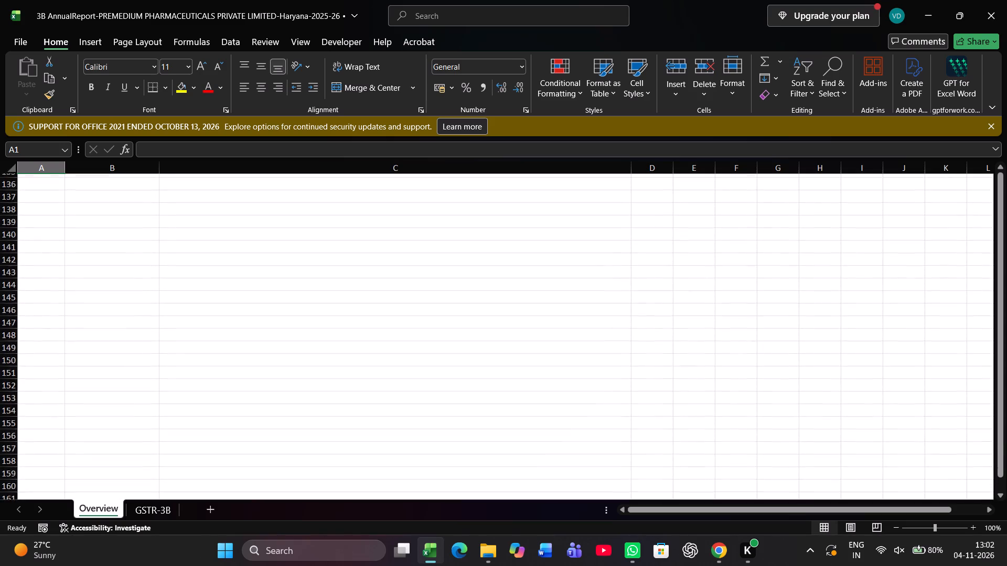
scroll(427, 307, "down", 13)
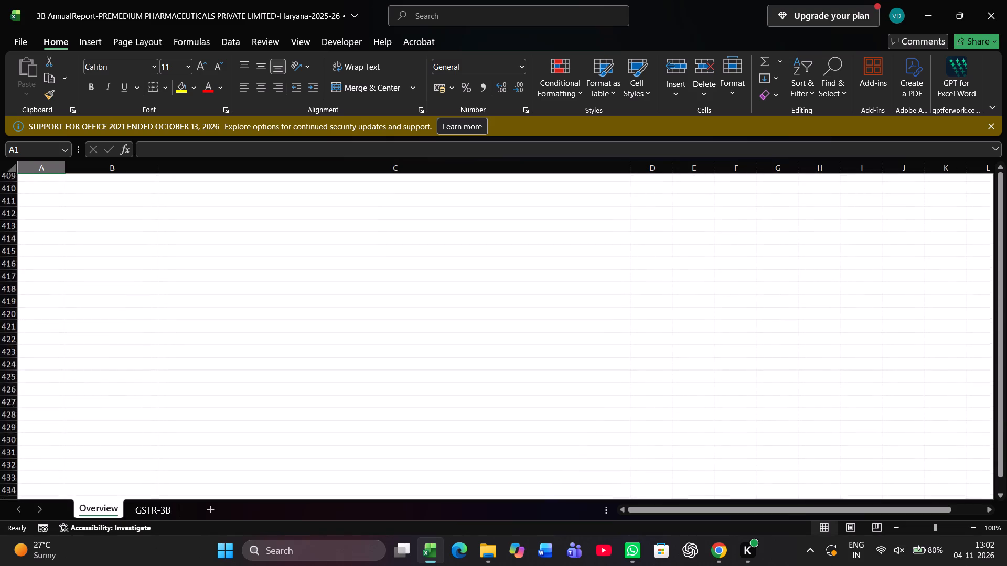
scroll(427, 307, "down", 5)
scroll(427, 307, "up", 11)
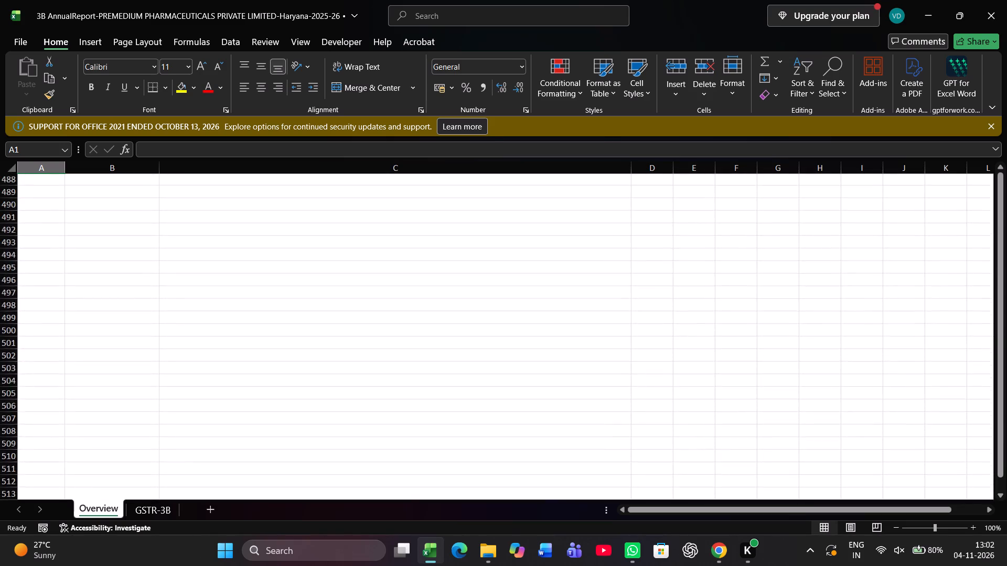
scroll(427, 307, "up", 14)
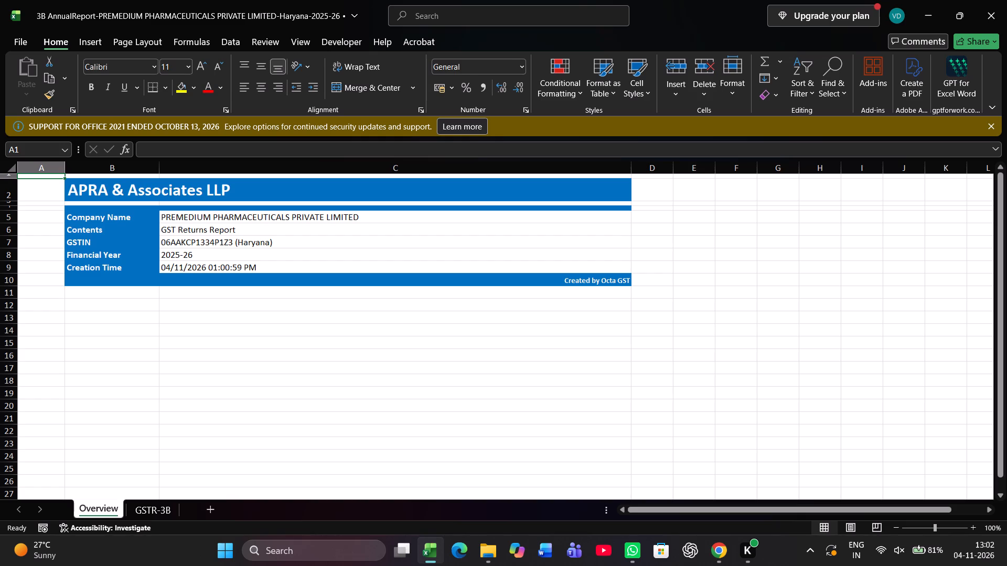
key("Right")
key("Right")
key("Right")
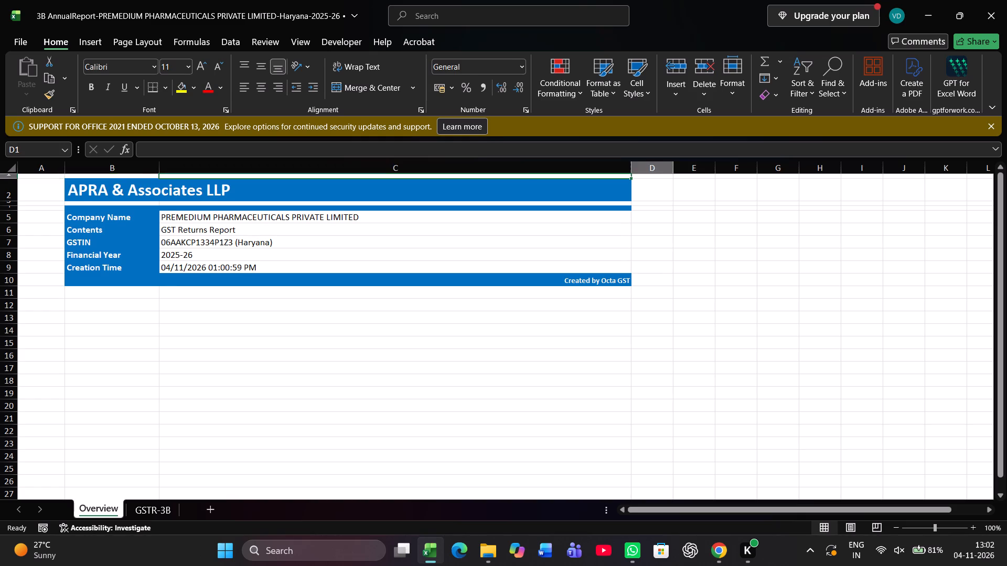
key("Right")
key("Left")
key("Left")
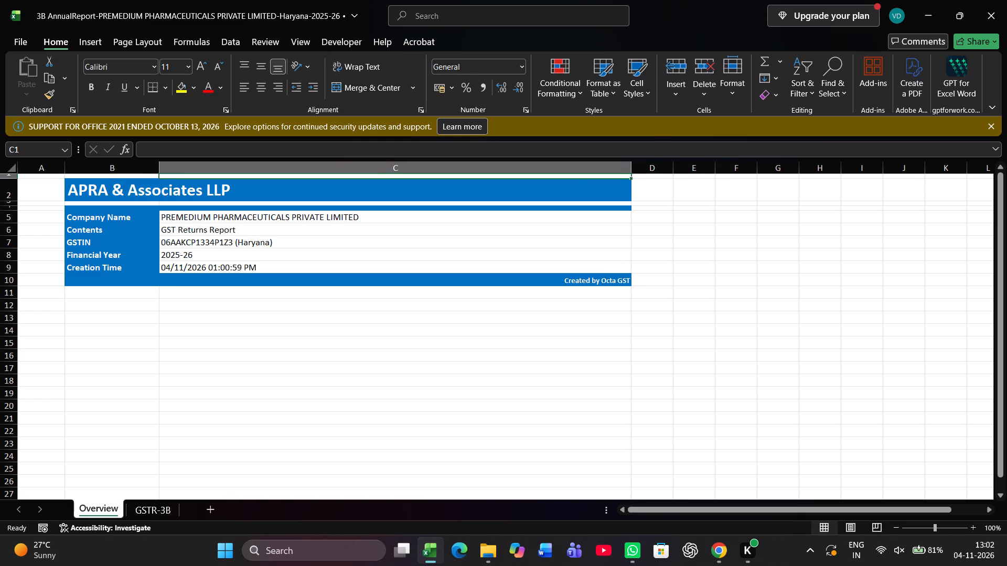
key("Left")
key("Down")
key("Down")
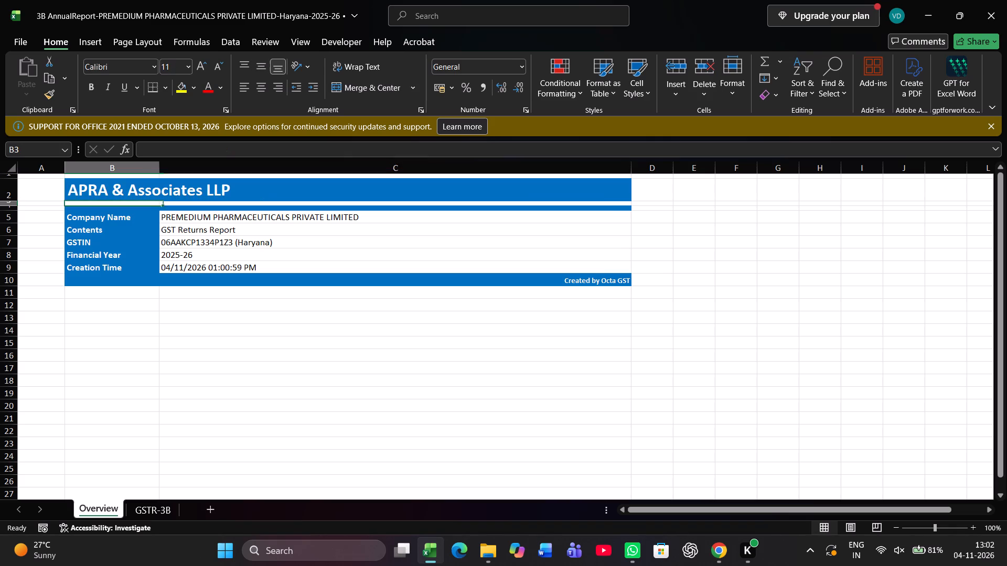
key("Down")
key("Down")
key("Down")
key("Down")
key("Down")
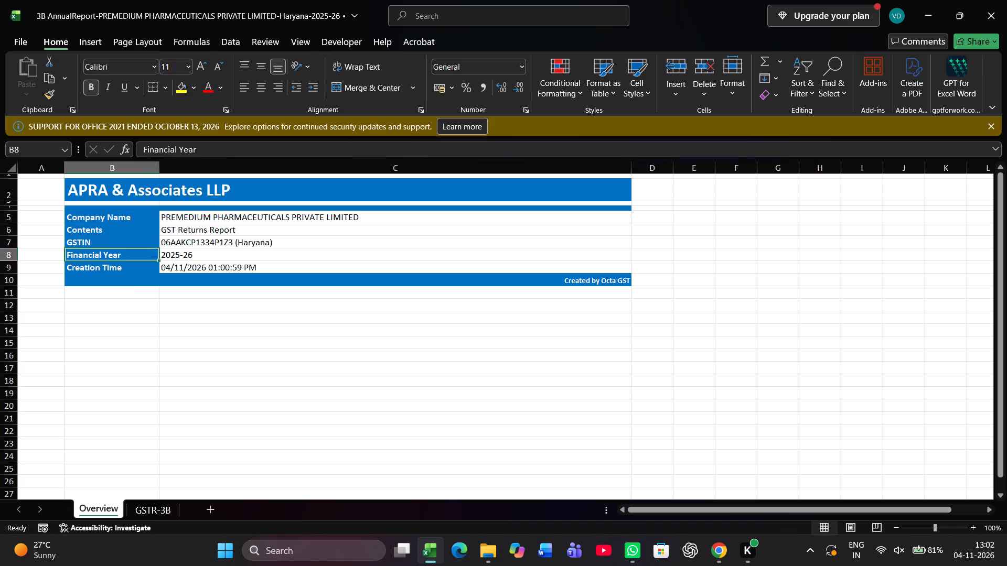
key("Down")
key("Up")
key("Up")
key("Right")
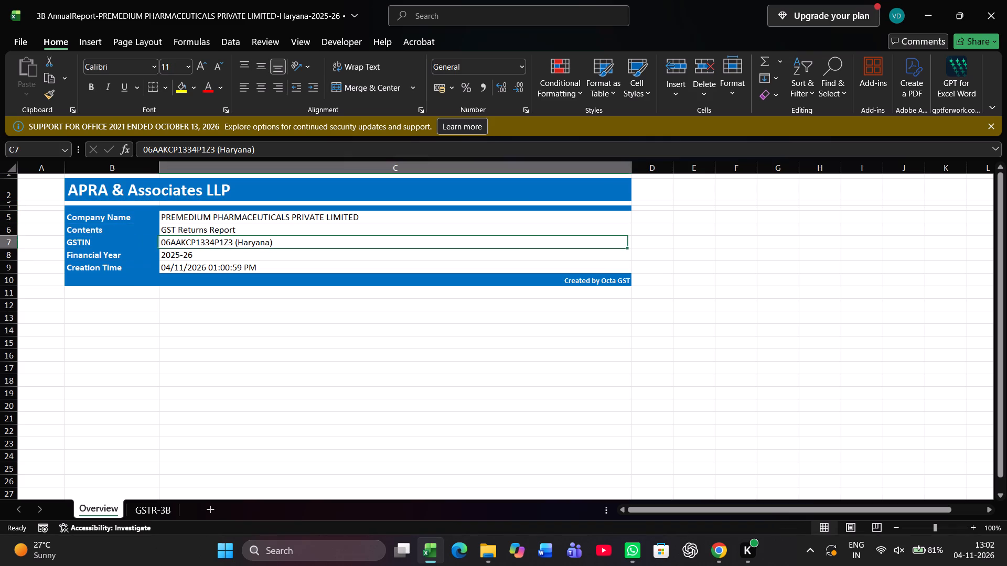
key("Down")
key("Down")
key("Down")
key("Down")
key("Down")
key("Left")
key("Left")
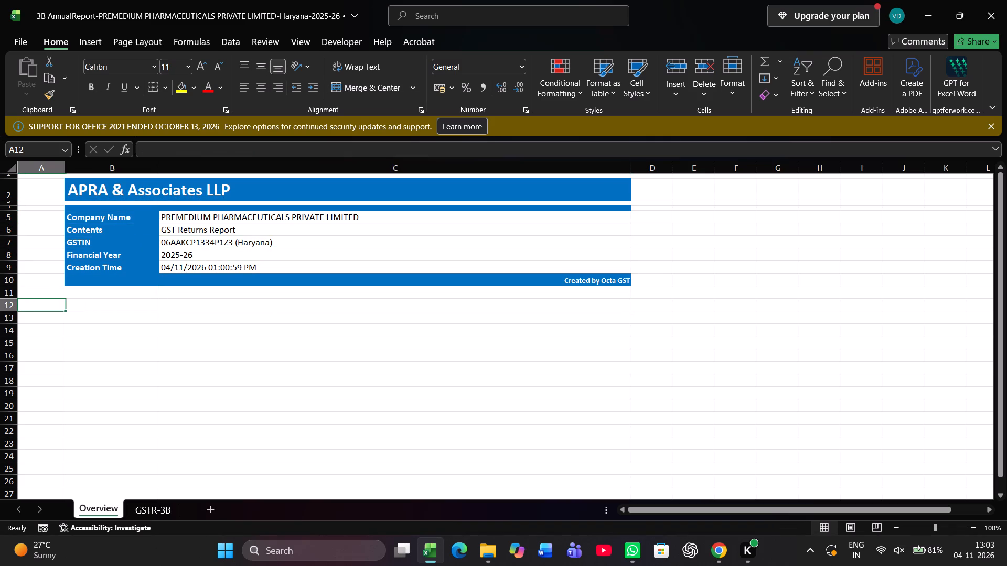
left_click(996, 15)
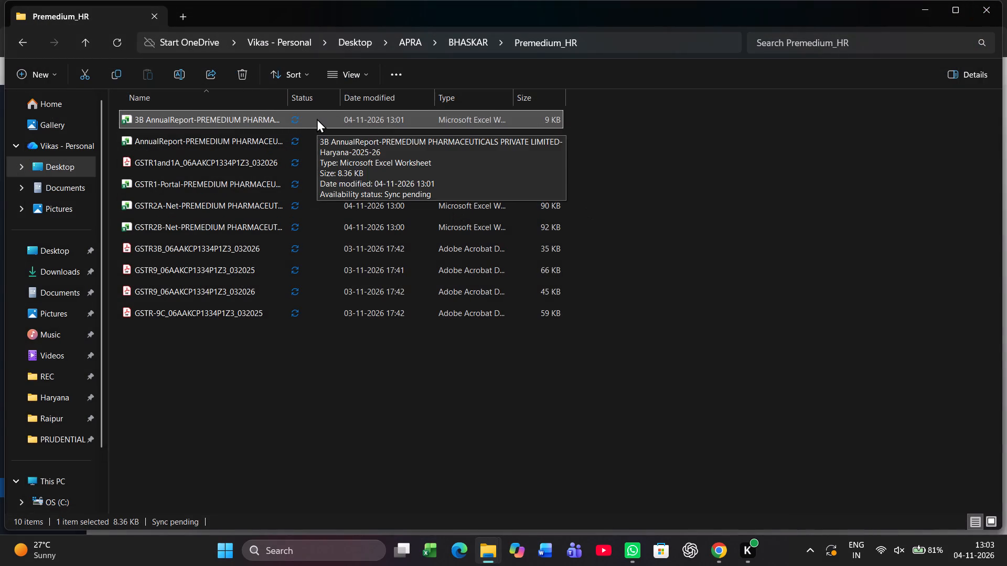
Open the full AnnualReport workbook from Premedium_HR, review its GSTR-3B, GSTR-1, GSTR-2A, GSTR-2B and comparison sheets, and close it.
left_click(239, 119)
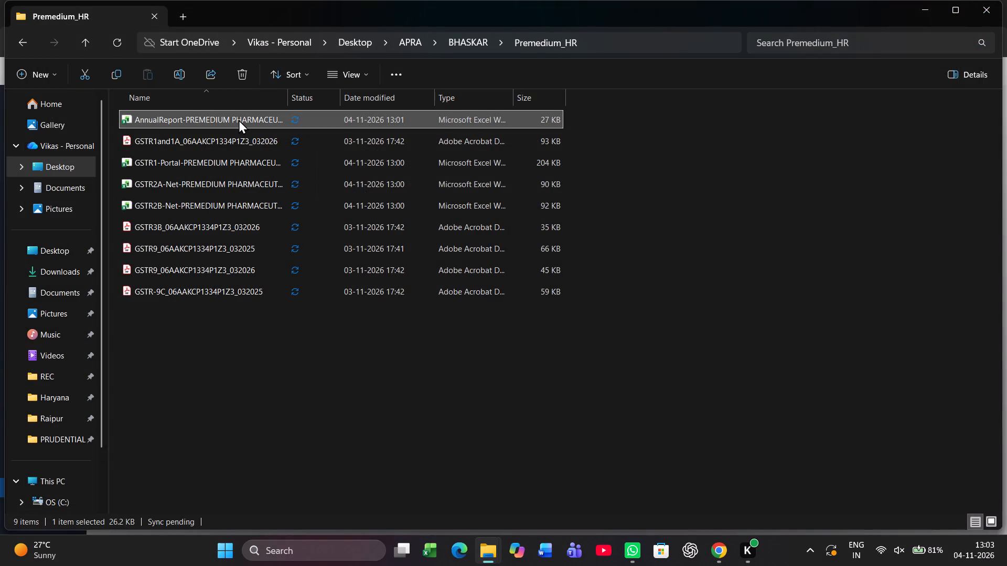
key("Return")
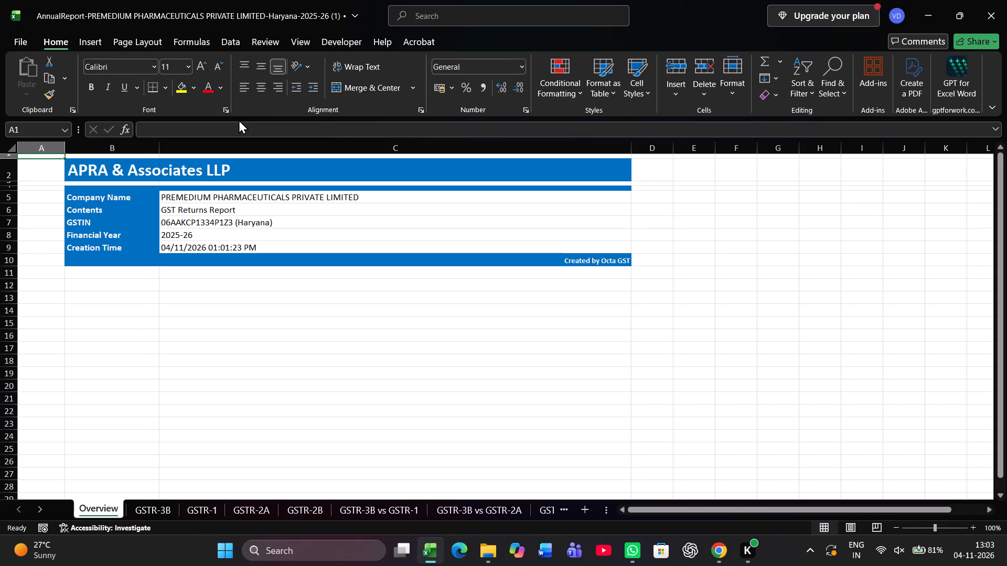
left_click(158, 505)
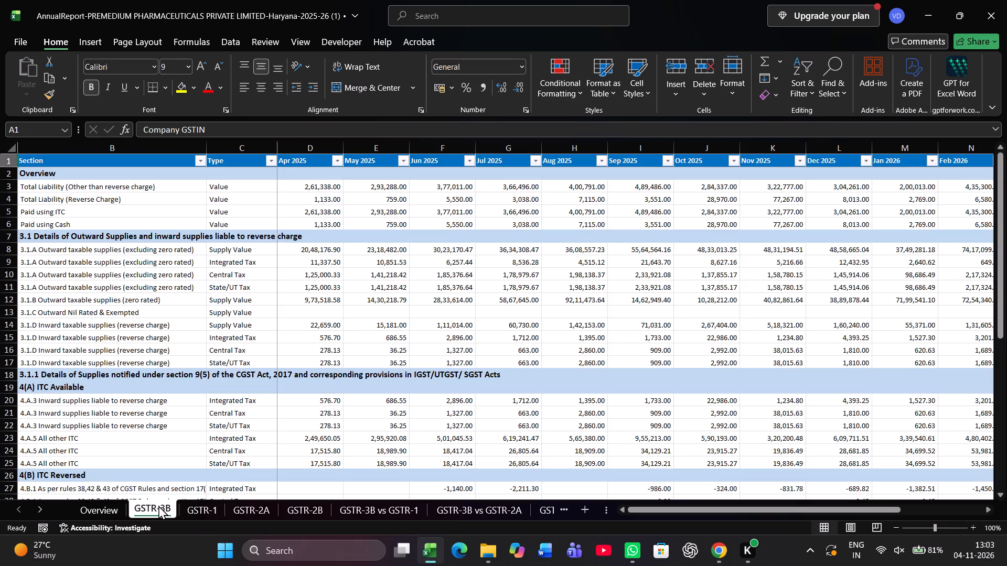
key("ctrl+3")
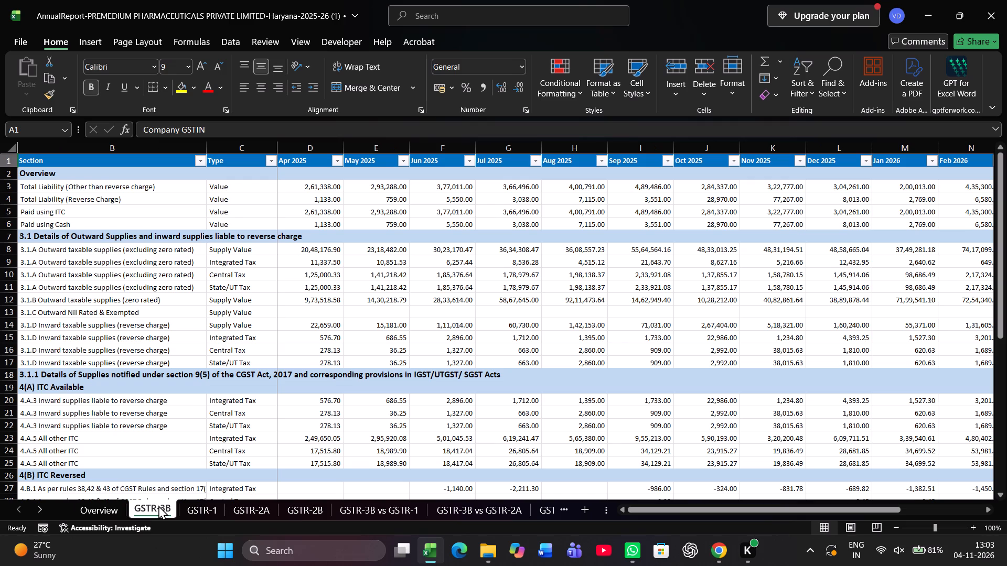
key("ctrl+Page_Down")
key("ctrl+Page_Down")
key("ctrl+Page_Down")
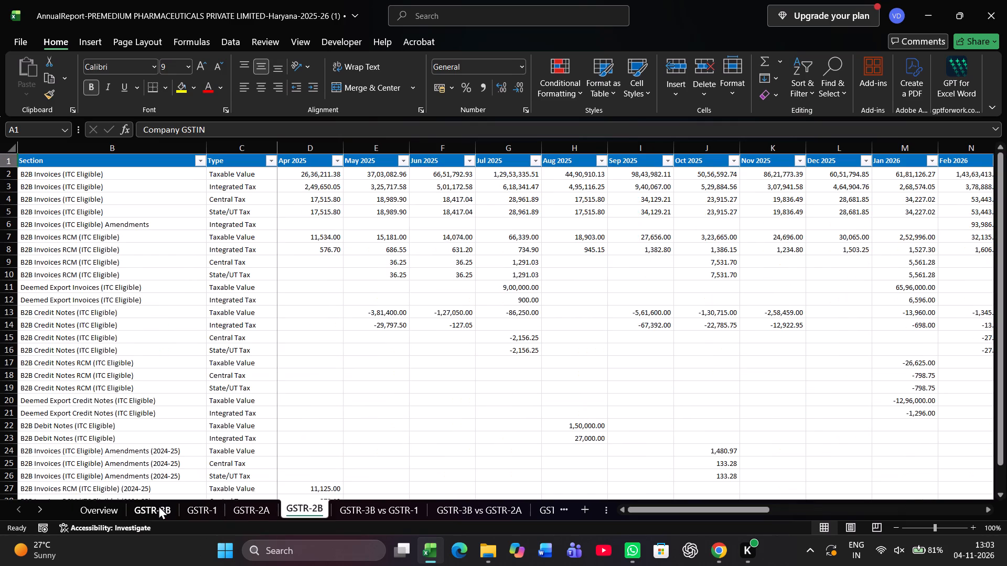
key("ctrl+Page_Down")
key("ctrl+Page_Down")
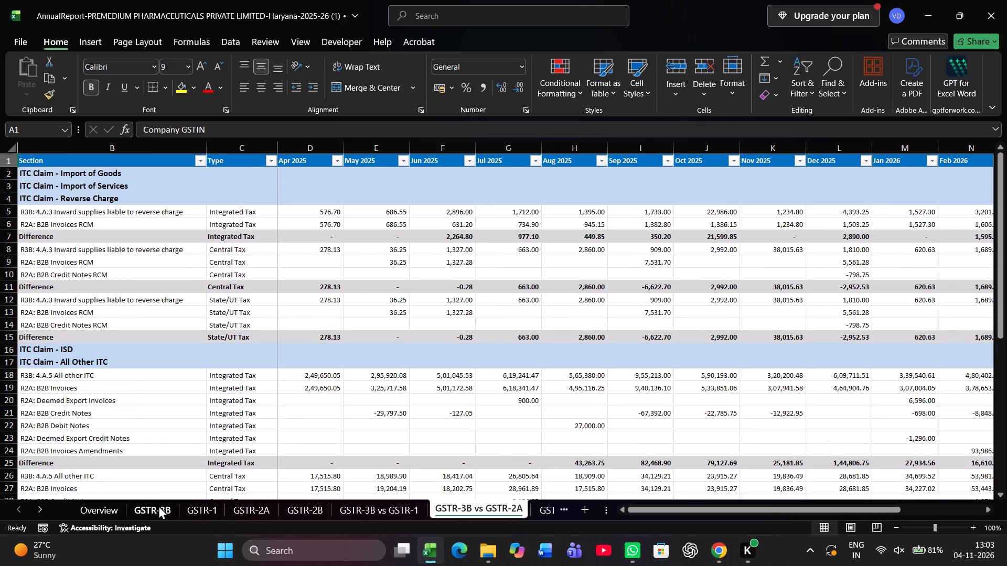
key("ctrl+Page_Down")
key("ctrl+Page_Down")
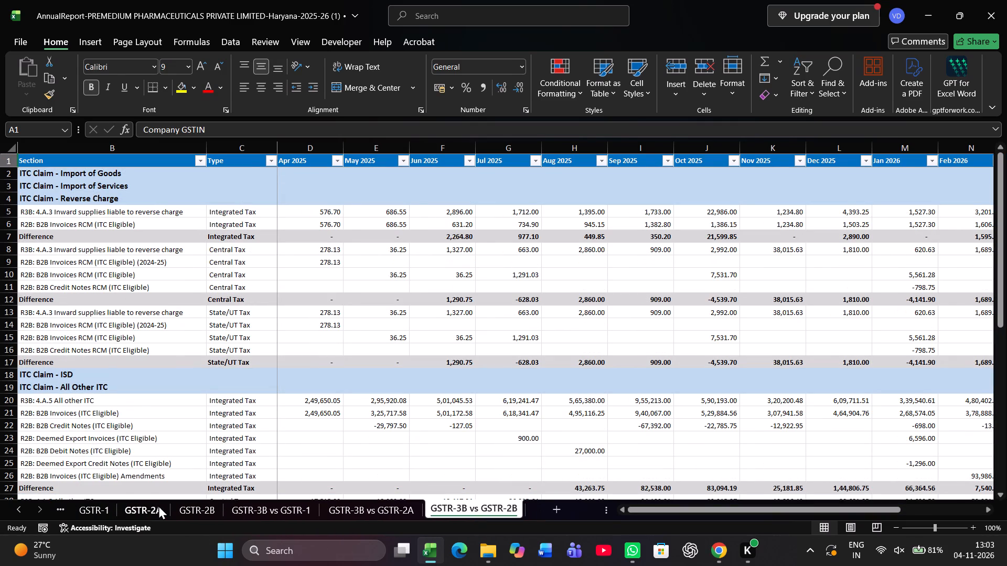
key("ctrl+Page_Up")
key("ctrl+Page_Up")
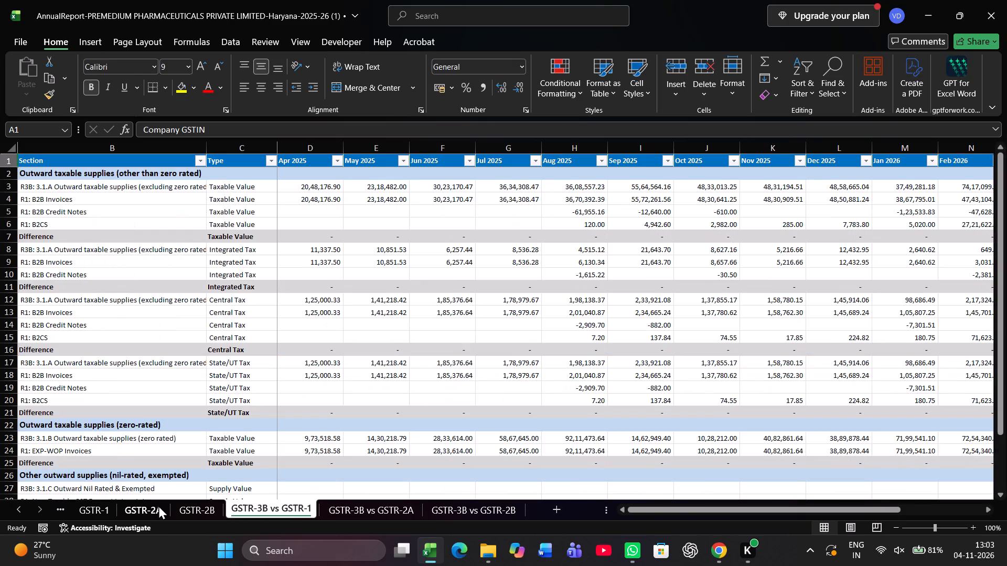
key("ctrl+Page_Up")
key("ctrl+Page_Up")
key("ctrl+Page_Up")
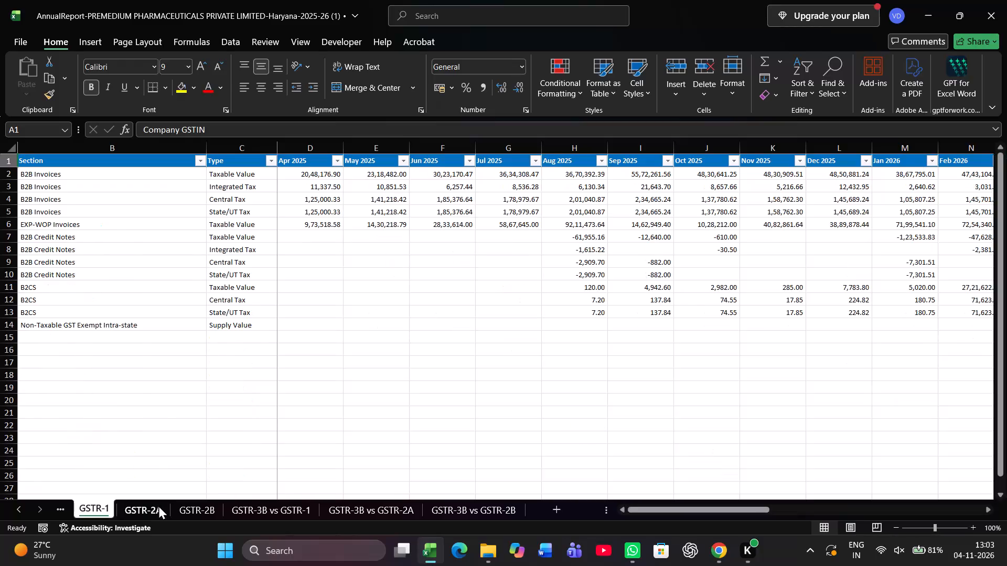
key("ctrl+Page_Up")
key("ctrl+Page_Up")
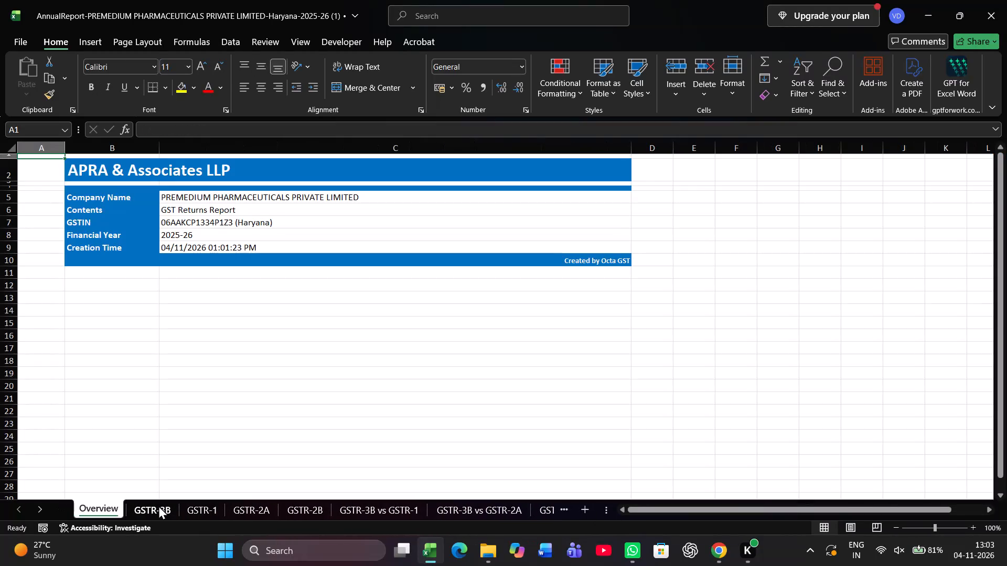
key("ctrl+Page_Down")
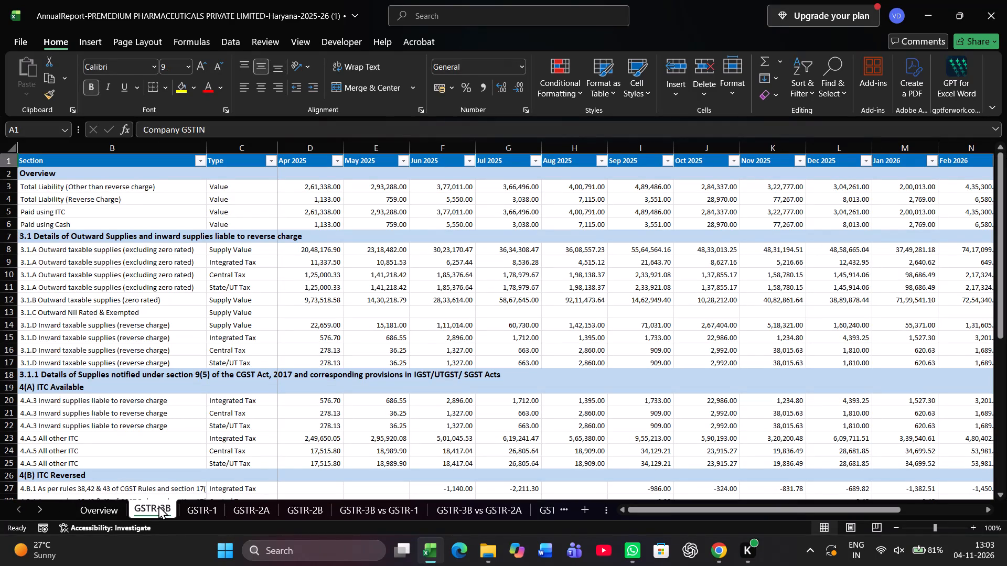
left_click(990, 5)
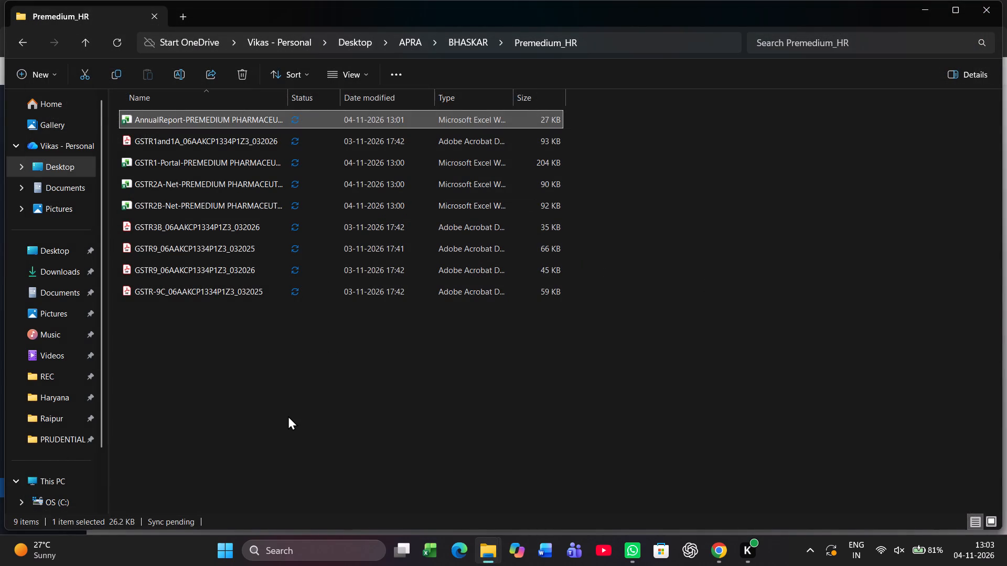
Open the ACUMEN OVERSEAS PVT LTD client folder inside APRA's SAHIL folder.
key("BackSpace")
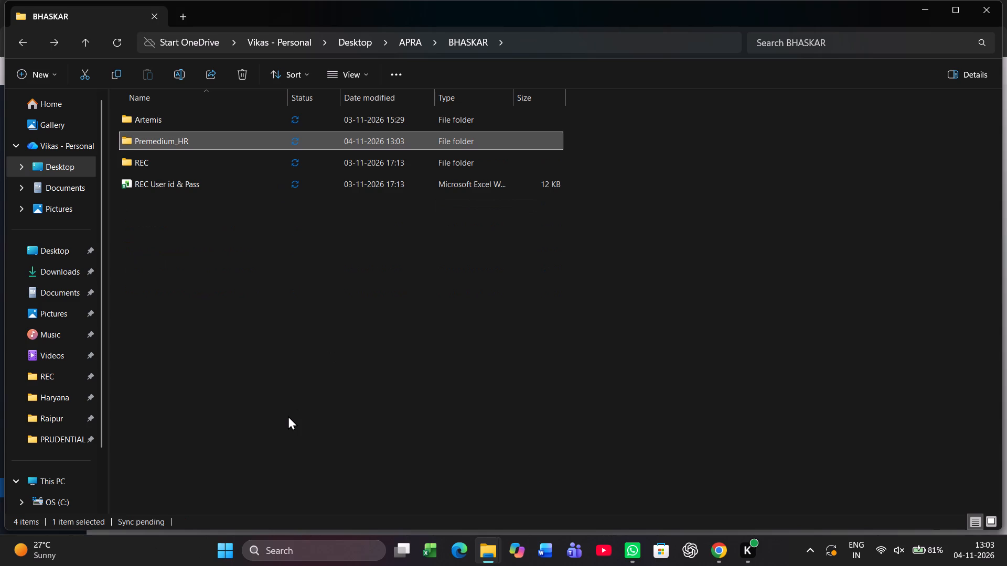
key("BackSpace")
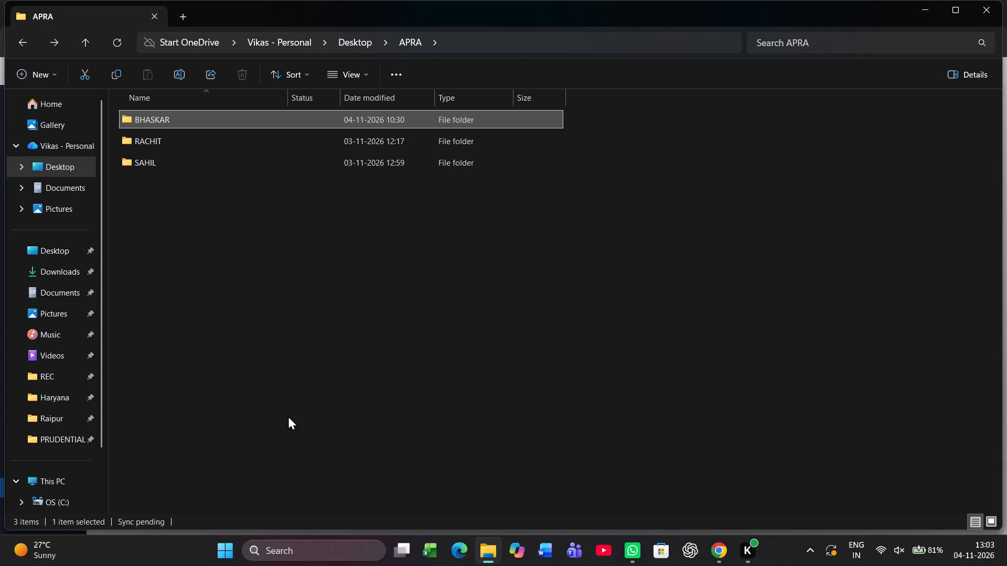
key("Down")
key("Down")
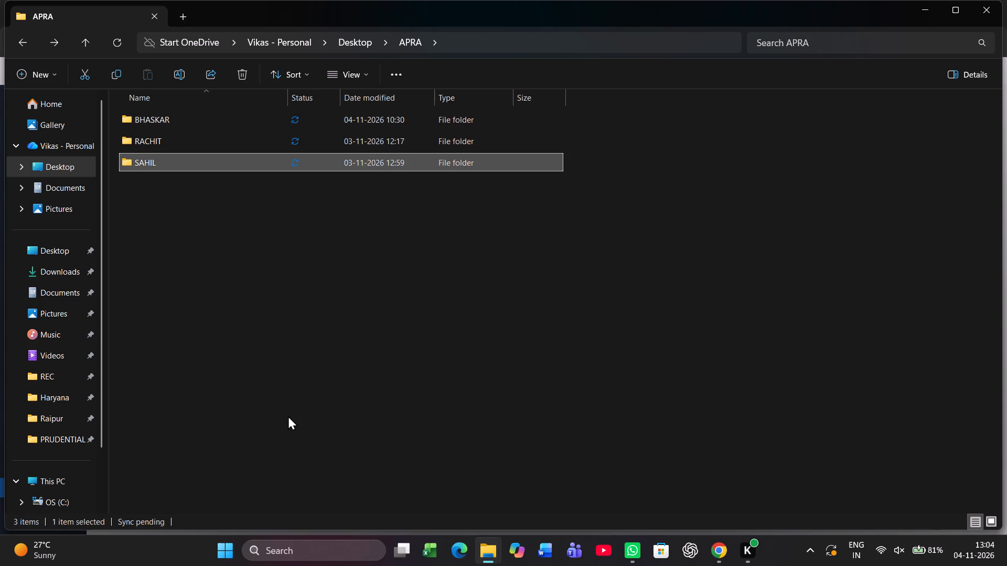
key("Return")
key("Return")
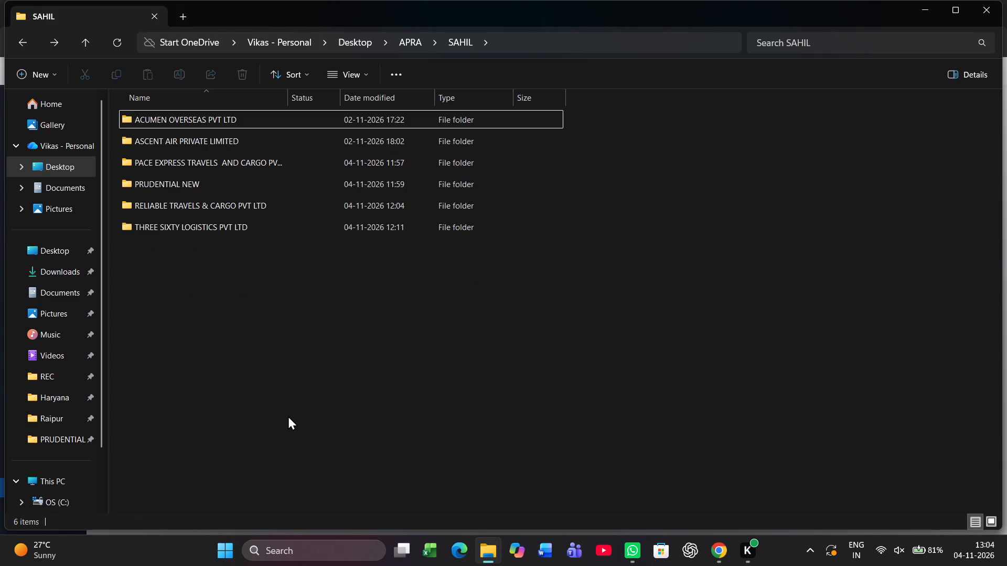
key("Down")
key("Up")
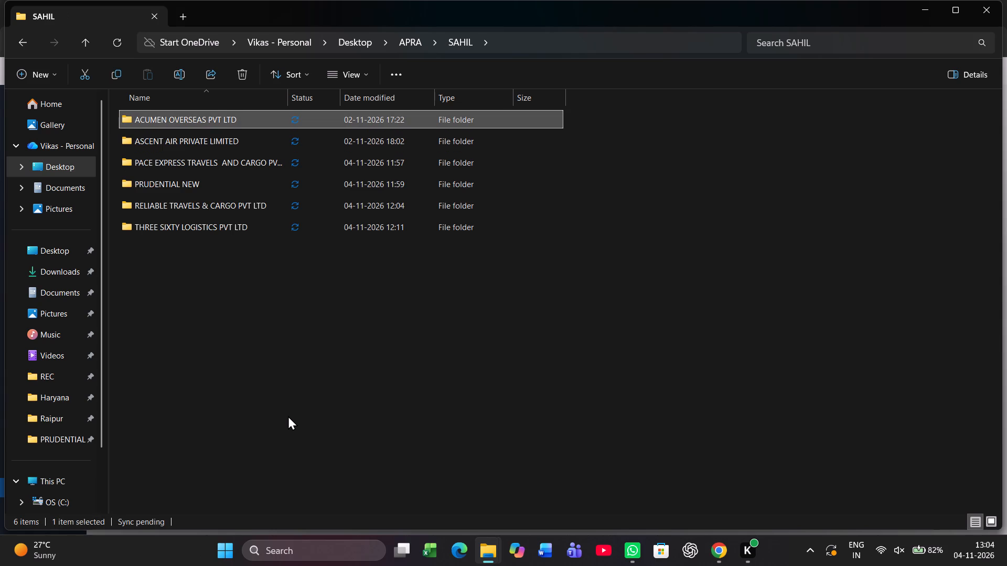
key("Return")
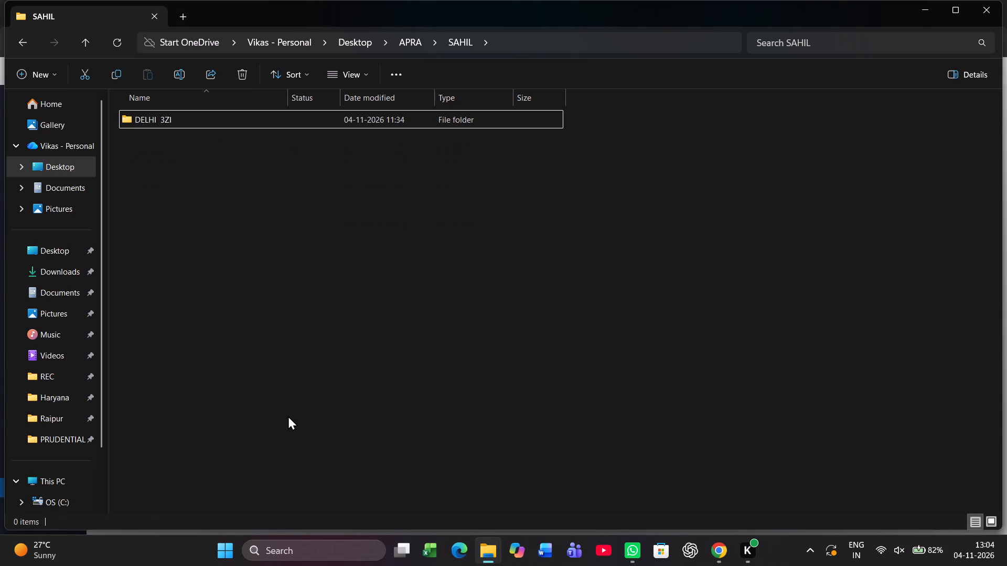
Switch to Octa in Chrome, search the company list for acumen, and open the ACUMEN OVERSEAS PRIVATE LIMITED company.
key("alt+Tab")
key("alt+Tab")
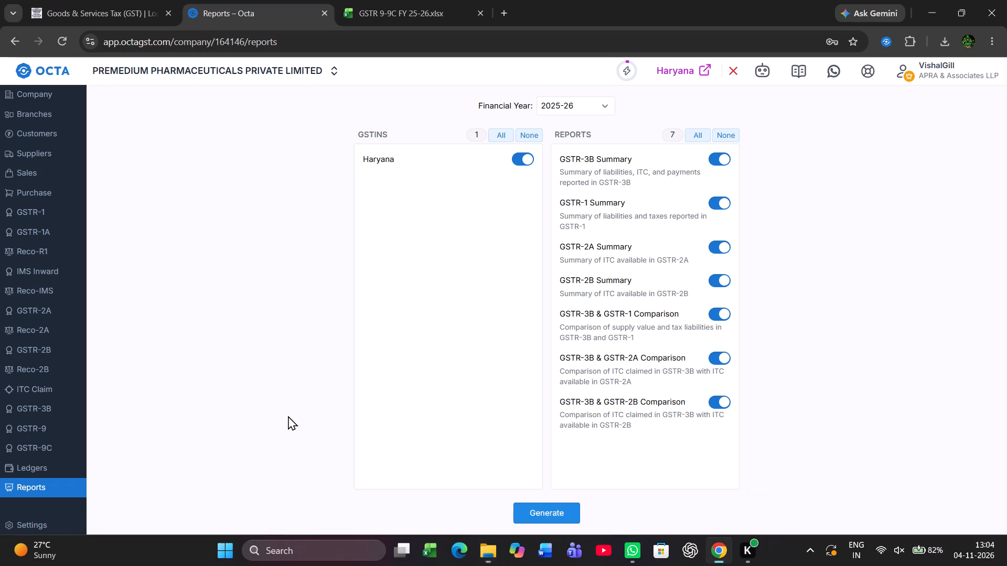
scroll(292, 267, "up", 5)
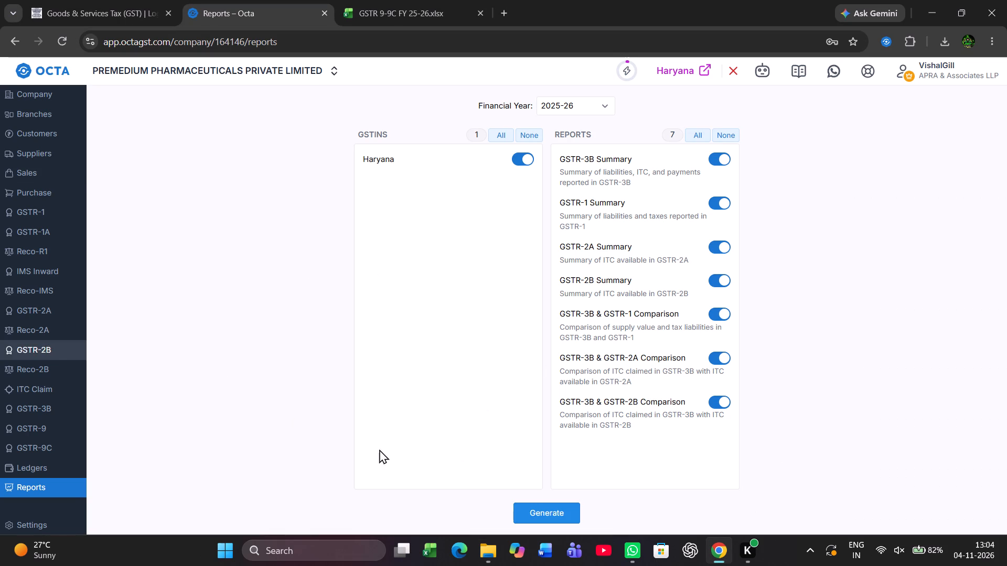
scroll(89, 166, "up", 10)
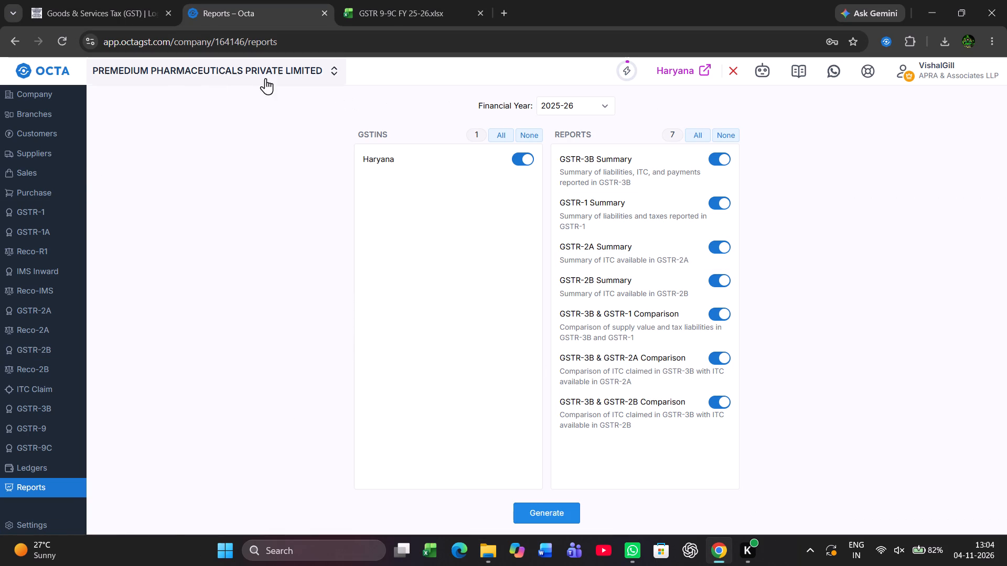
left_click(55, 66)
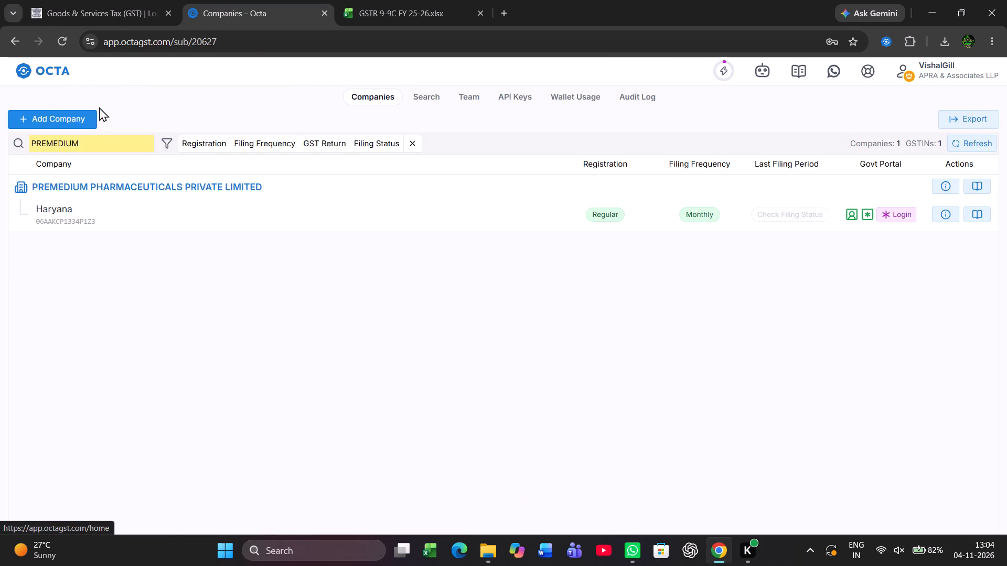
left_click(148, 144)
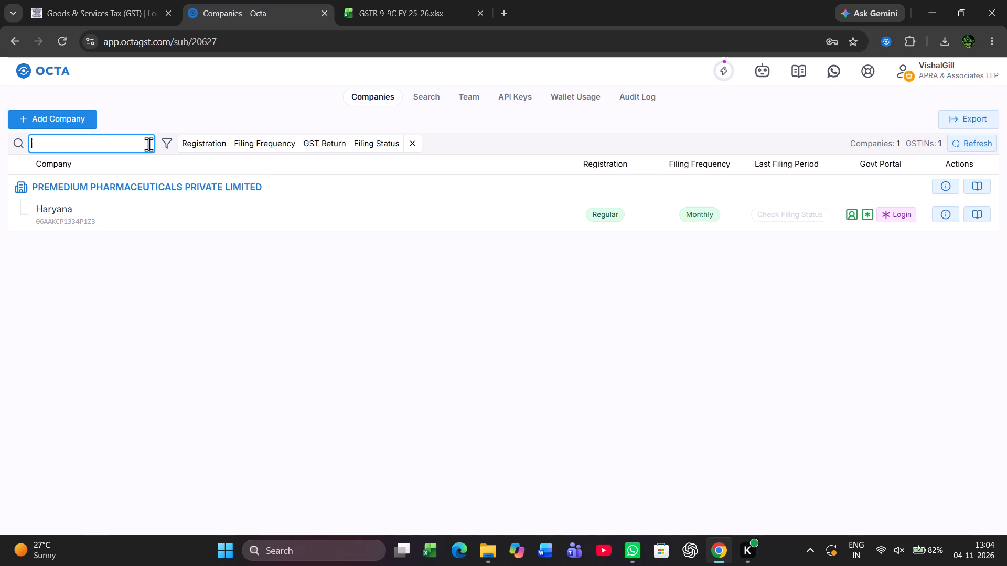
type("acumen")
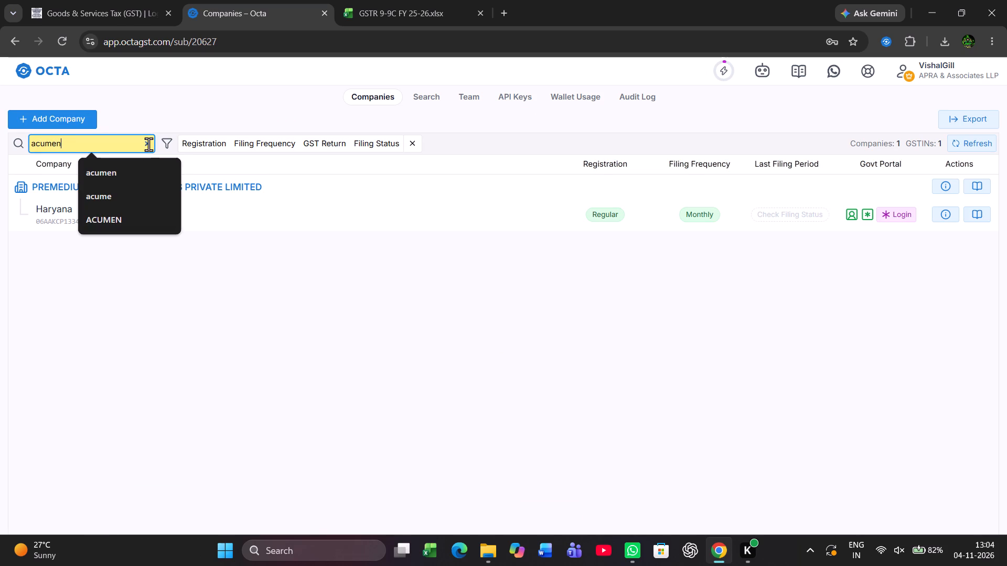
key("Return")
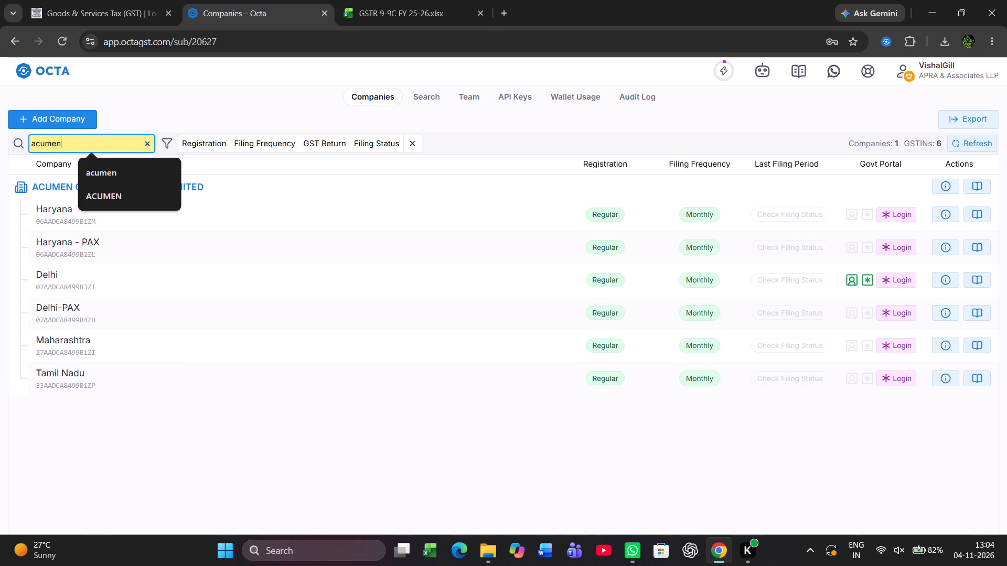
scroll(141, 296, "up", 1)
left_click(176, 449)
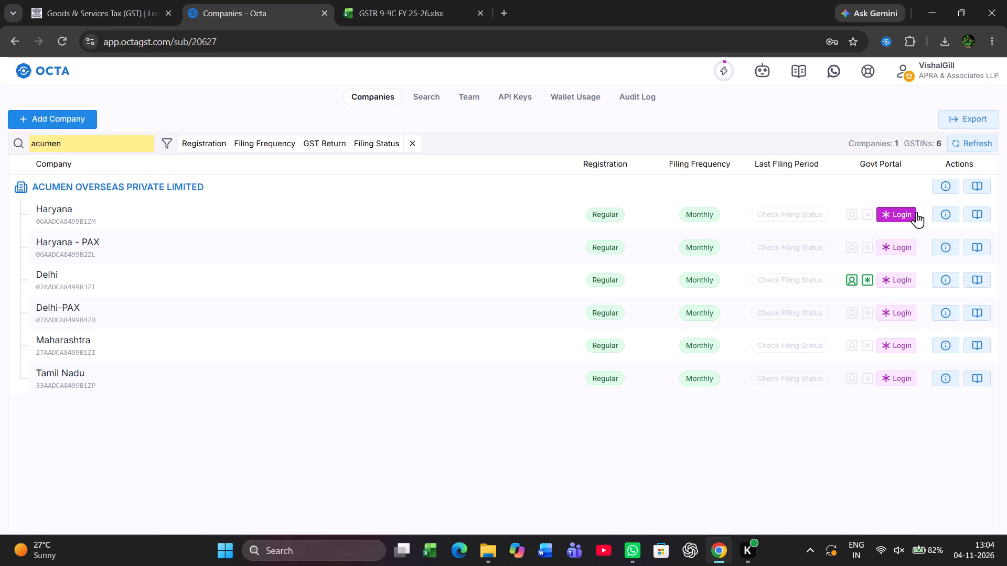
left_click(977, 219)
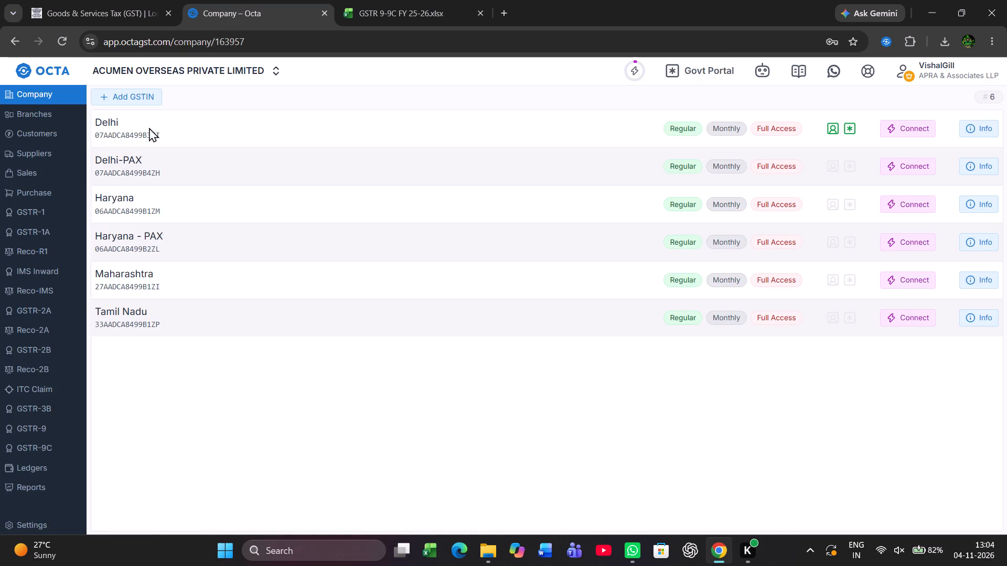
Open the Govt Portal login for ACUMEN OVERSEAS and switch its GSTIN to Delhi-PAX, followed by Haryana.
left_click(701, 77)
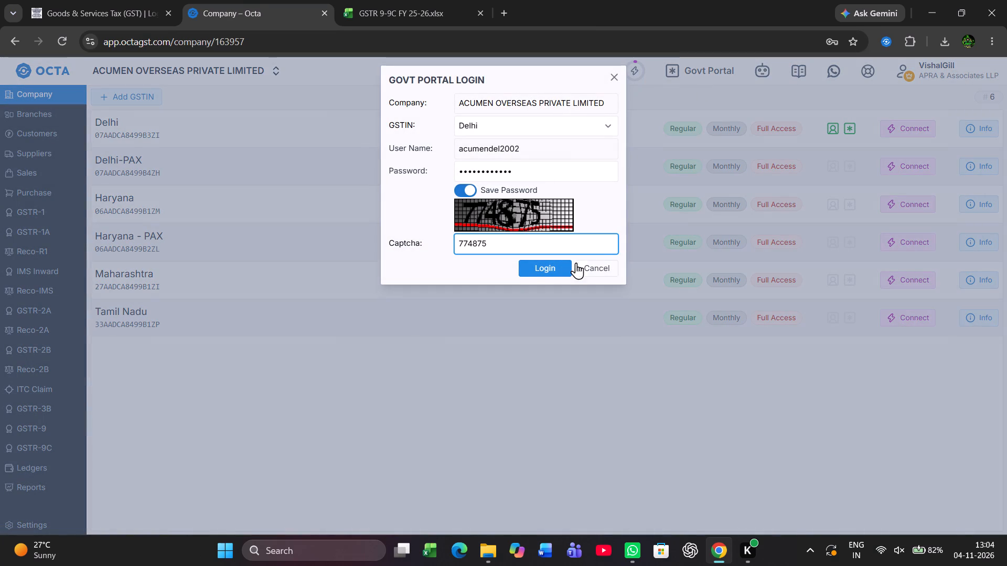
left_click(609, 129)
left_click(531, 165)
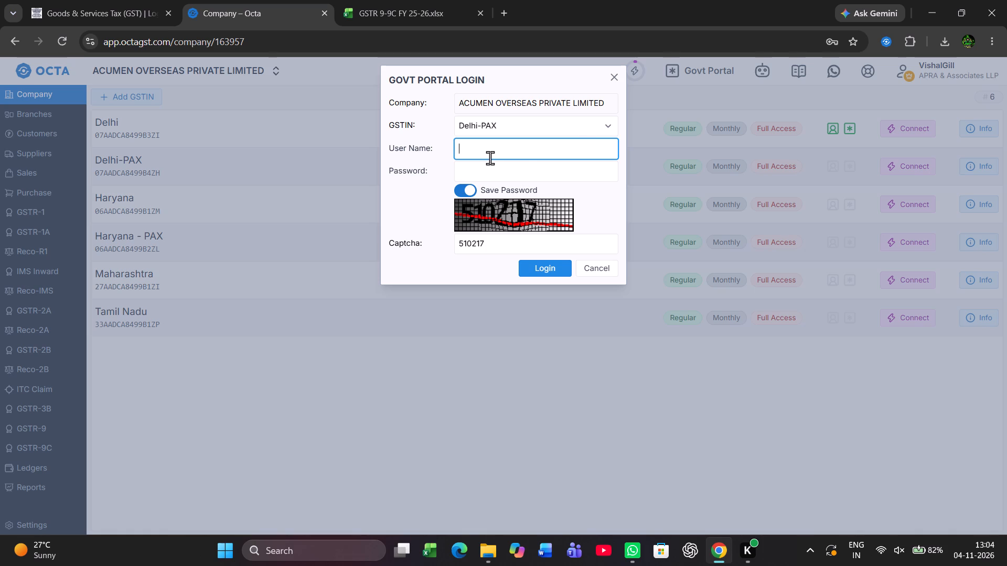
left_click(596, 128)
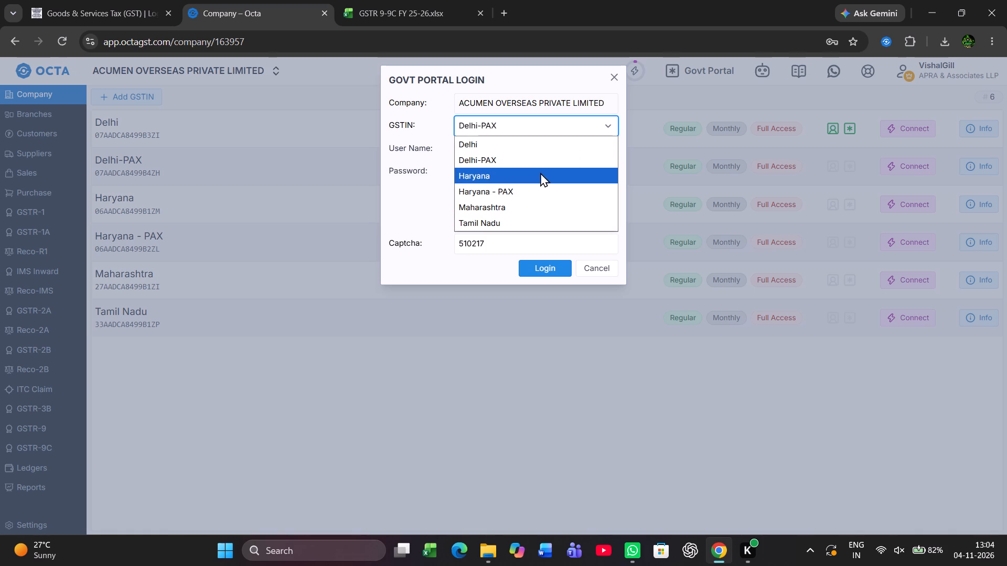
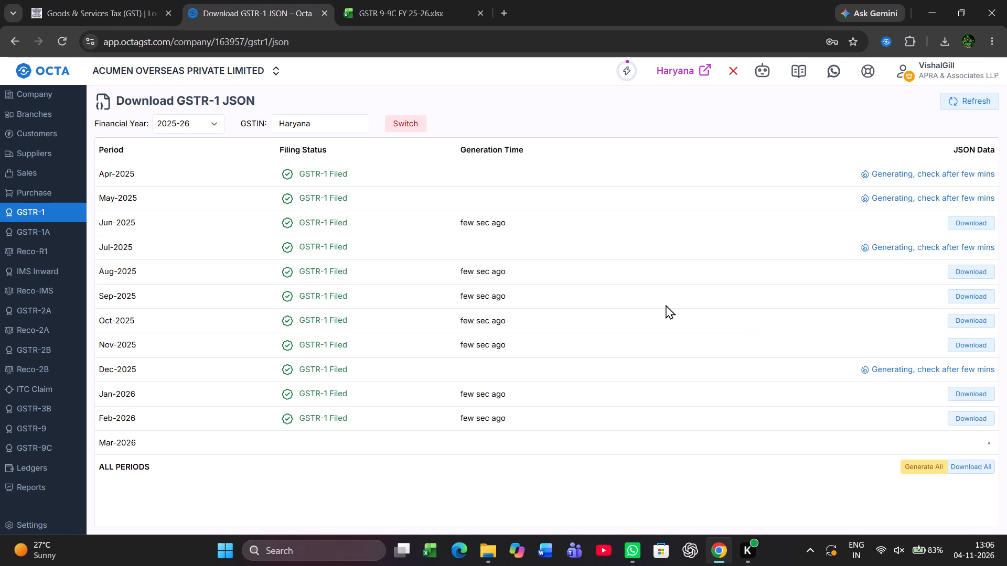
Refresh the Haryana GSTR-1 JSON generation status for financial year 2025-26.
left_click(960, 111)
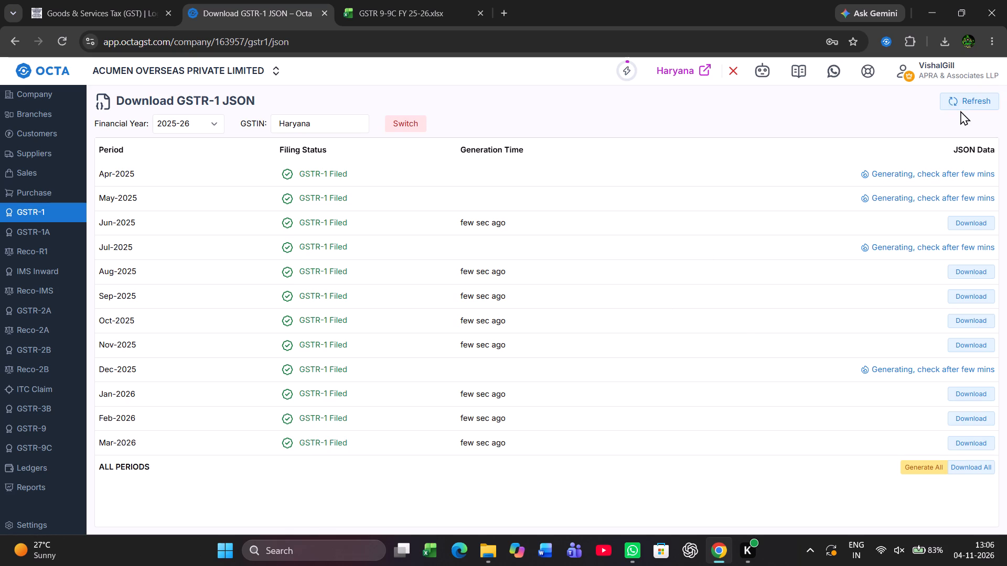
left_click(966, 104)
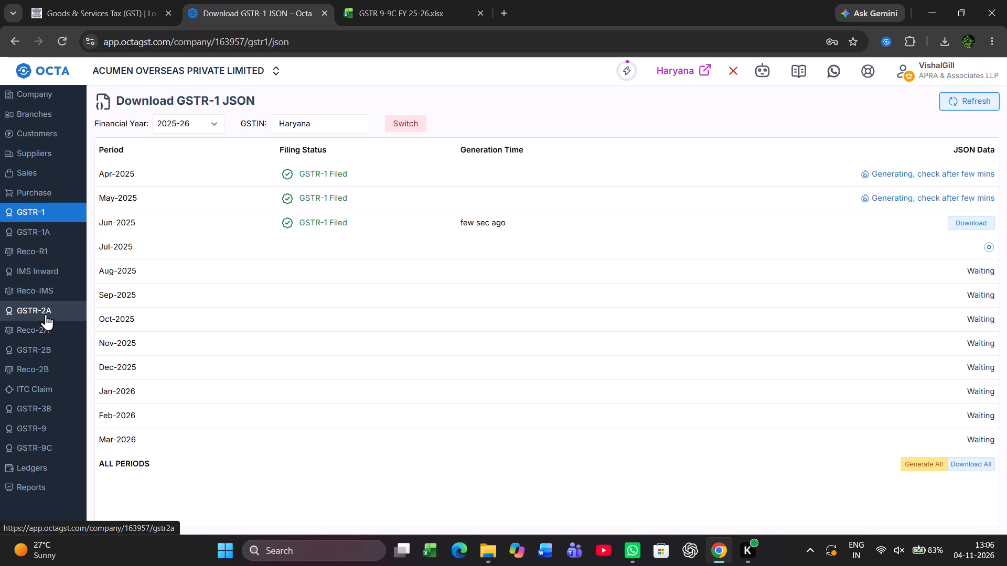
Download the GSTR-2B JSON files for all periods of 2025-26 for the Haryana GSTIN.
left_click(45, 345)
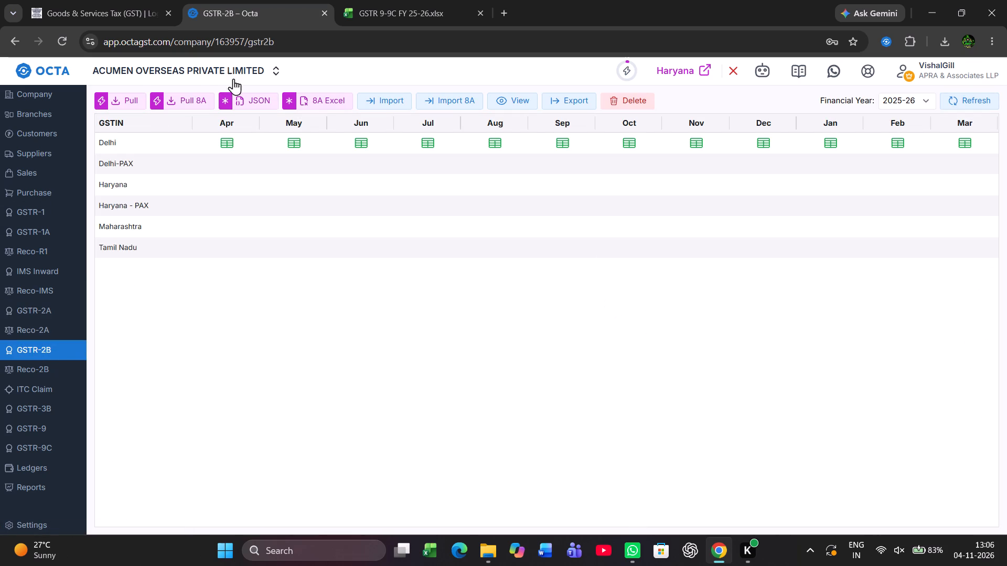
left_click(252, 105)
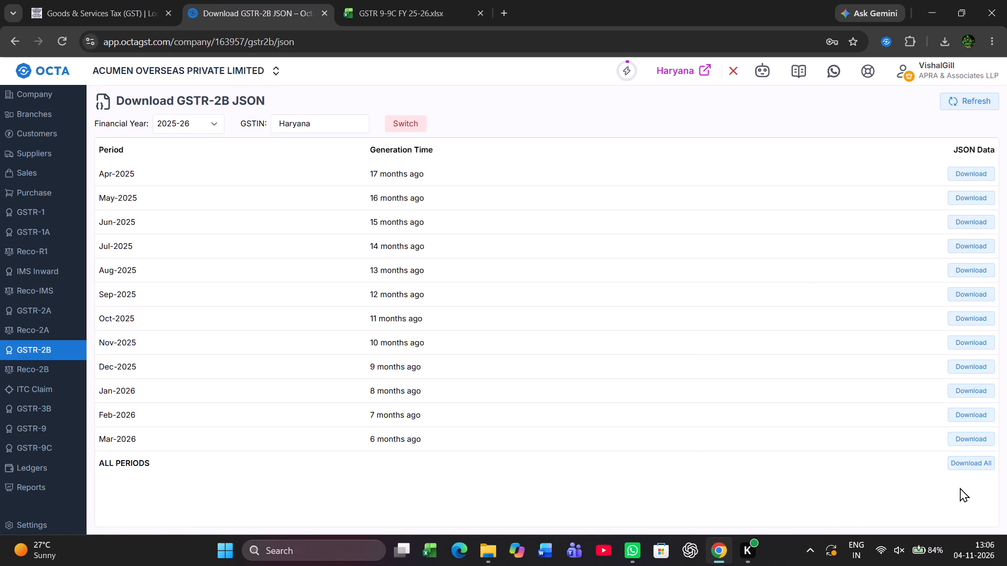
left_click(975, 462)
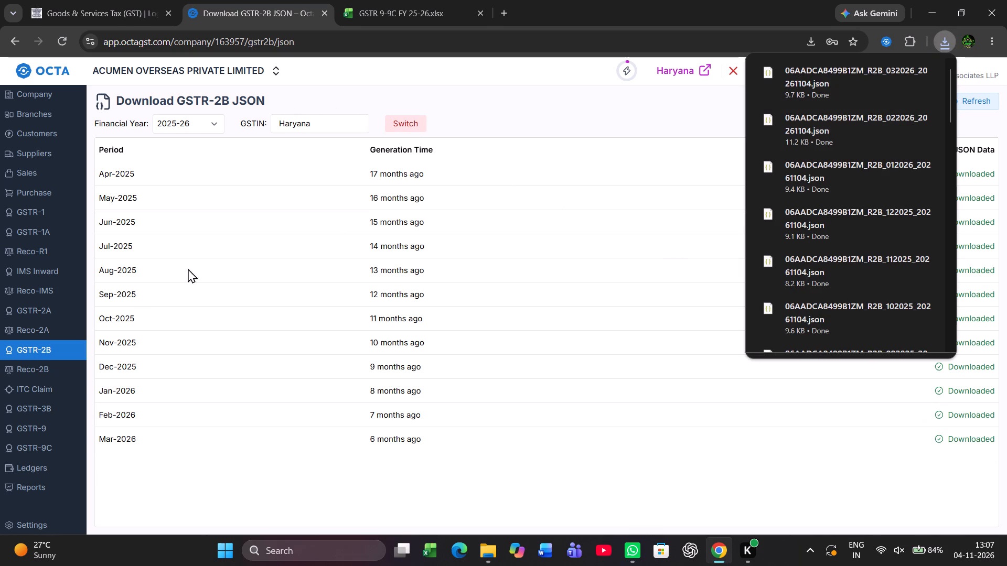
Import the 12 downloaded Haryana R2B JSON files, April 2025 to March 2026, into the GSTR-2B data.
left_click(23, 351)
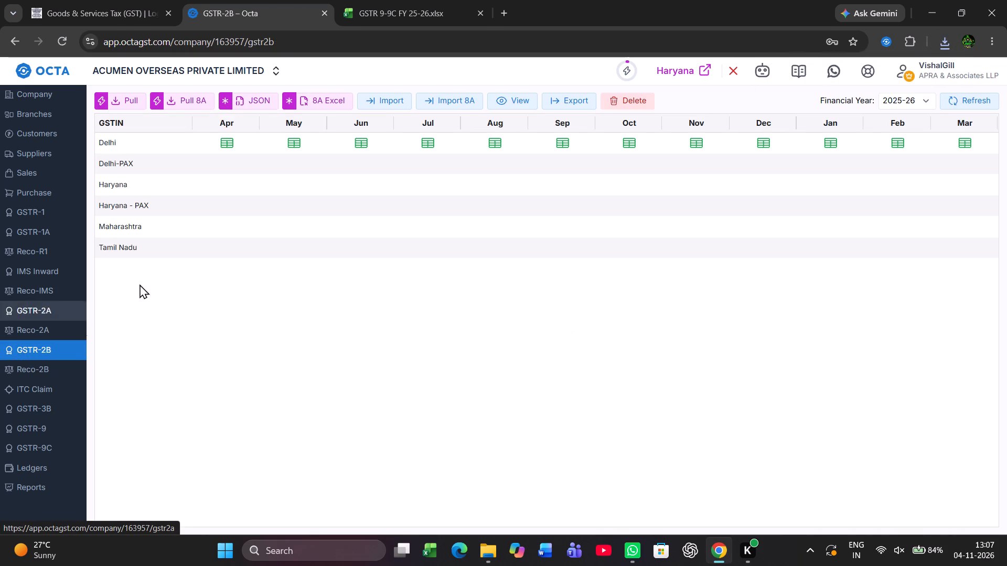
left_click(384, 104)
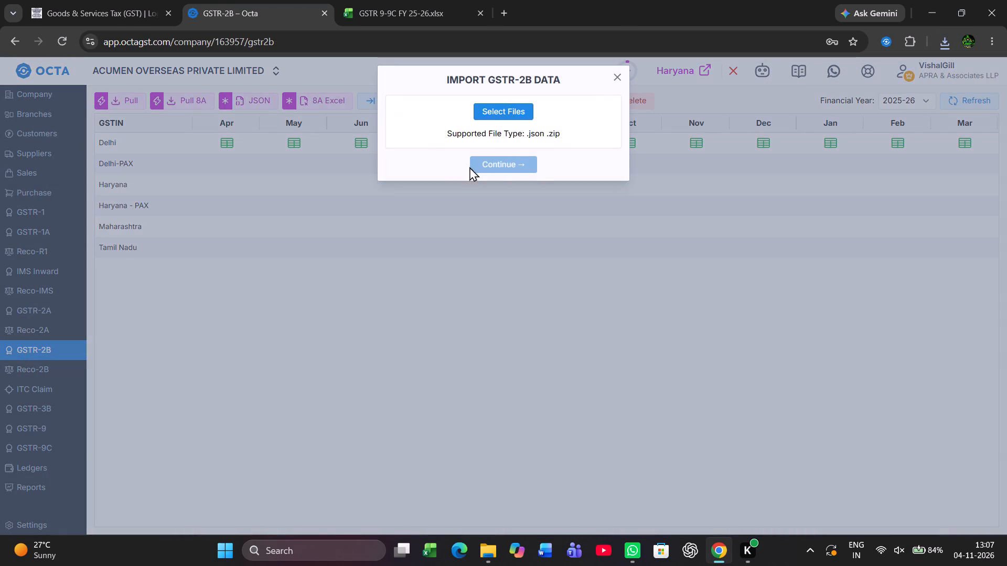
left_click(508, 103)
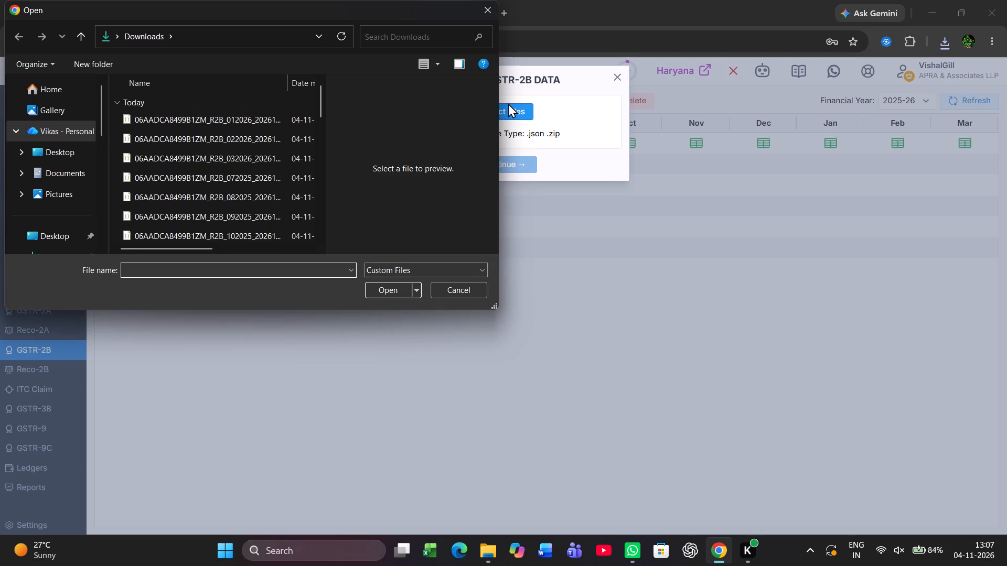
left_click(254, 119)
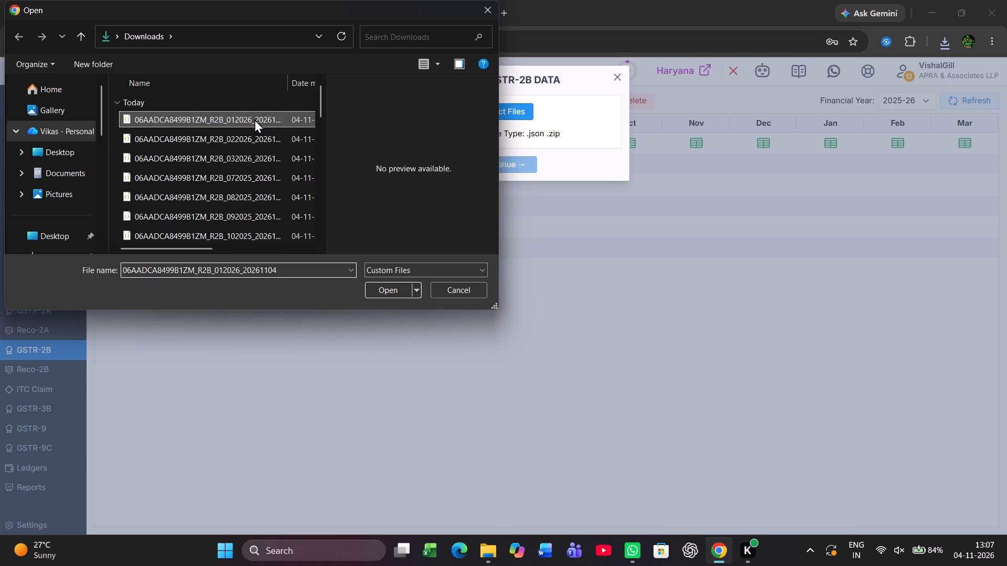
key("shift+Down")
key("shift+Down")
key("shift+Down")
key("shift+Down")
key("shift+Down")
key("shift+Down")
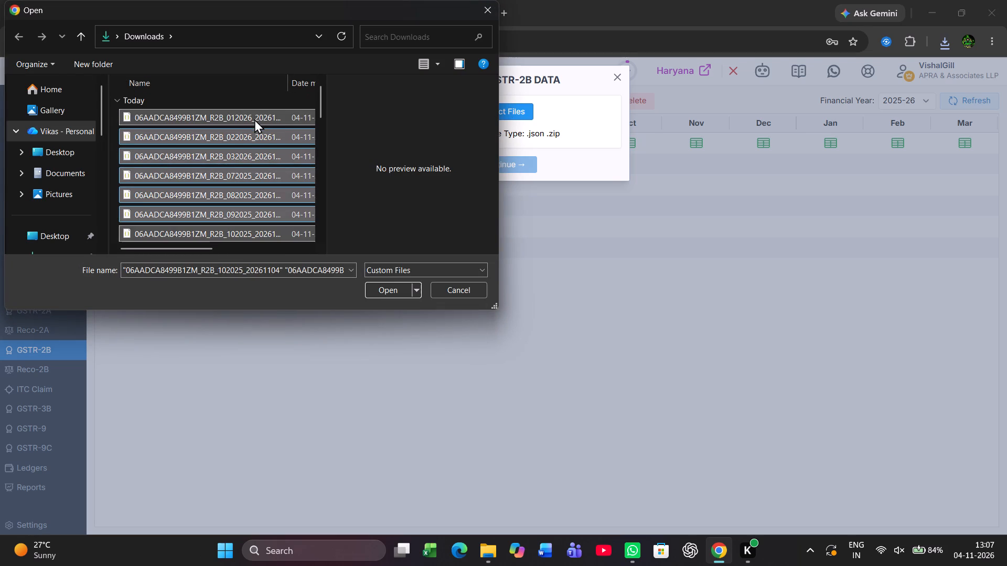
key("shift+Down")
key("shift+Down")
key("shift+Down")
key("shift+Down")
key("shift+Down")
key("shift+Down")
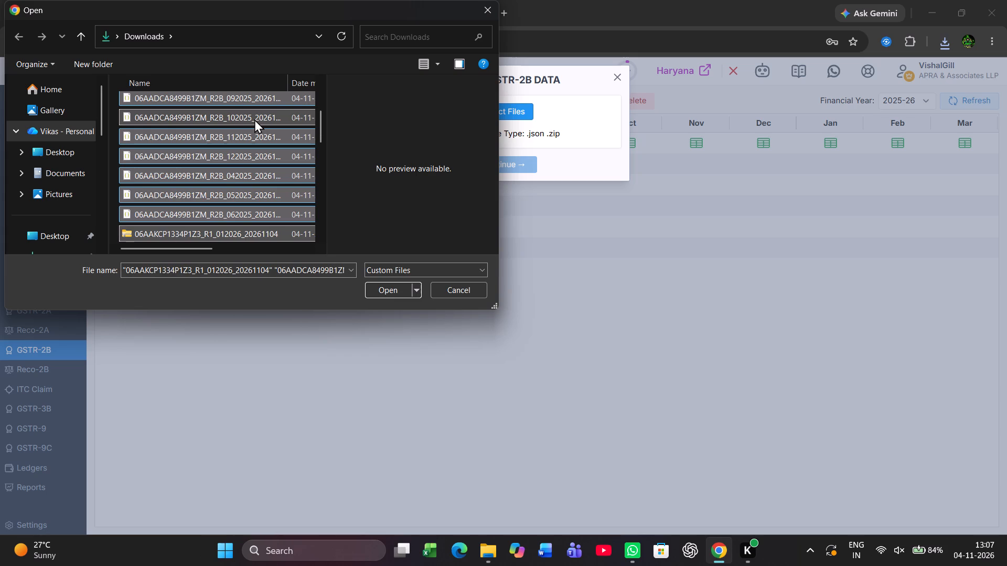
key("shift+Up")
key("Return")
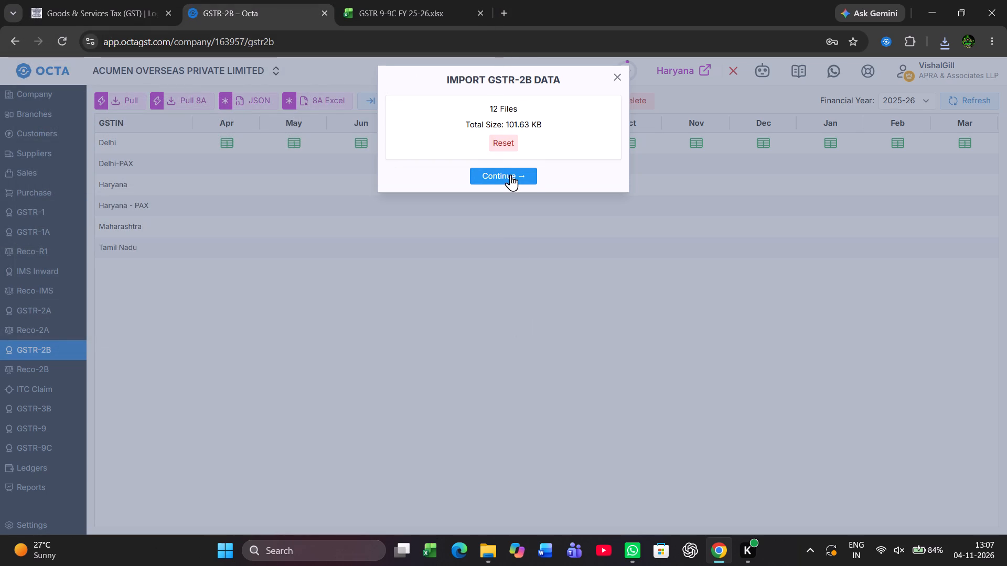
left_click(510, 176)
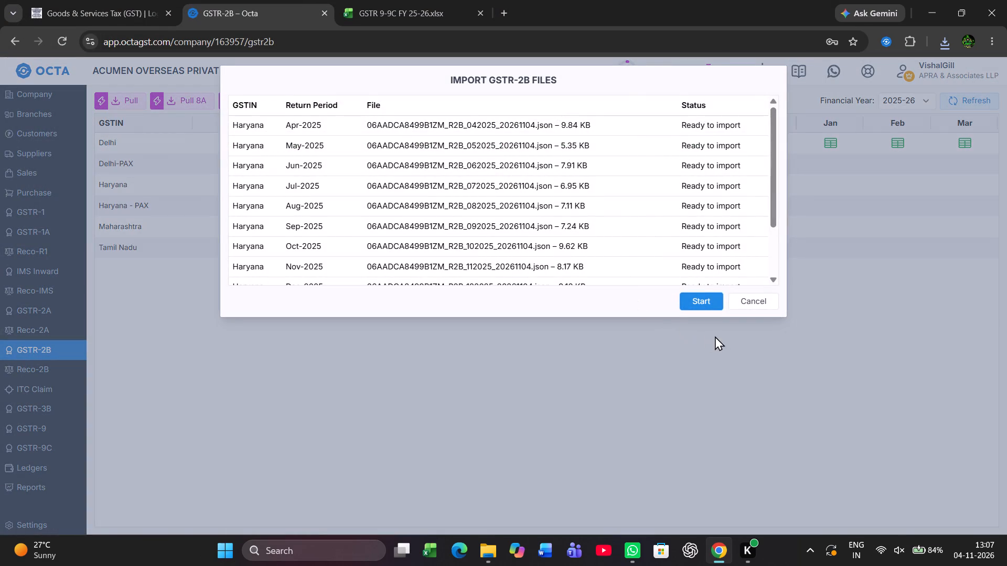
double_click(698, 307)
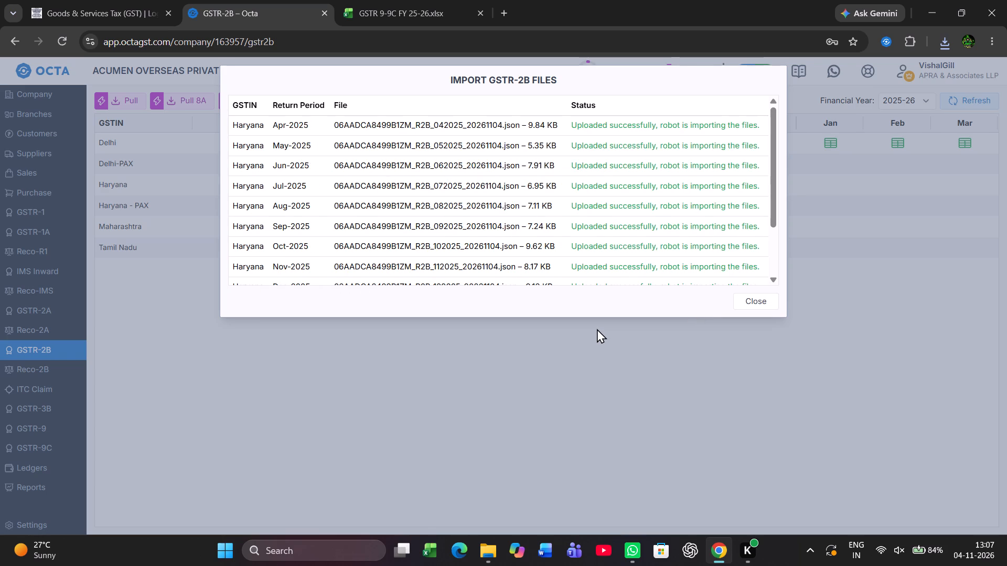
left_click(749, 300)
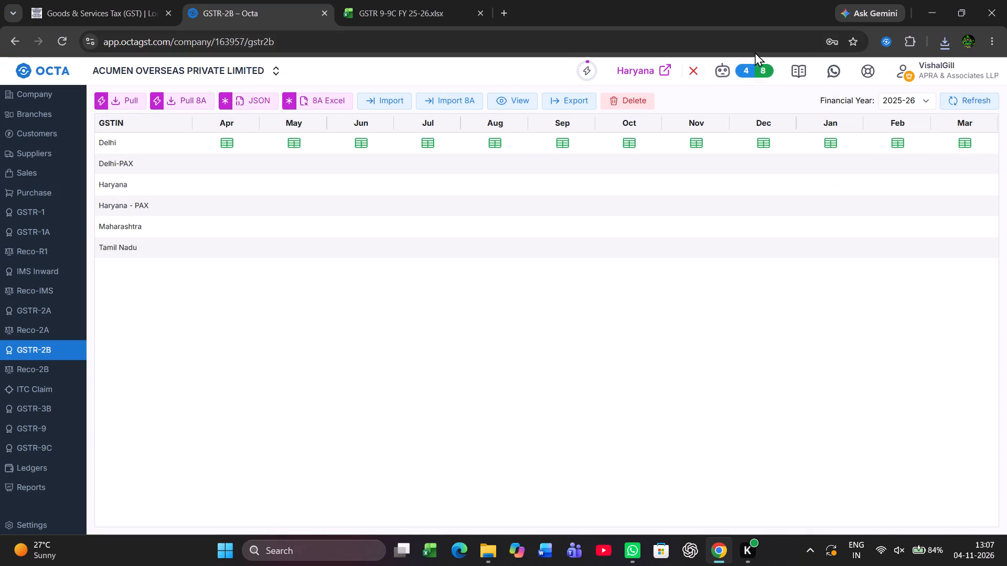
Refresh the GSTR-2B overview repeatedly to check the import of Haryana's monthly files.
left_click(967, 104)
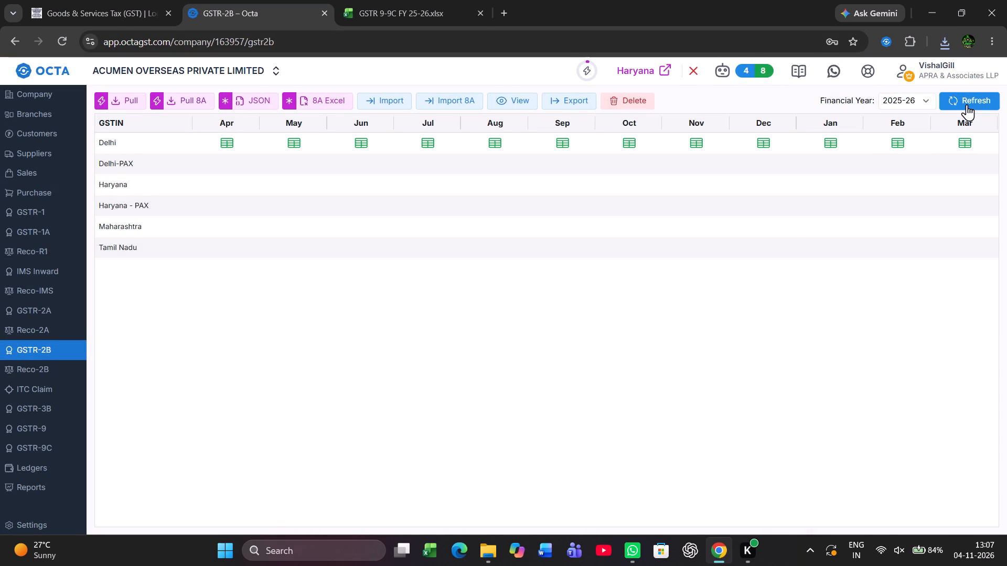
left_click(967, 102)
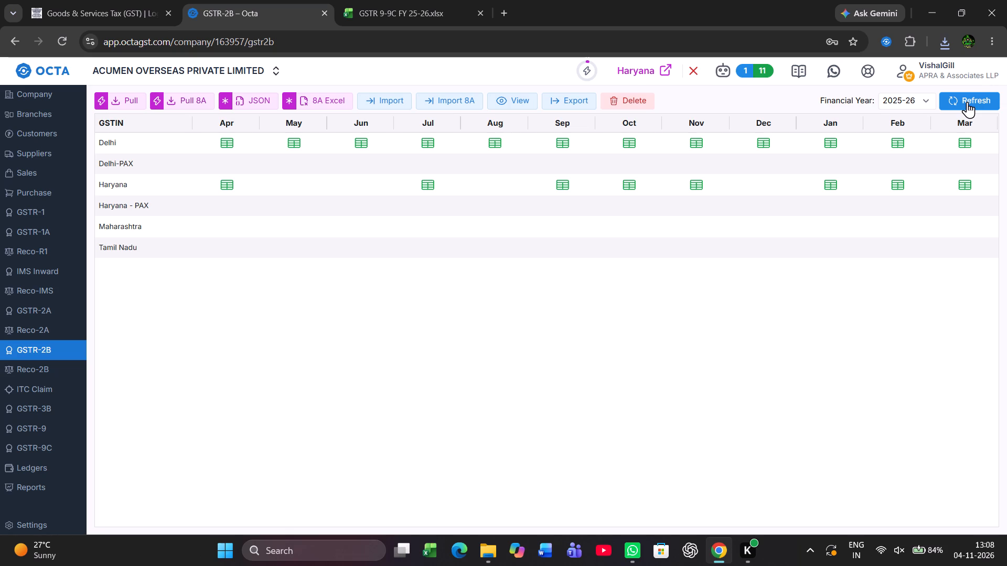
left_click(967, 102)
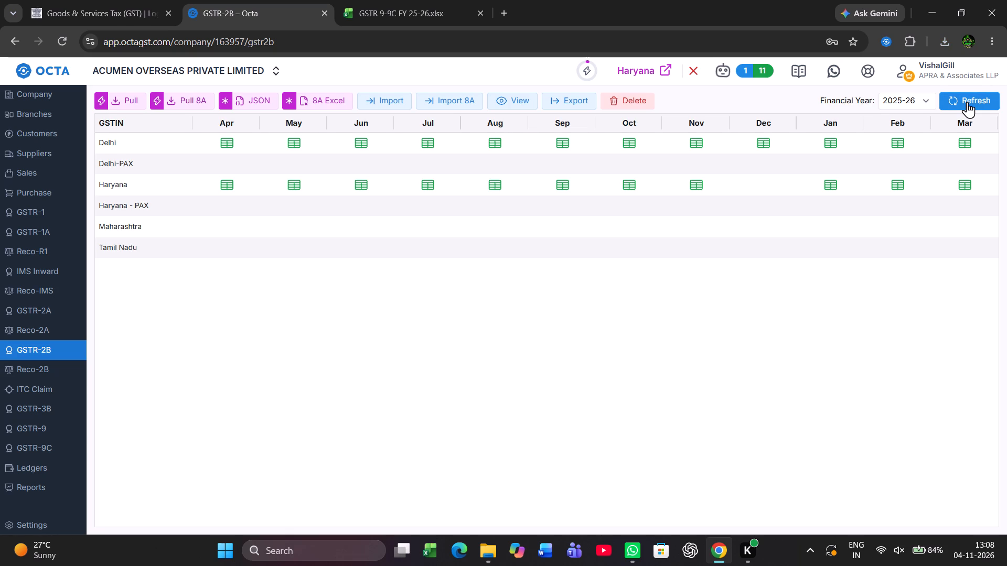
left_click(967, 102)
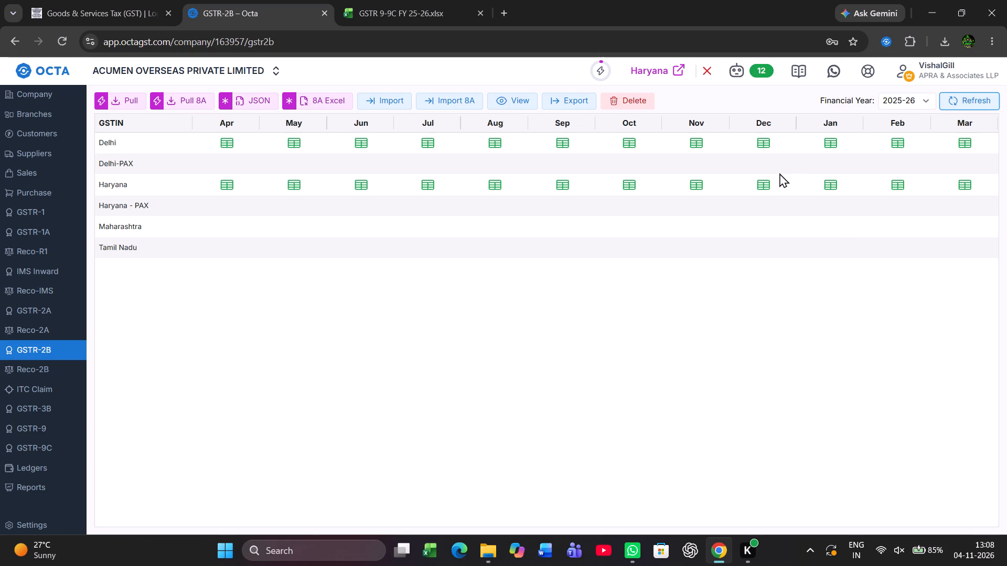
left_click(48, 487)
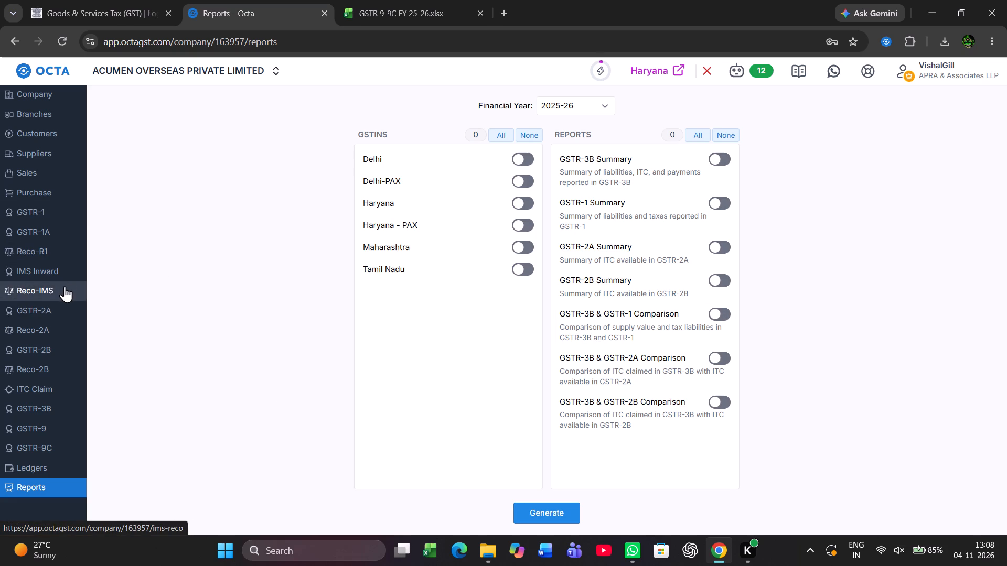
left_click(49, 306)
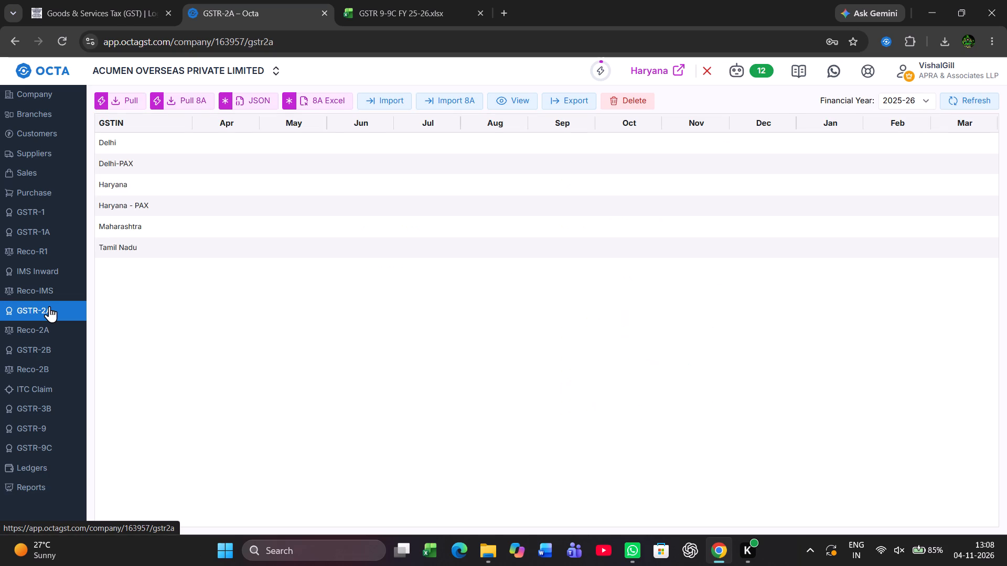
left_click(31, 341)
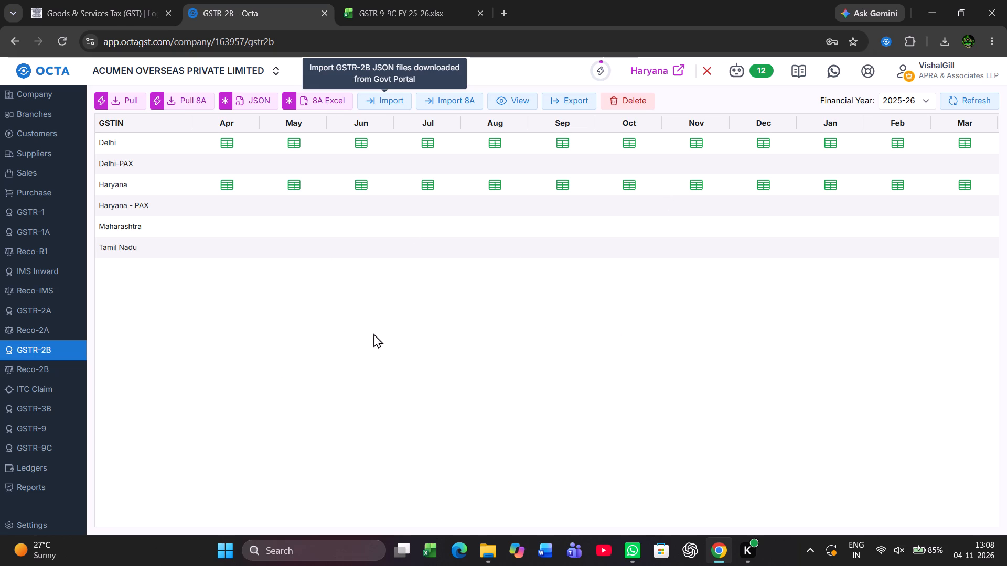
Refresh the GSTR-1 filing history and recheck the generation status of Haryana's GSTR-1 JSON files.
left_click(56, 213)
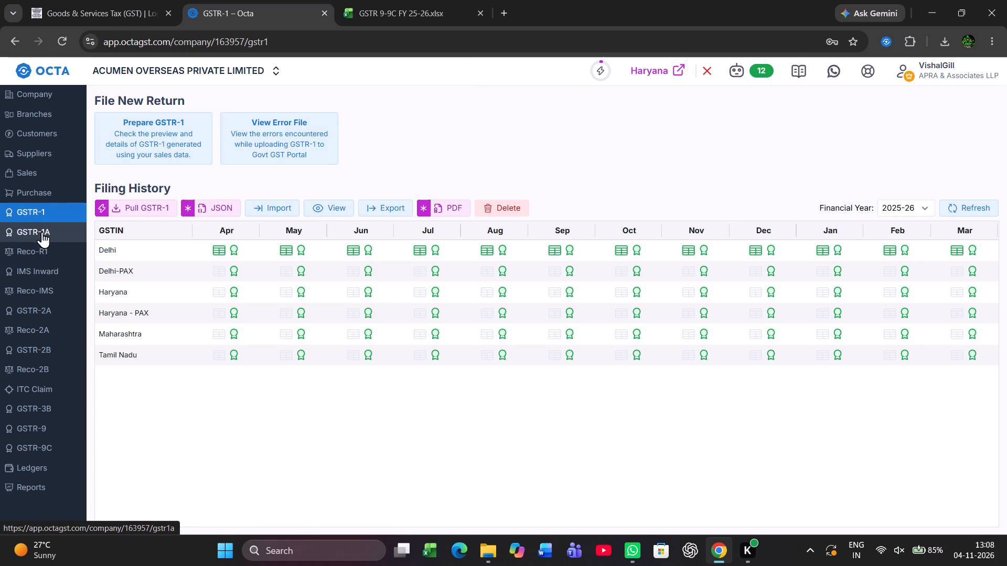
left_click(971, 209)
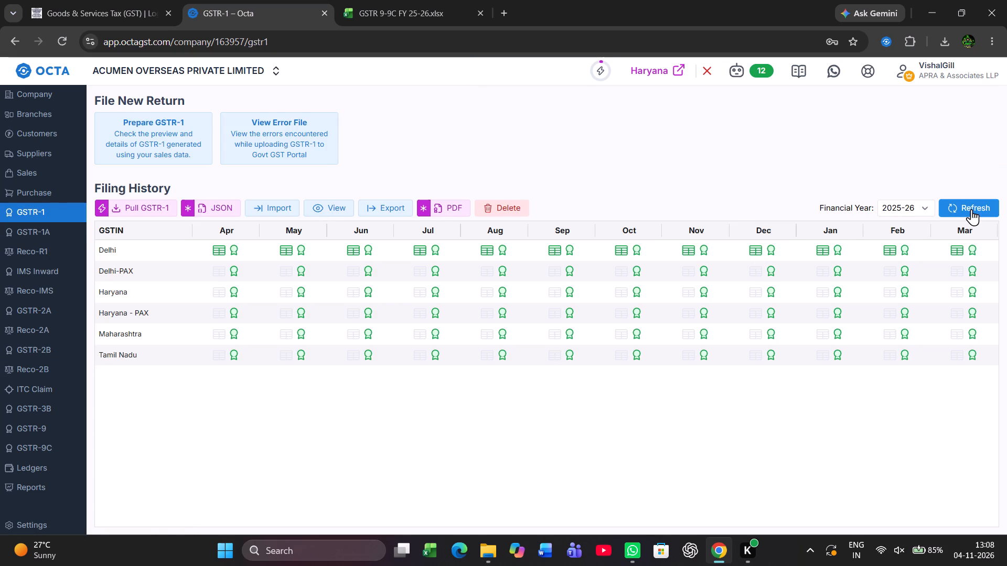
left_click(230, 203)
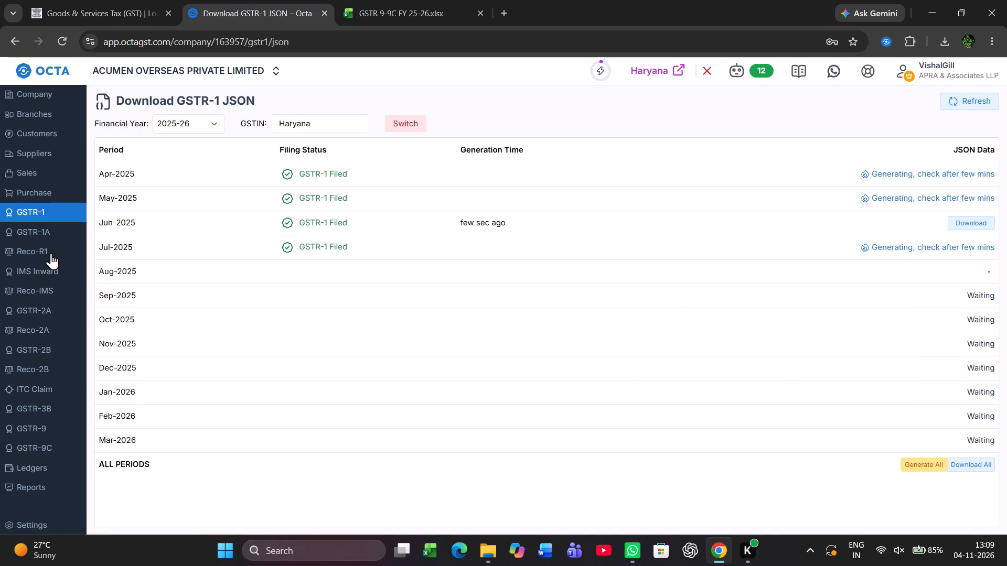
Request the GSTR-2A JSON files for the Haryana GSTIN for all periods of 2025-26.
left_click(48, 310)
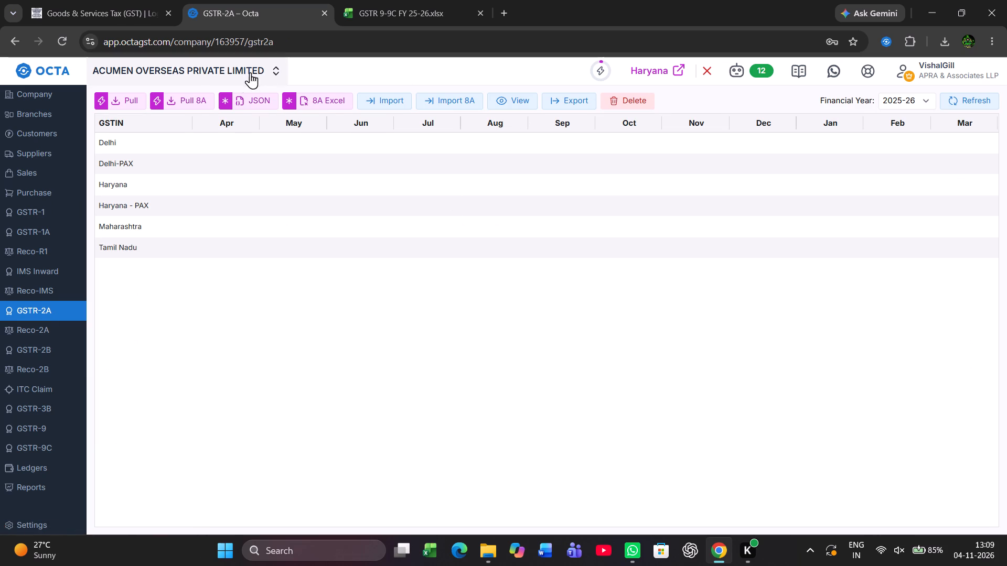
left_click(249, 99)
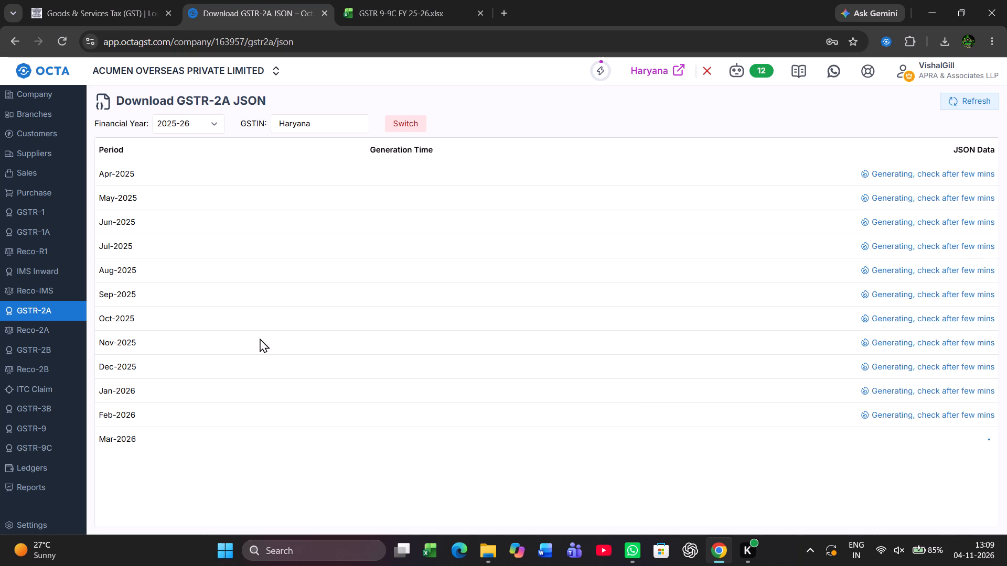
Pull GSTR-3B data from the government portal for Haryana for 04-2025 to 03-2026 and review each month's pull status.
left_click(51, 410)
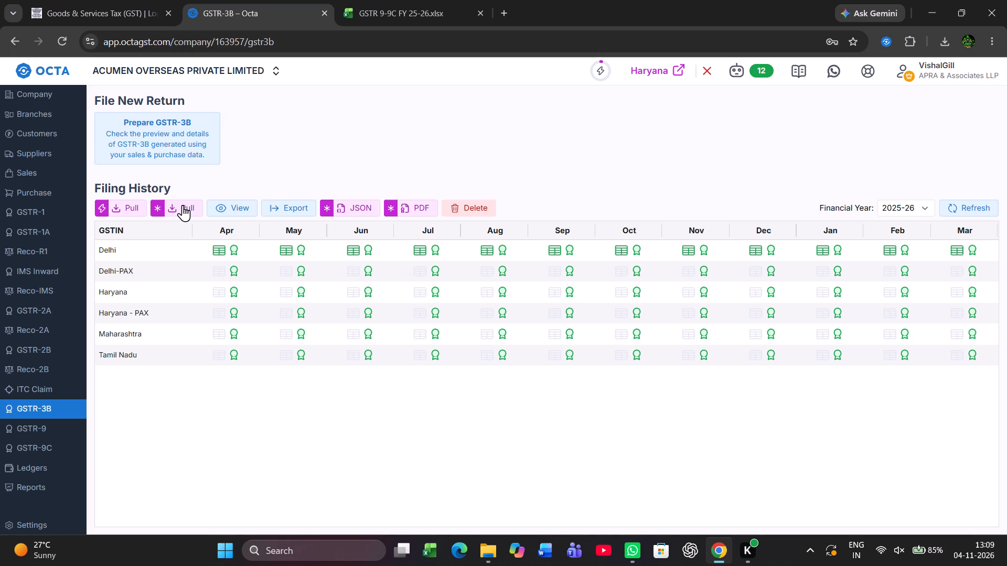
left_click(180, 205)
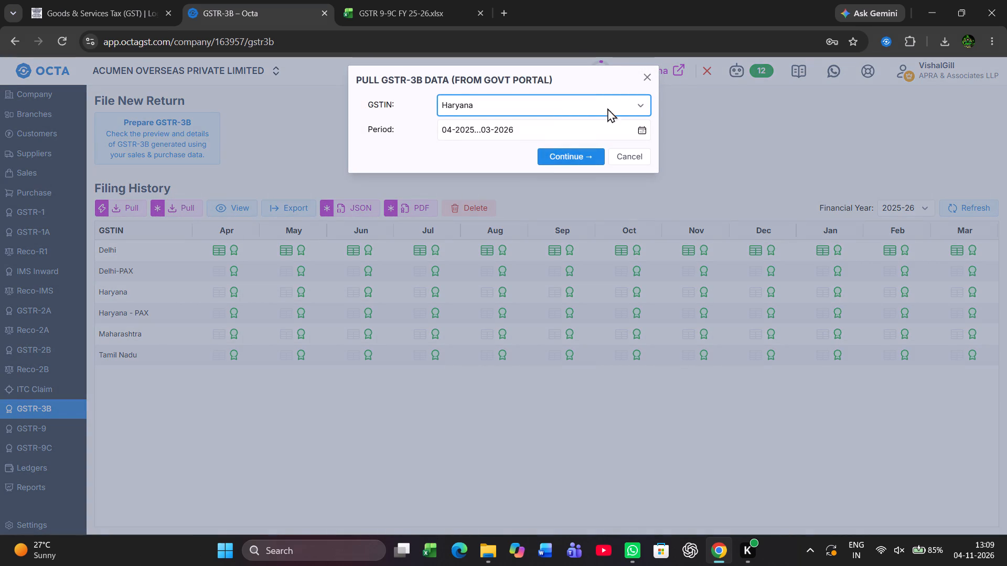
left_click(566, 158)
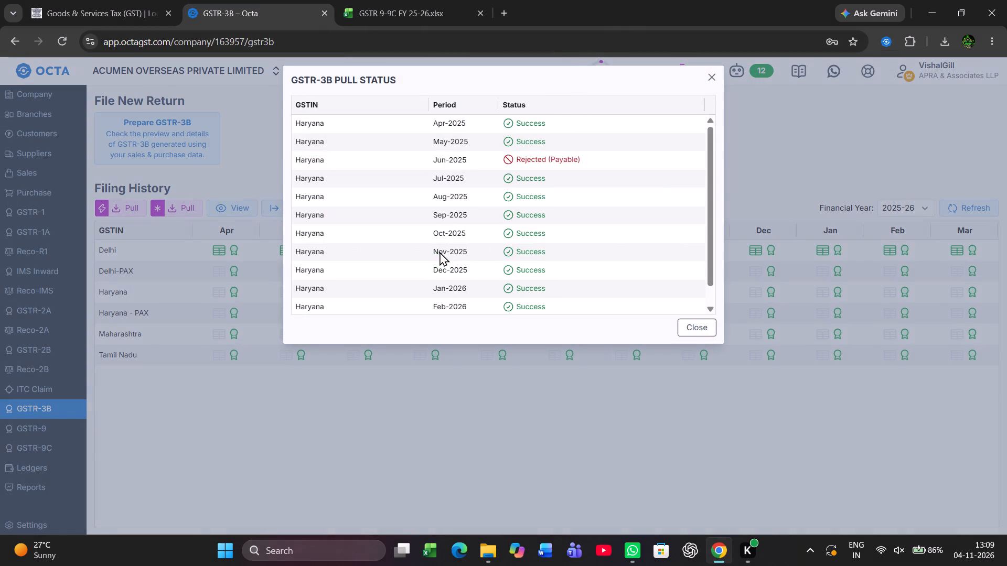
scroll(545, 207, "down", 4)
scroll(545, 207, "up", 5)
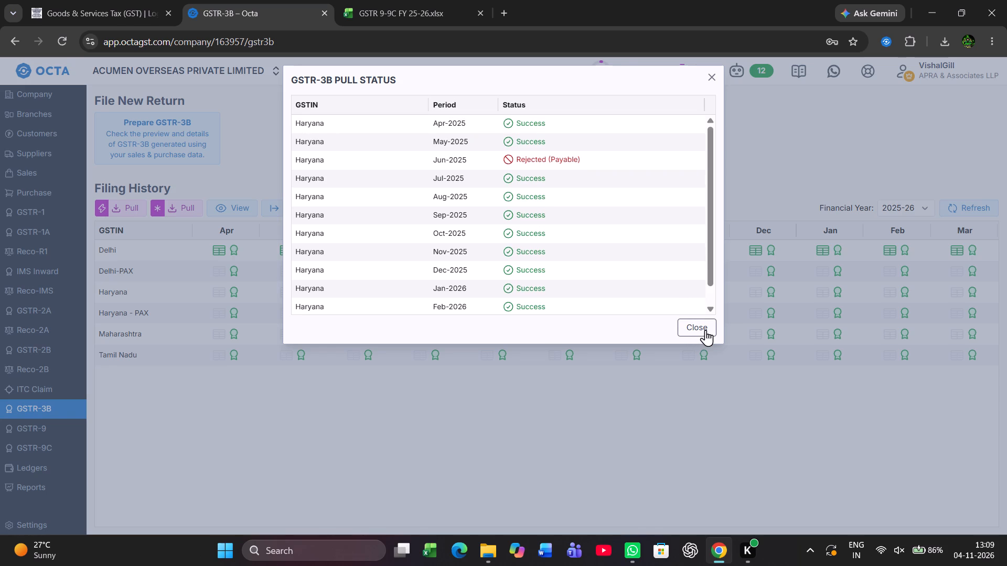
left_click(706, 331)
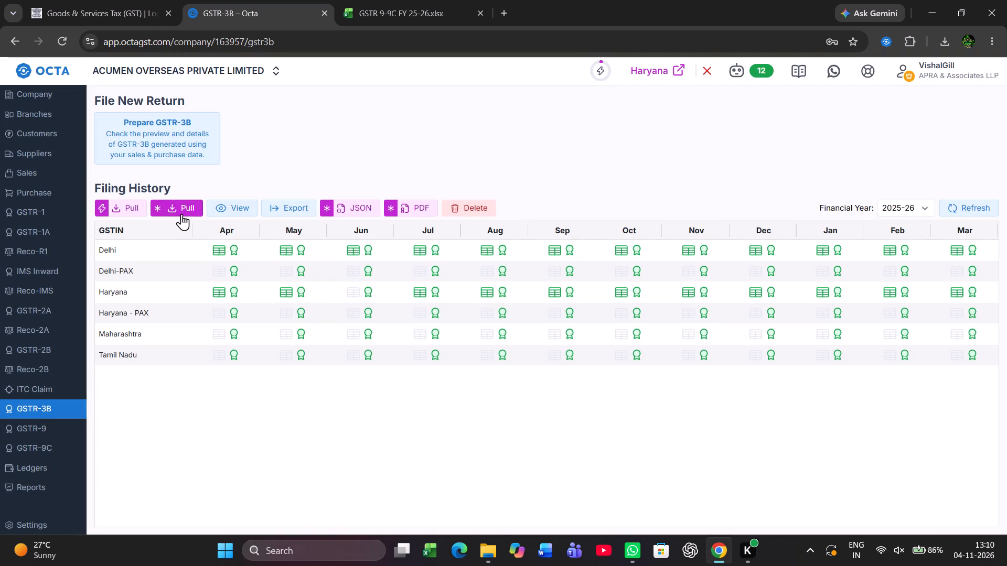
Pull Haryana's GSTR-3B data for 04-2025 to 03-2026 again and refresh the filing history.
left_click(181, 214)
left_click(573, 157)
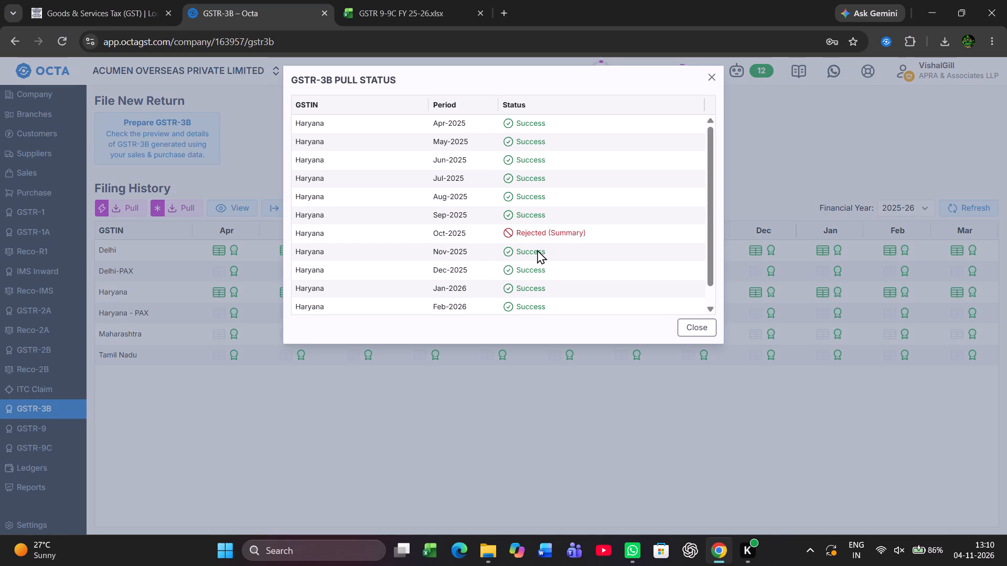
left_click(691, 324)
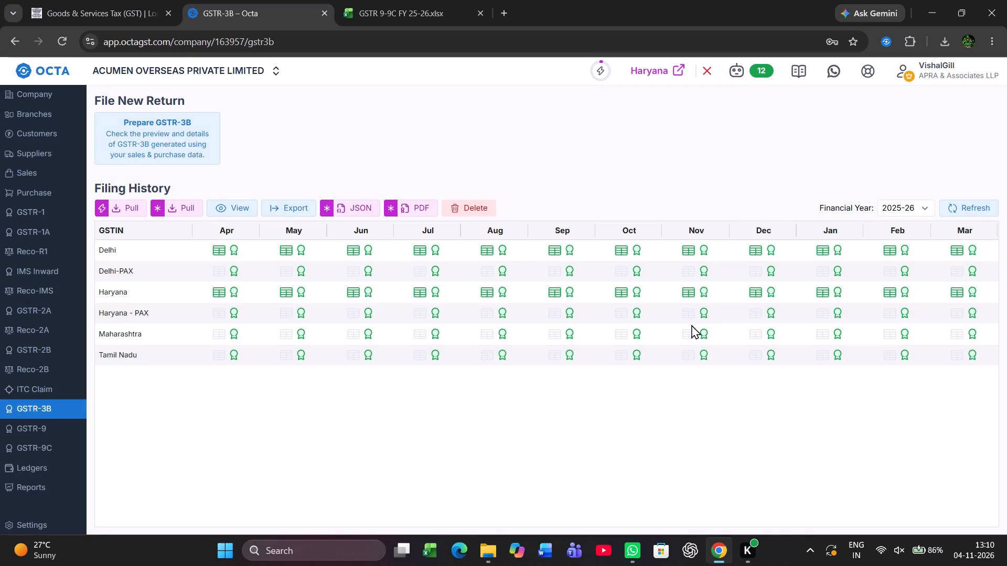
left_click(976, 211)
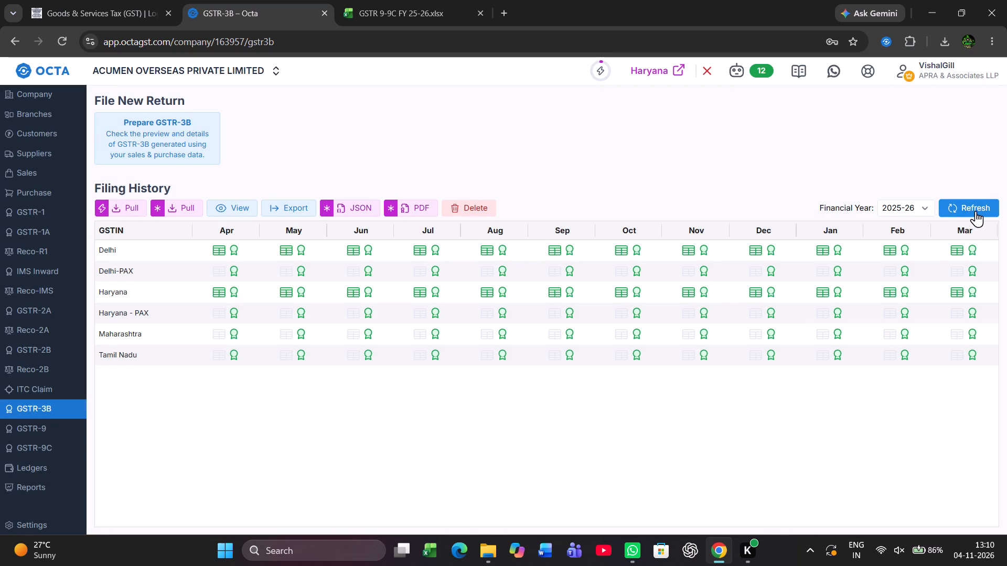
Refresh the GSTR-3B filing history for 2025-26.
triple_click(976, 211)
triple_click(976, 211)
triple_click(976, 211)
left_click(976, 211)
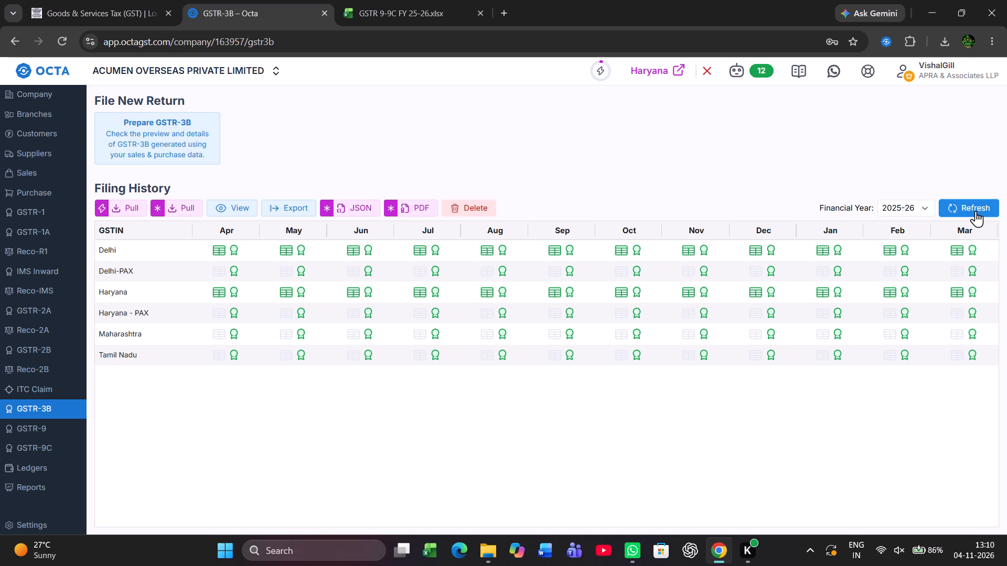
triple_click(976, 211)
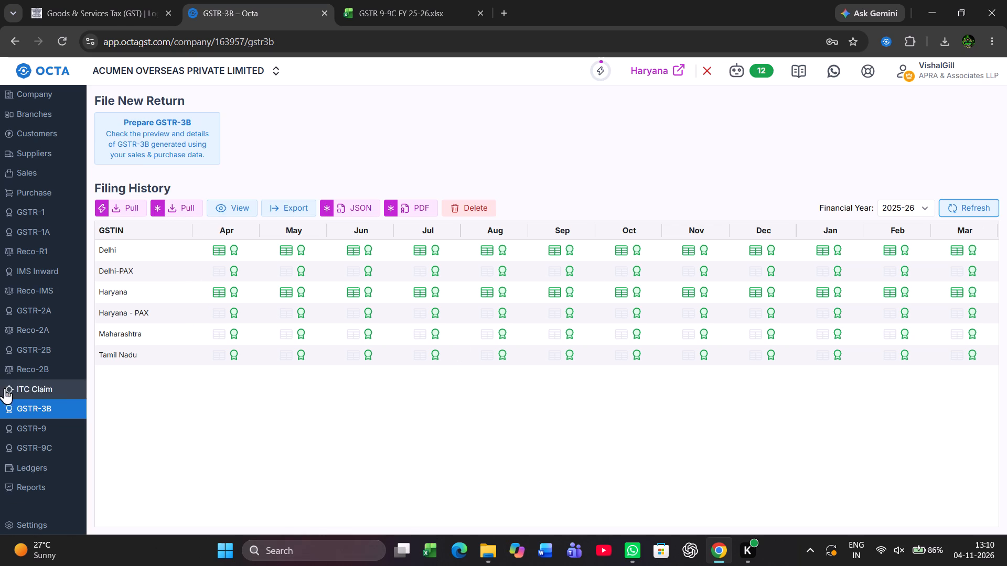
Check the generation status of Haryana's GSTR-1 JSON files for 2025-26.
left_click(57, 217)
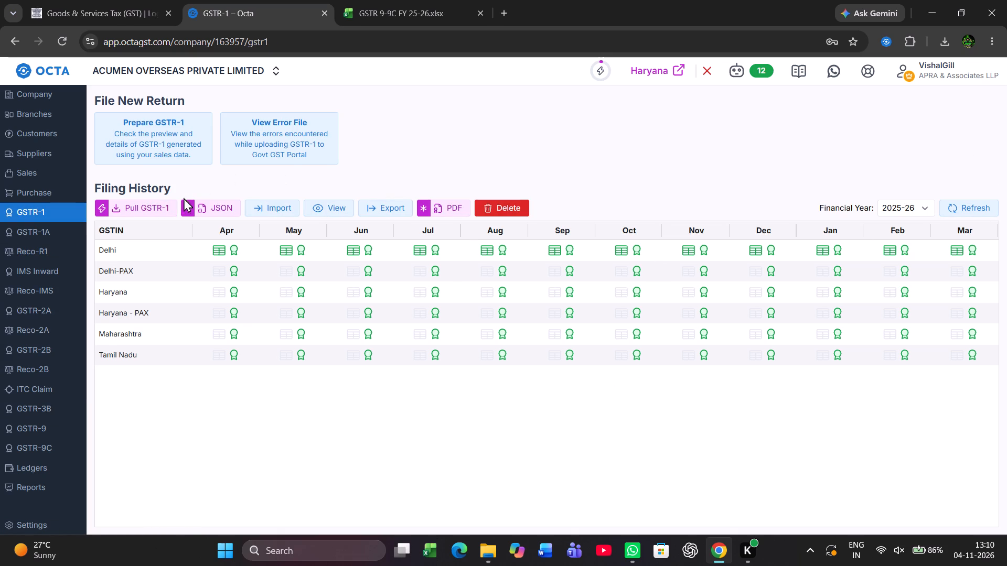
left_click(195, 204)
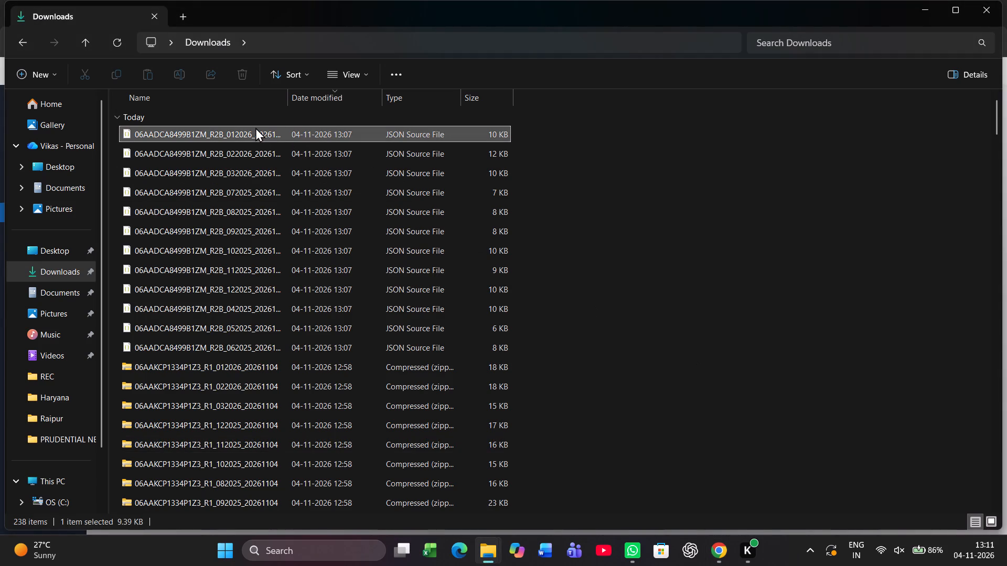
key("shift+Down")
key("shift+Down")
key("shift+Down")
key("shift+Down")
key("shift+Down")
key("shift+Down")
key("shift+Down")
key("shift+Down")
key("shift+Down")
key("shift+Down")
key("shift+Down")
key("shift+Down")
key("shift+Down")
key("shift+Down")
key("shift+Down")
key("shift+Down")
key("shift+Down")
key("shift+Down")
key("shift+Down")
key("shift+Down")
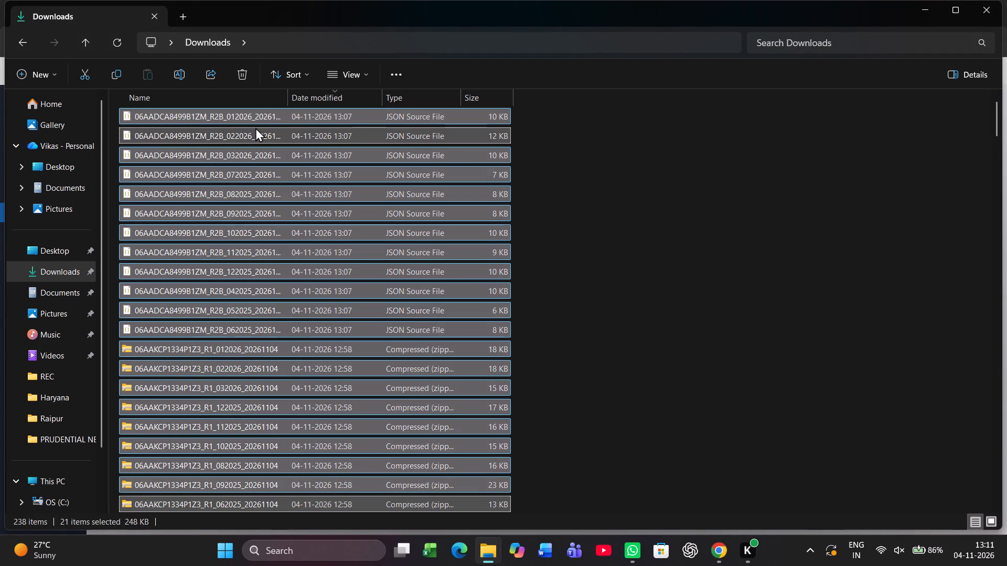
key("shift+Down")
key("shift+Down")
key("shift+Down")
key("shift+Down")
key("shift+Up")
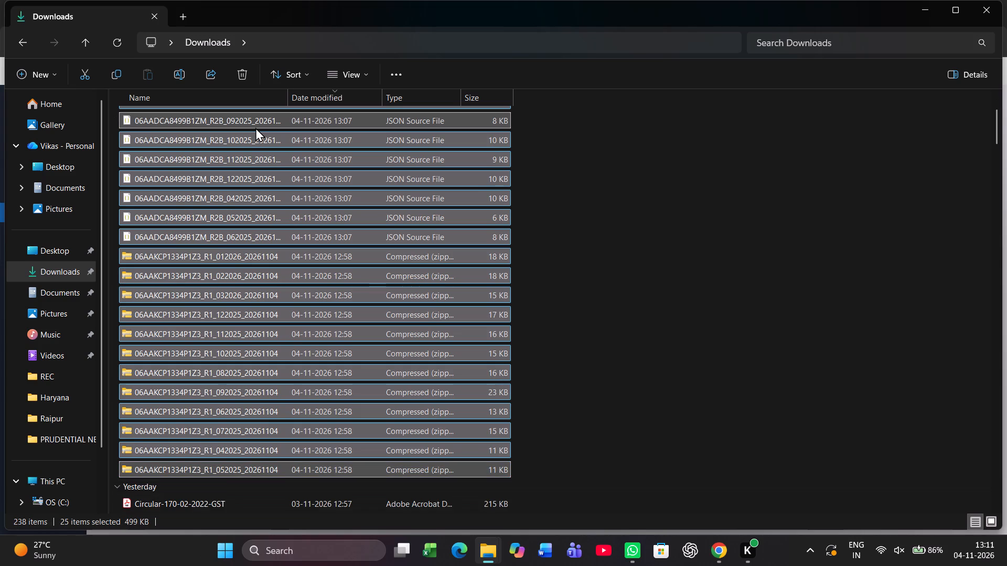
key("Delete")
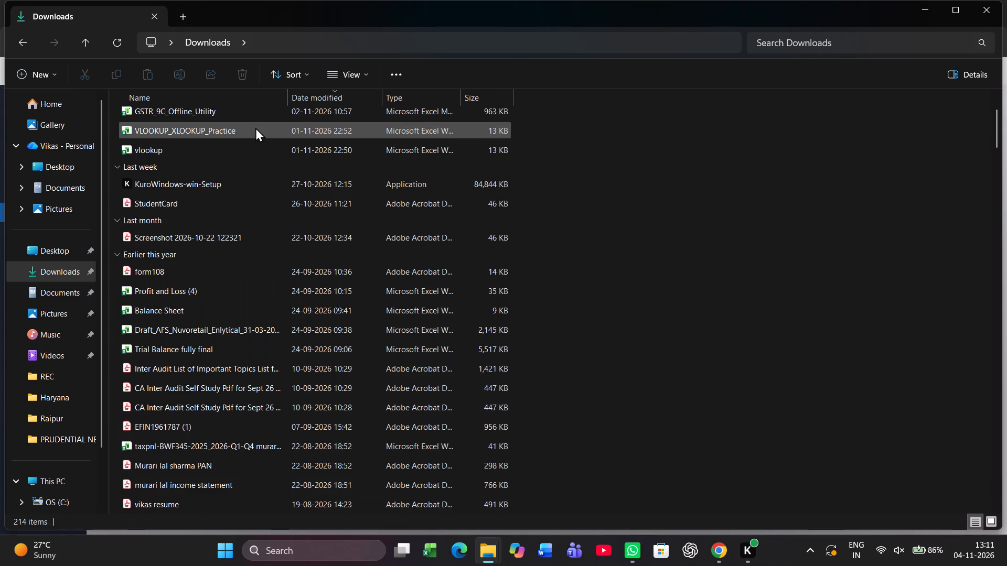
Back in Octa, download Haryana's GSTR-1 JSON files for all periods of 2025-26.
key("alt+Tab")
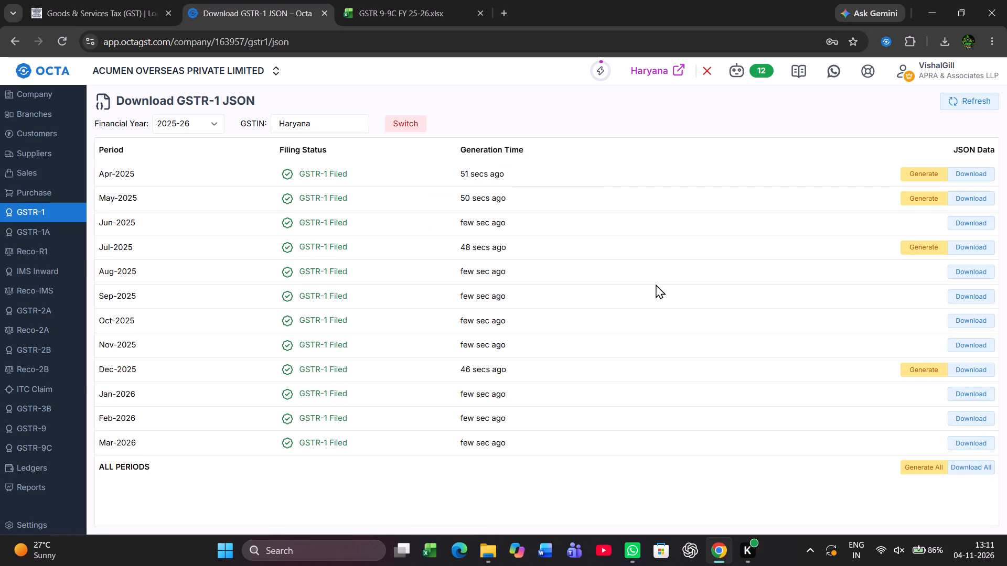
left_click(980, 469)
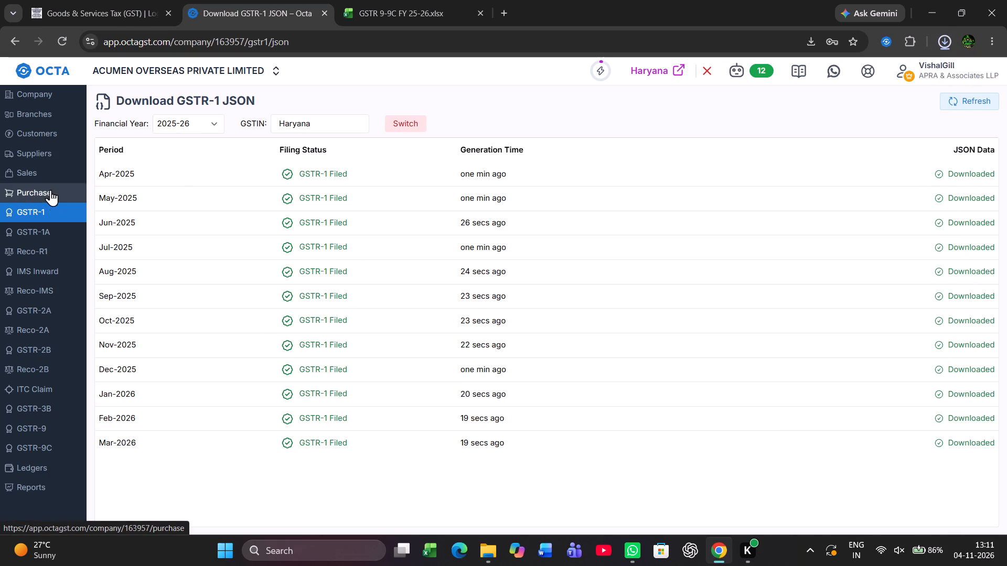
Import Haryana's 12 downloaded R1 zip files for Apr-2025 to Mar-2026 into GSTR-1 and refresh the filing history.
left_click(56, 208)
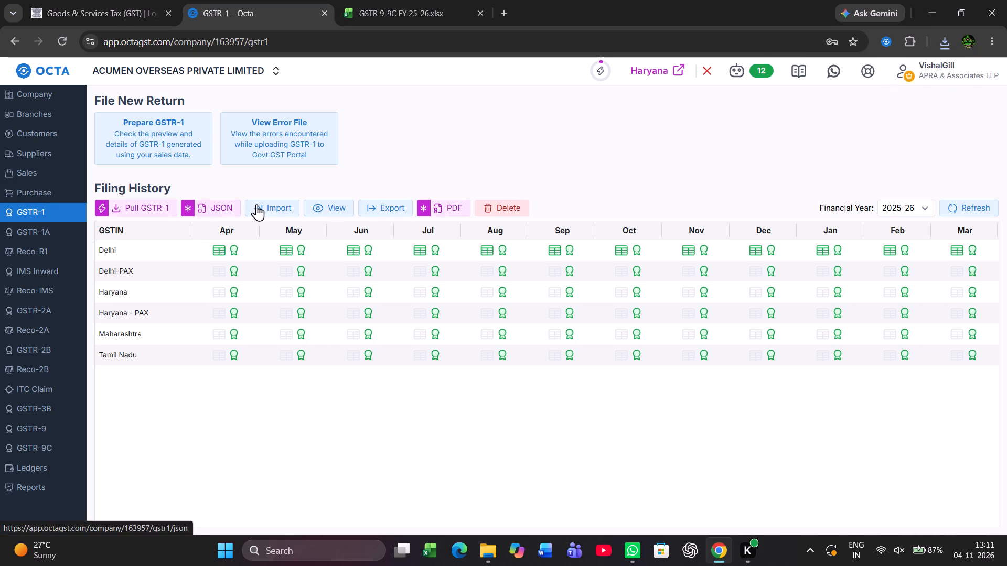
left_click(258, 205)
left_click(492, 113)
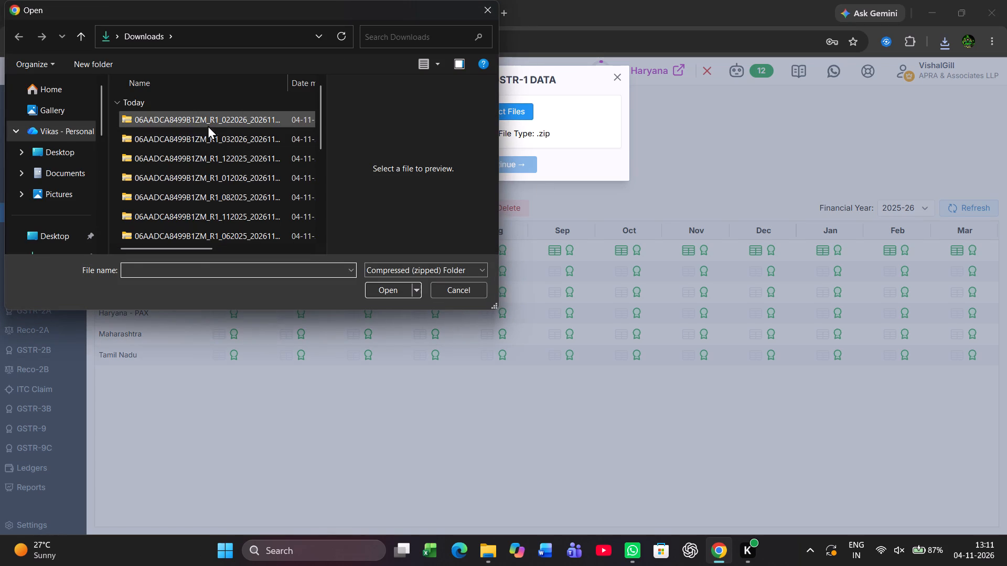
left_click(211, 118)
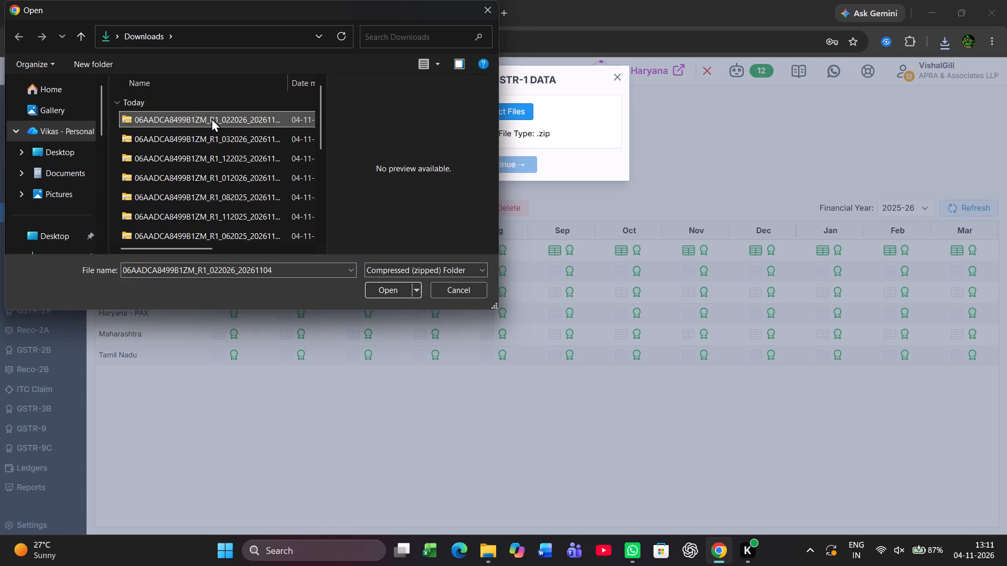
key("shift+Down")
key("shift+Down")
key("shift+Down")
key("shift+Down")
key("shift+Down")
key("shift+Down")
key("shift+Down")
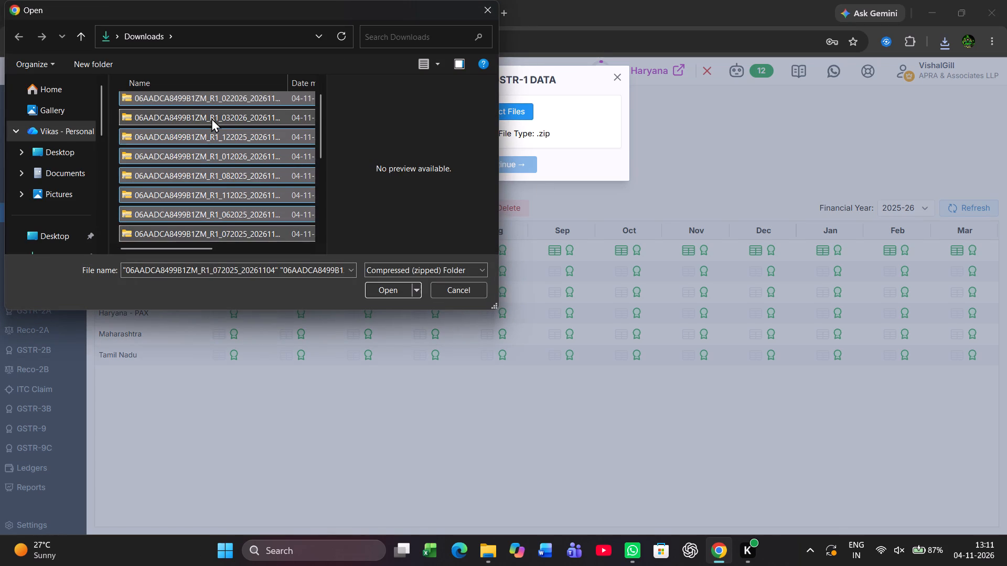
key("shift+Down")
key("shift+Down")
key("shift+Down")
key("shift+Down")
key("shift+Down")
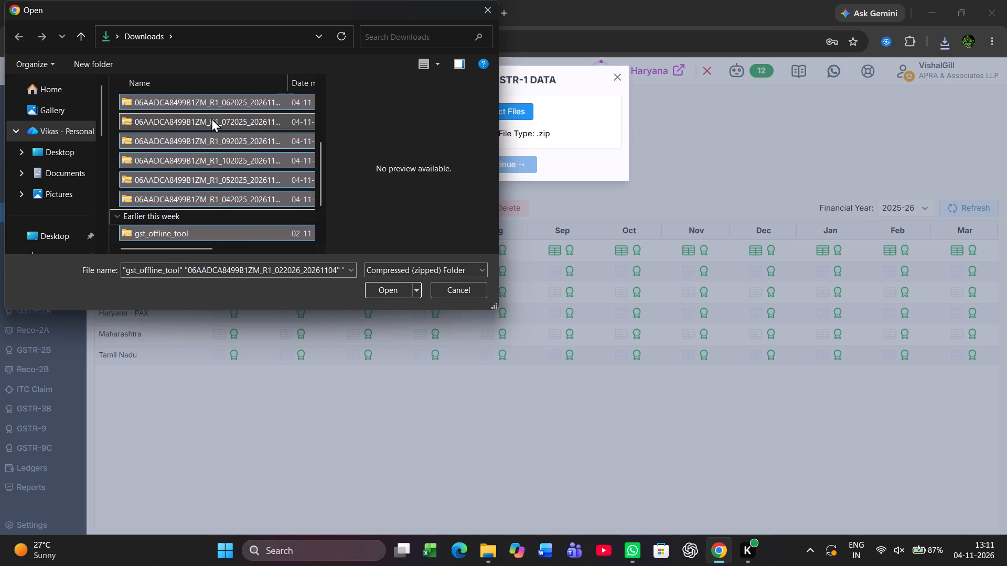
key("shift+Up")
key("Return")
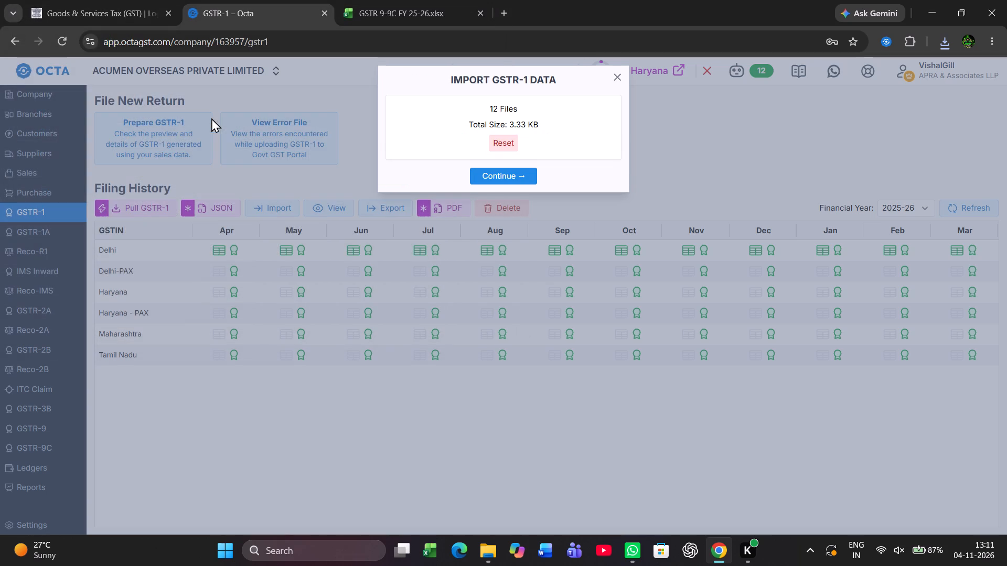
left_click(507, 178)
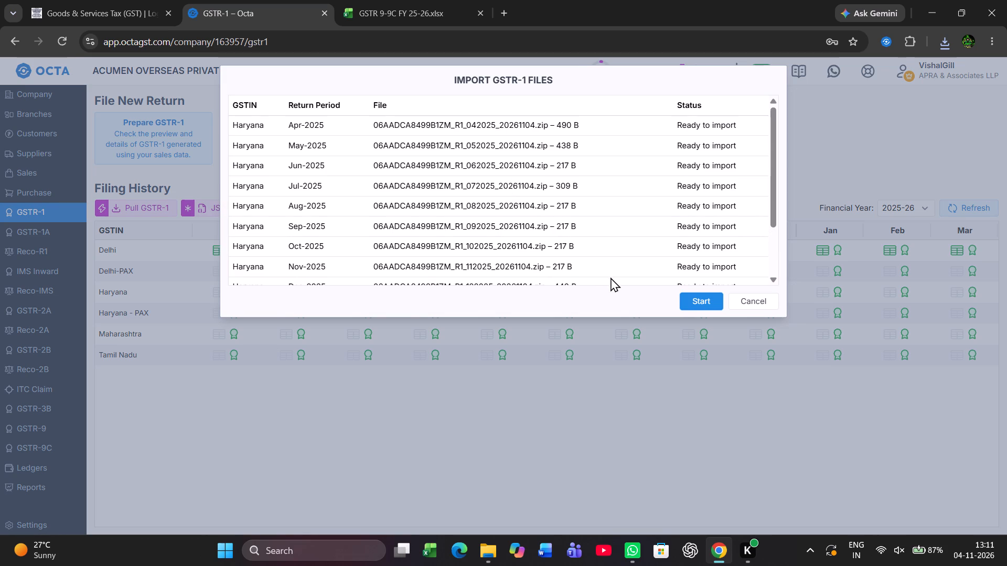
left_click(706, 300)
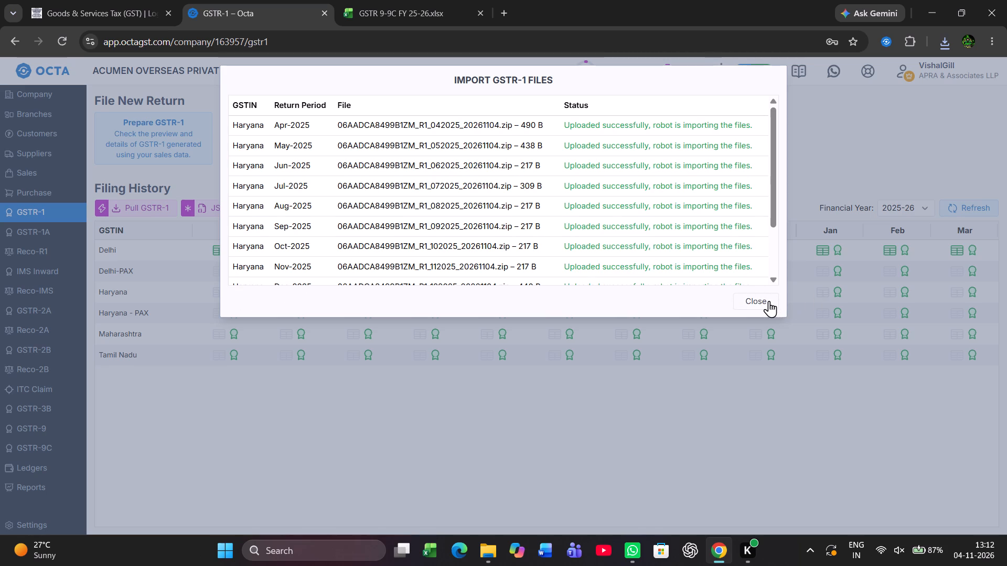
left_click(769, 301)
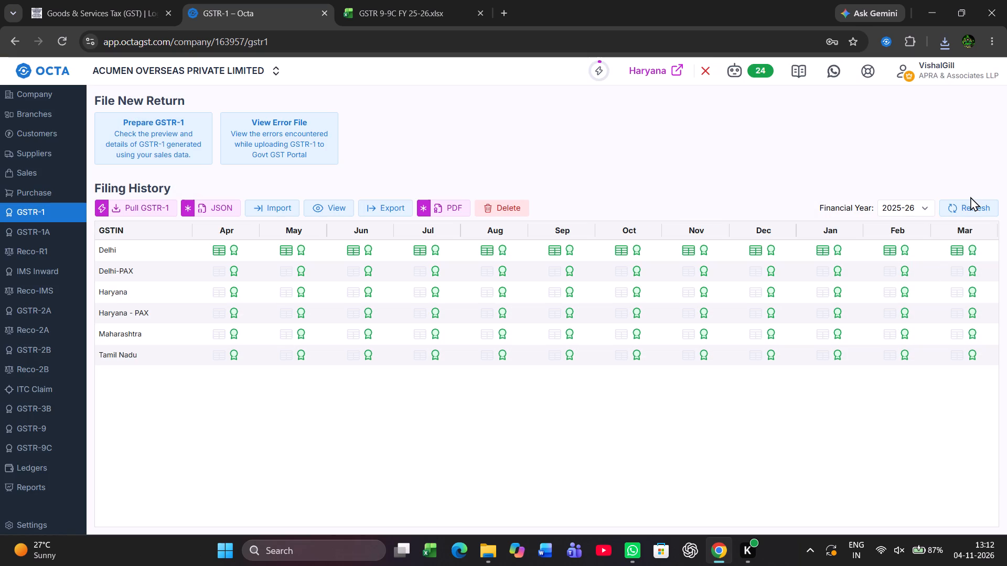
left_click(967, 206)
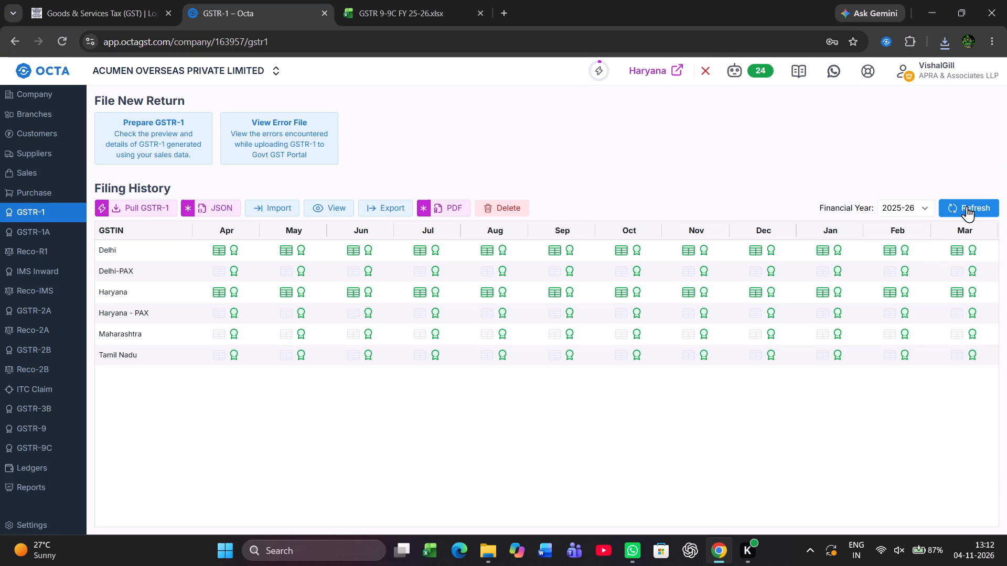
Download Haryana's GSTR-2A JSON files for all periods of 2025-26.
left_click(31, 307)
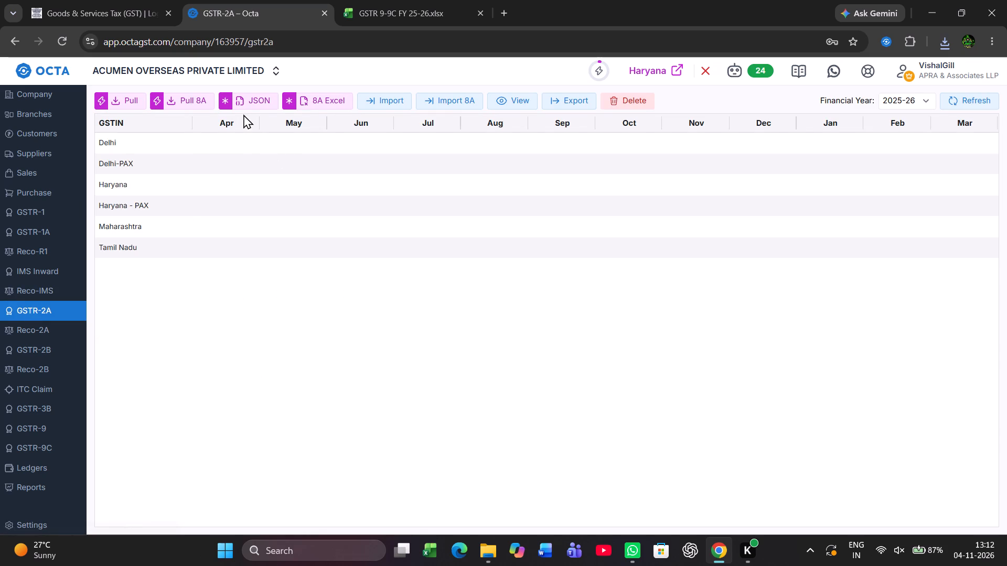
left_click(254, 100)
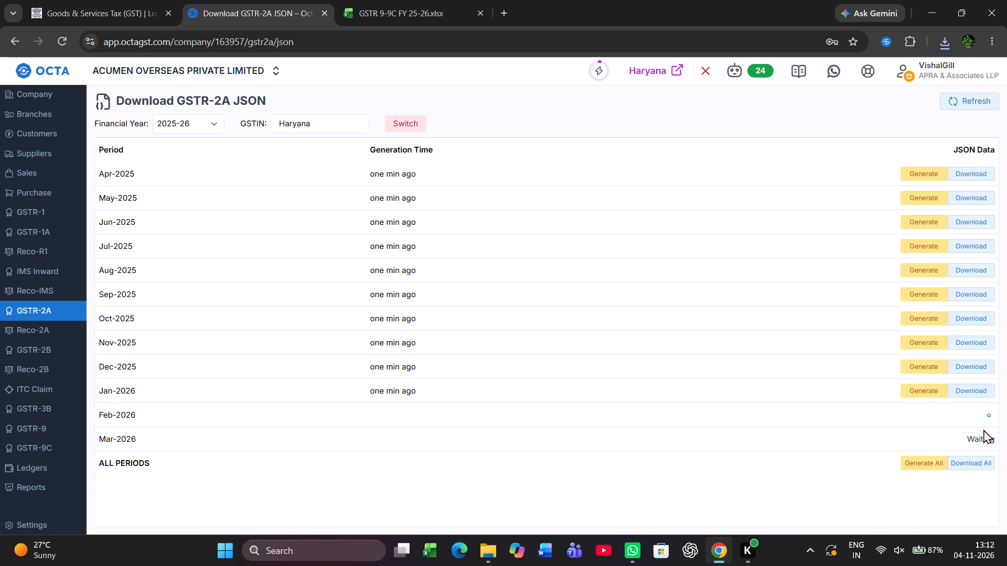
left_click(967, 463)
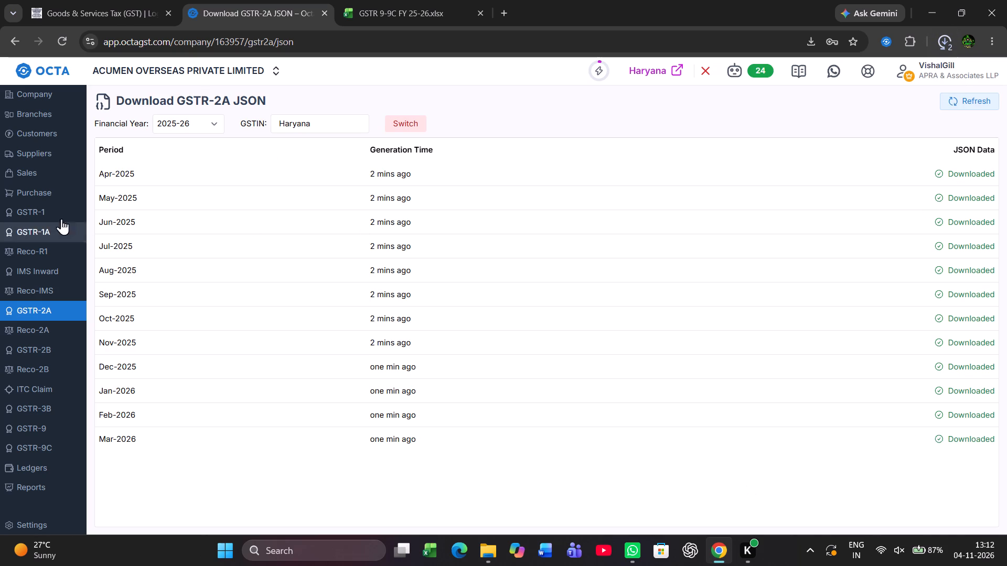
Import Haryana's 12 downloaded R2A zip files for Apr-2025 to Mar-2026 into GSTR-2A and refresh the data availability.
left_click(48, 303)
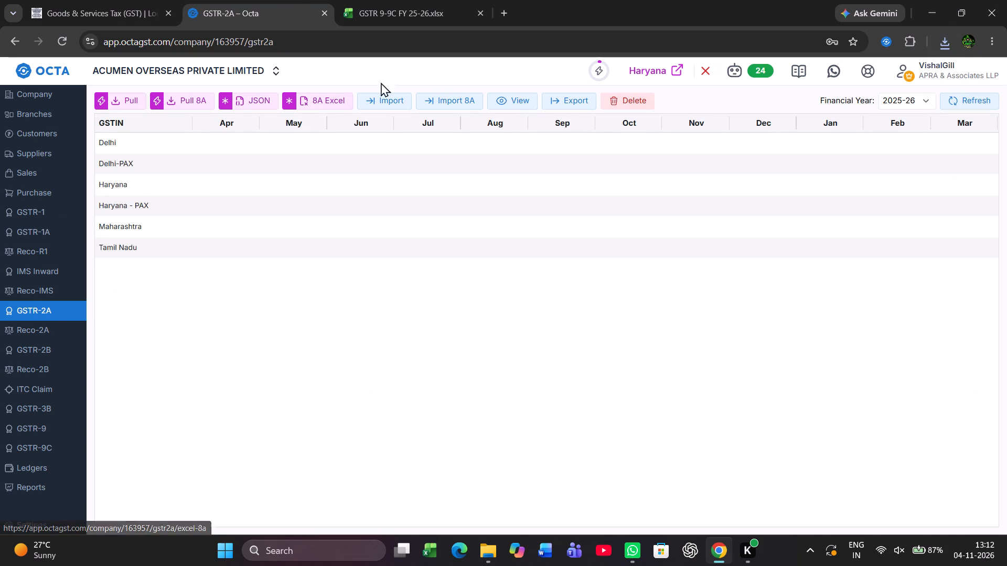
left_click(378, 95)
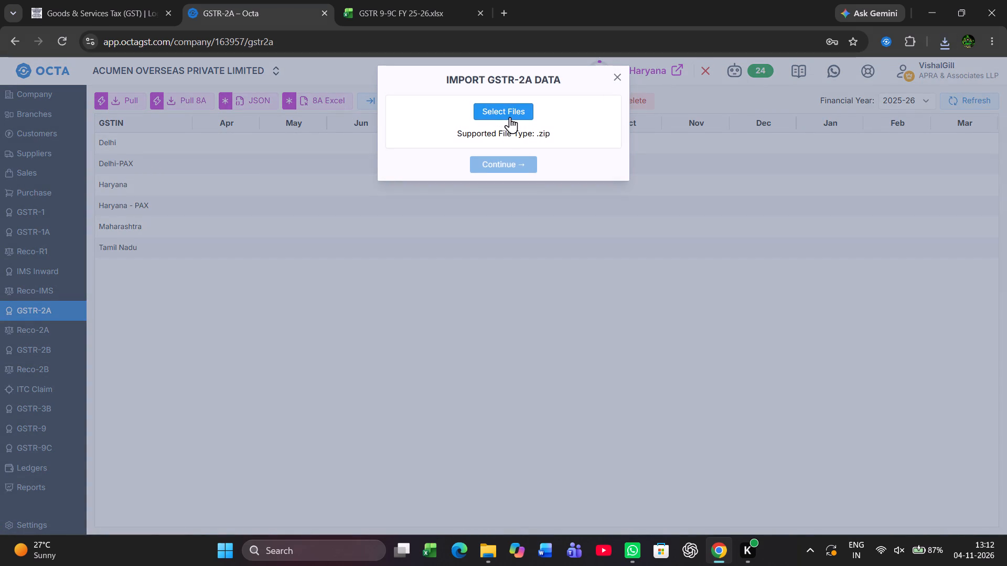
left_click(513, 114)
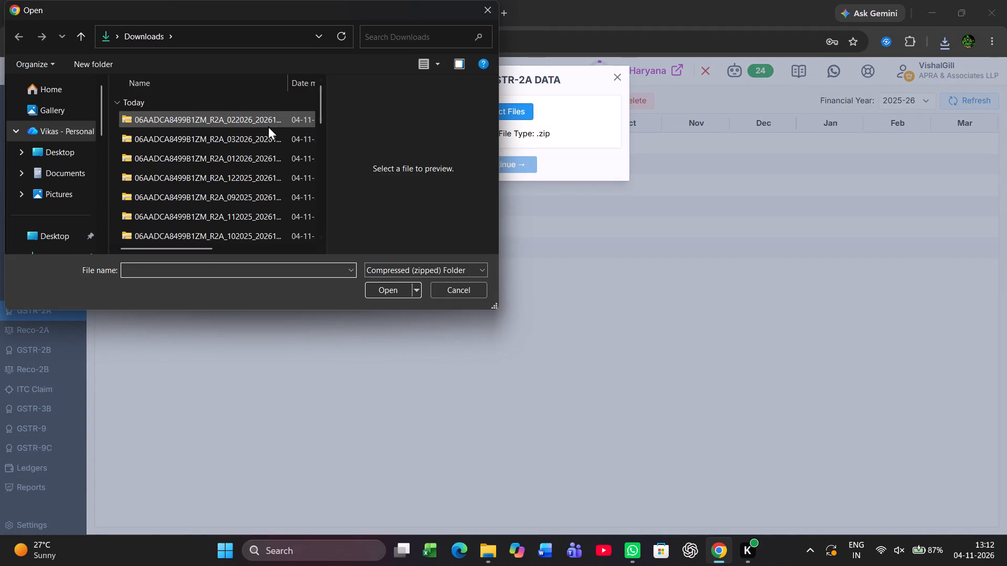
left_click(266, 126)
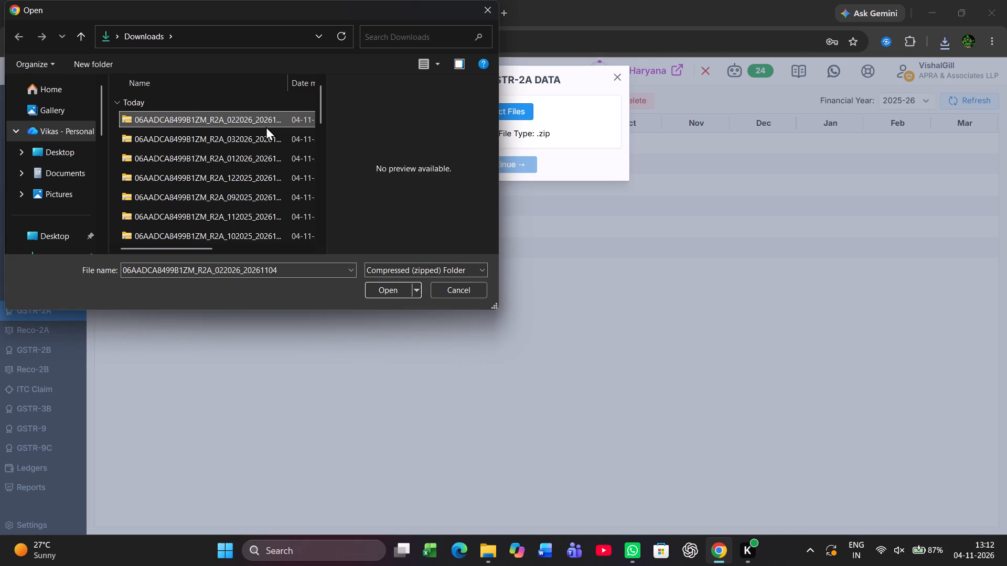
key("shift+Down")
key("shift+Down")
key("shift+Down")
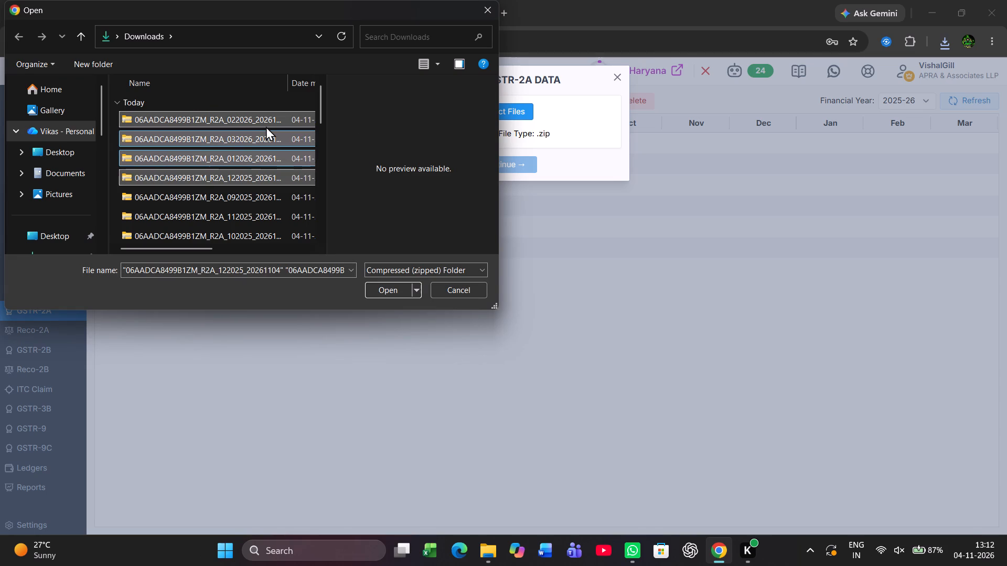
key("shift+Down")
key("shift+Down")
key("shift+Down")
key("shift+Down")
key("shift+Down")
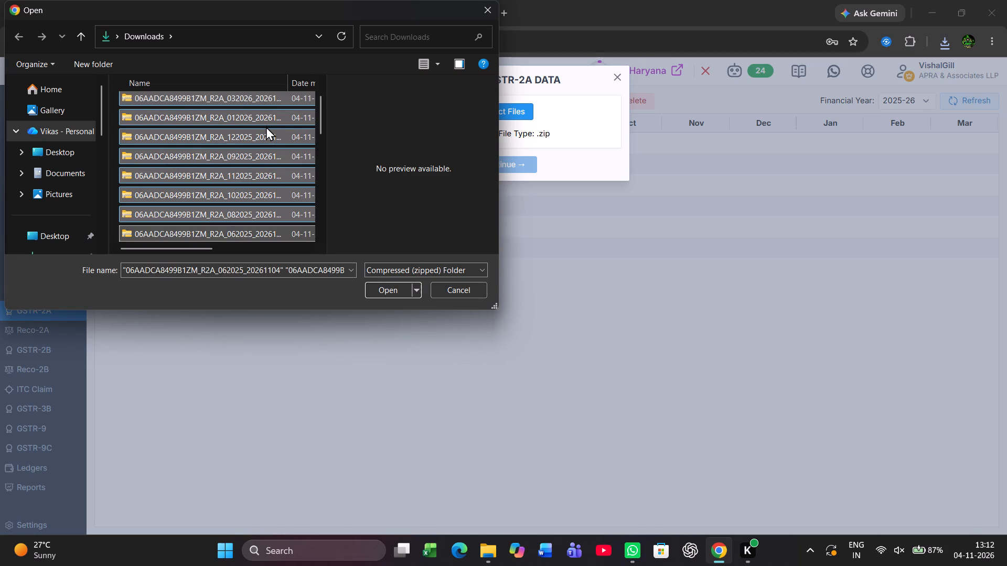
key("shift+Down")
key("shift+Down")
key("shift+Down")
key("shift+Down")
key("shift+Up")
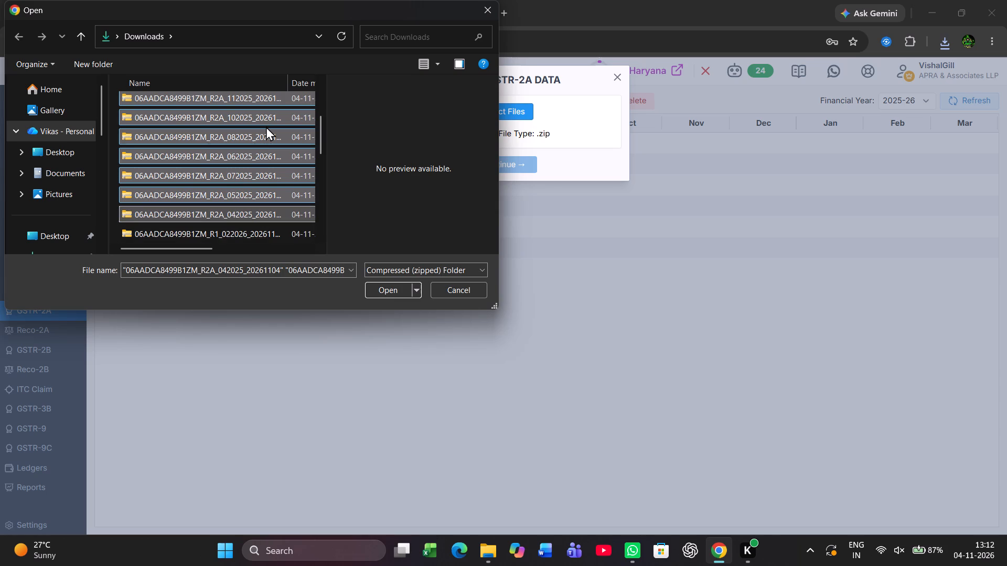
key("Return")
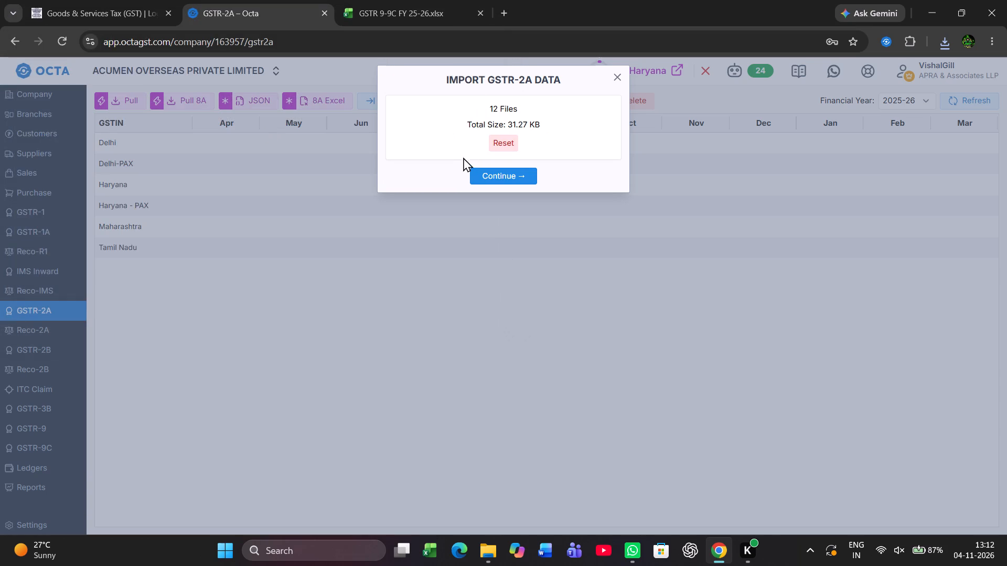
left_click(506, 175)
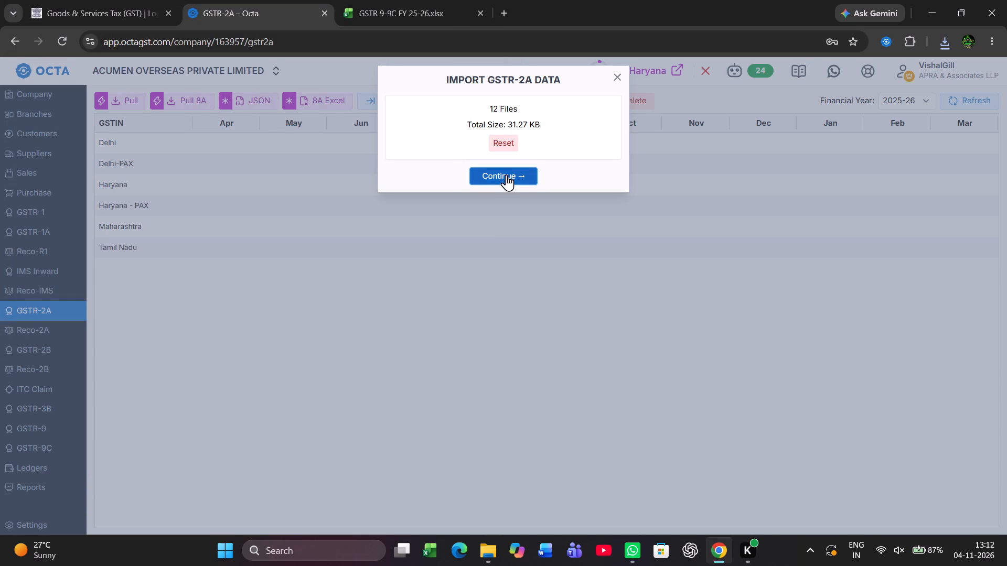
scroll(628, 226, "down", 2)
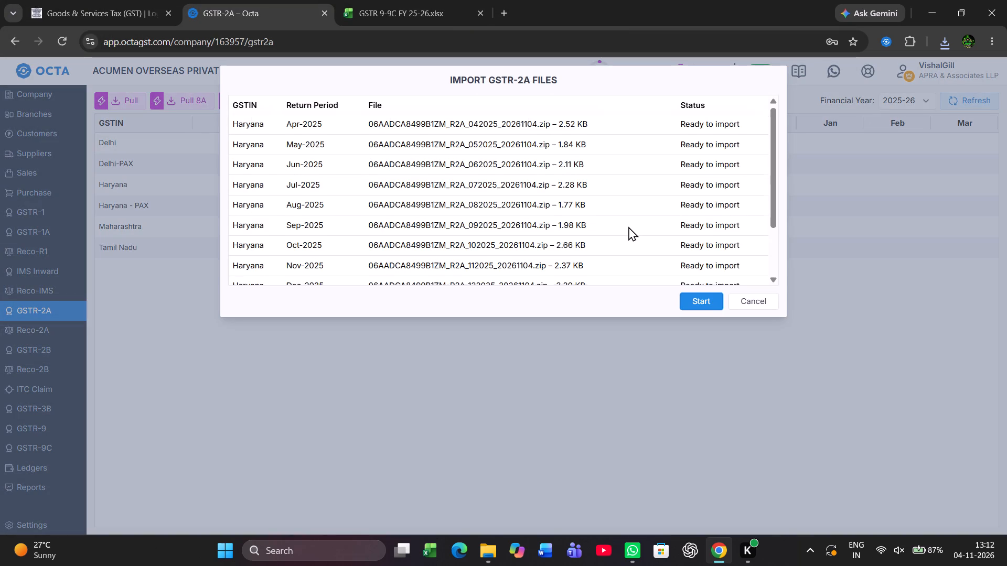
scroll(628, 226, "down", 3)
left_click(700, 301)
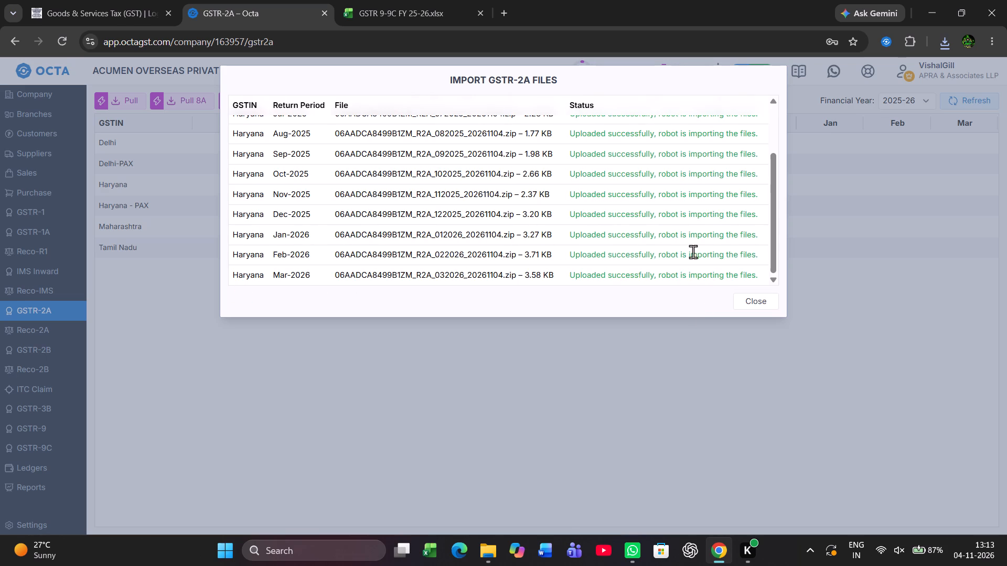
left_click(765, 300)
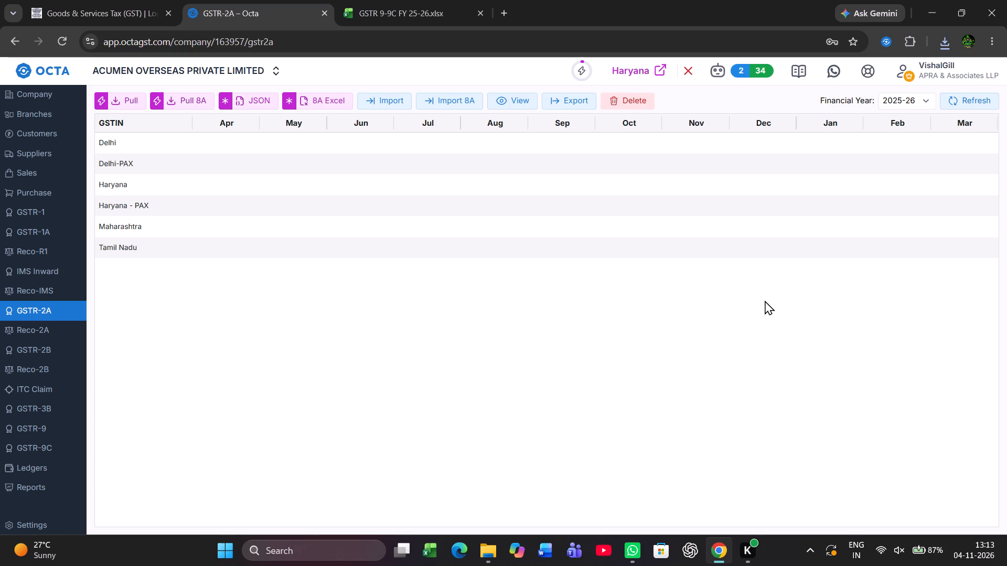
left_click(972, 97)
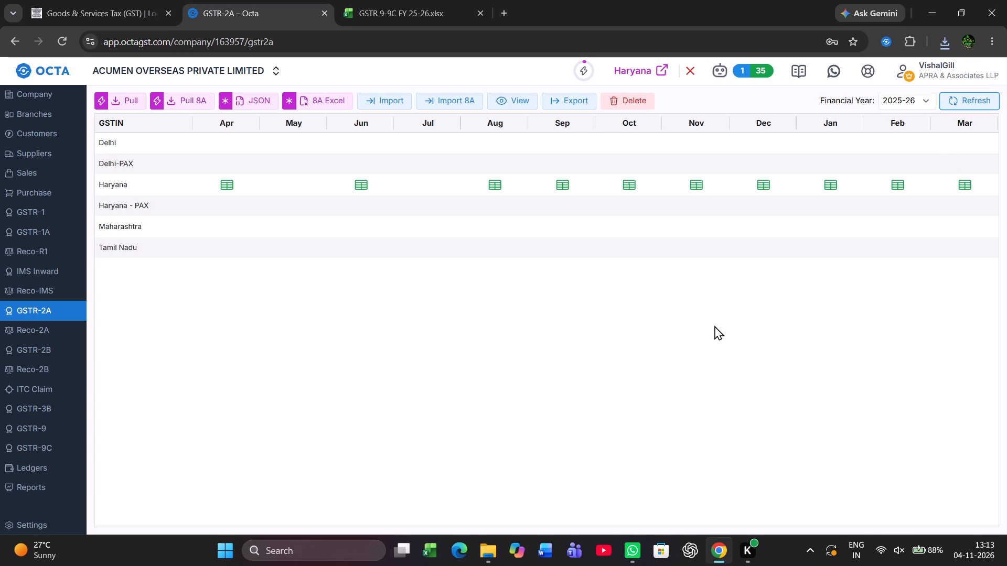
left_click(972, 103)
left_click(972, 103)
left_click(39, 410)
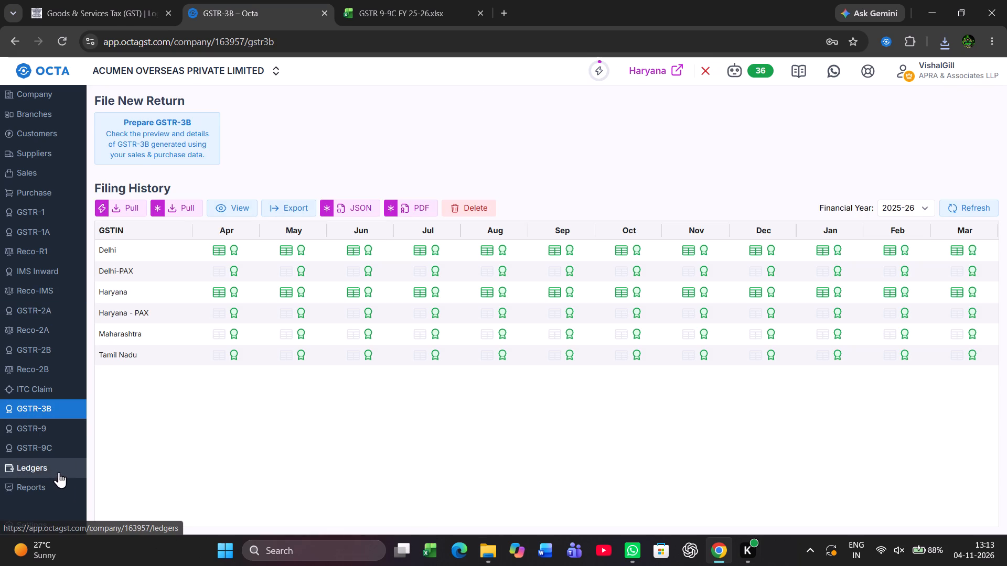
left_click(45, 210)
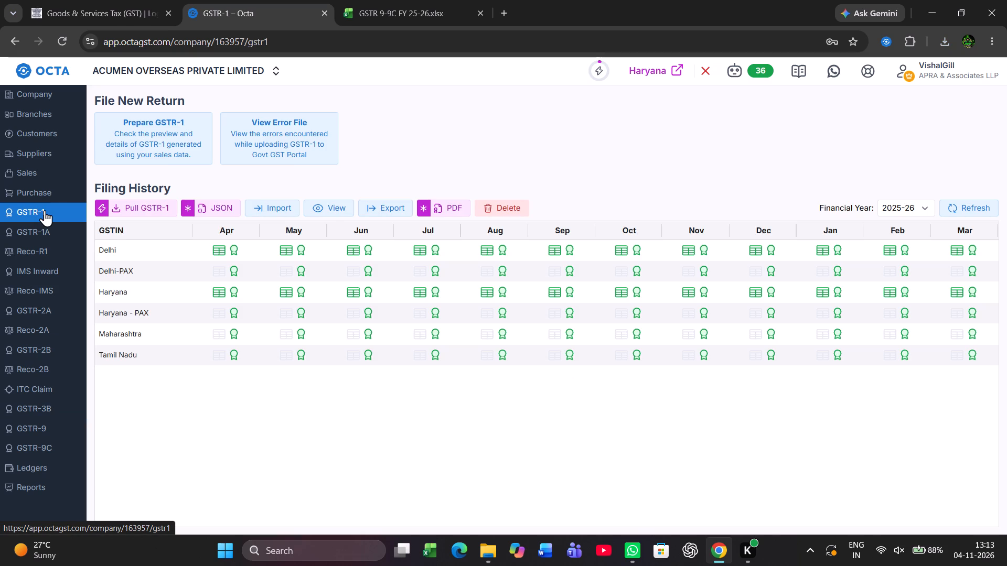
left_click(41, 95)
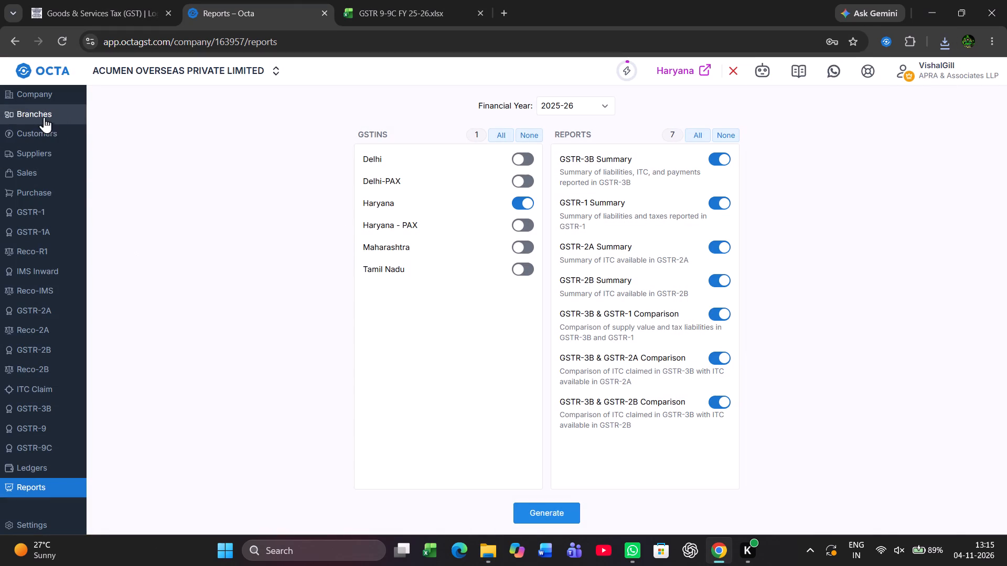
From Octa's company list, open the connected Haryana GST portal, dismiss the announcement, and go to the Annual Return page.
left_click(56, 96)
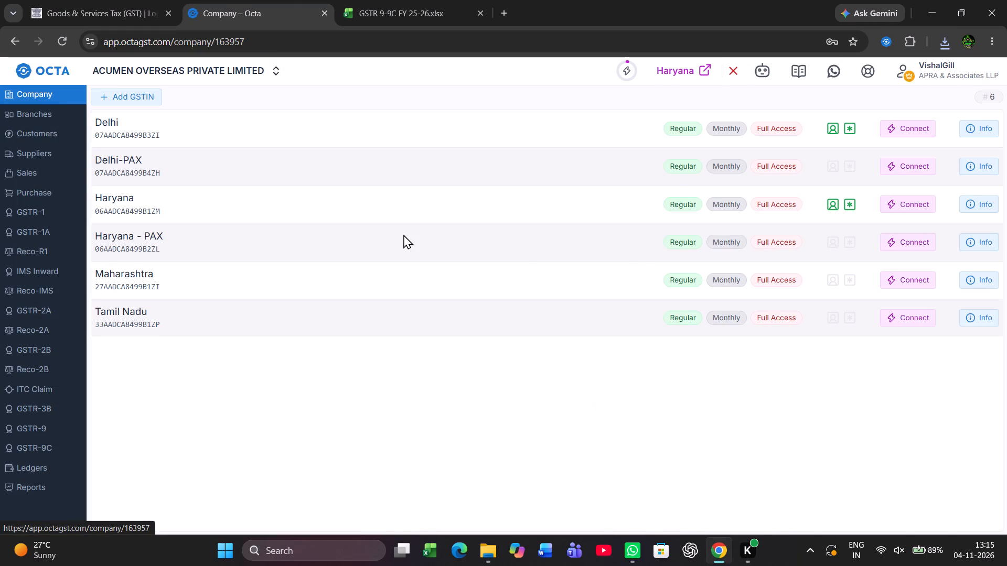
left_click(672, 77)
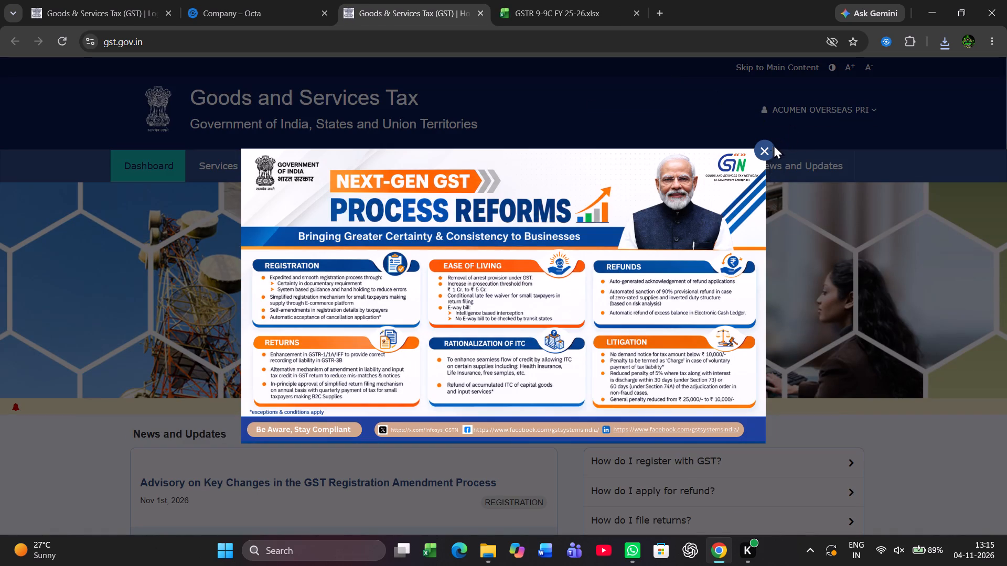
left_click(768, 151)
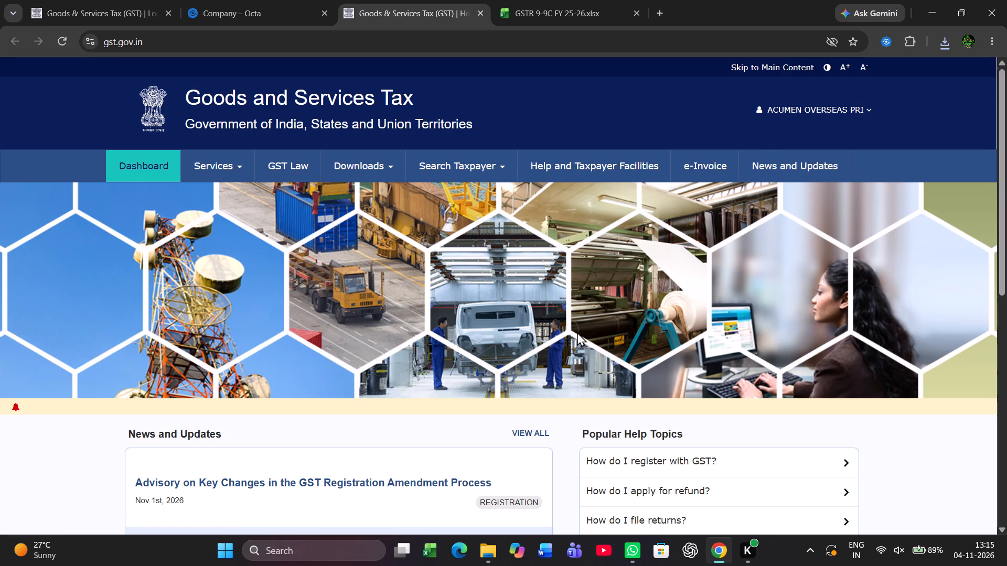
left_click(233, 165)
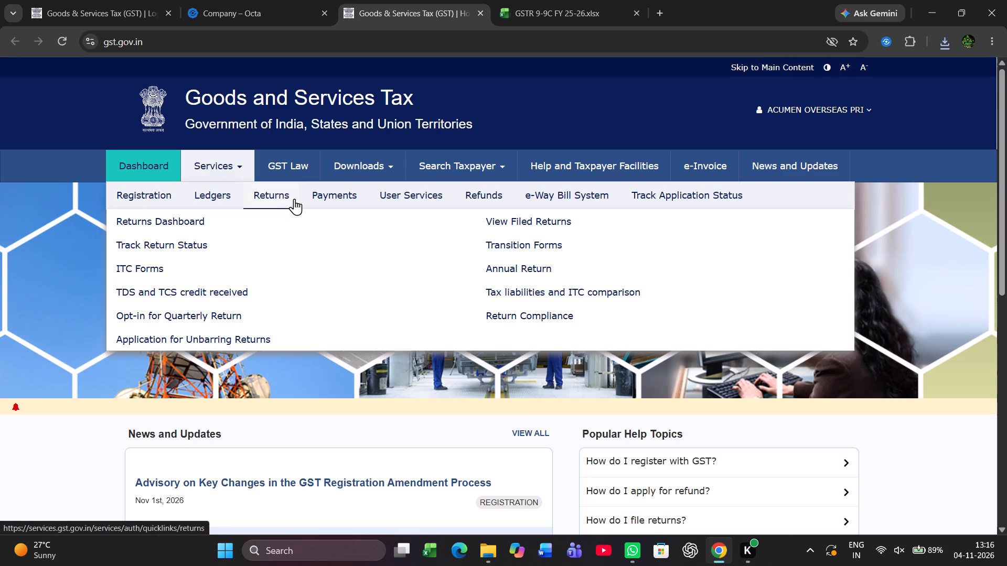
left_click(520, 268)
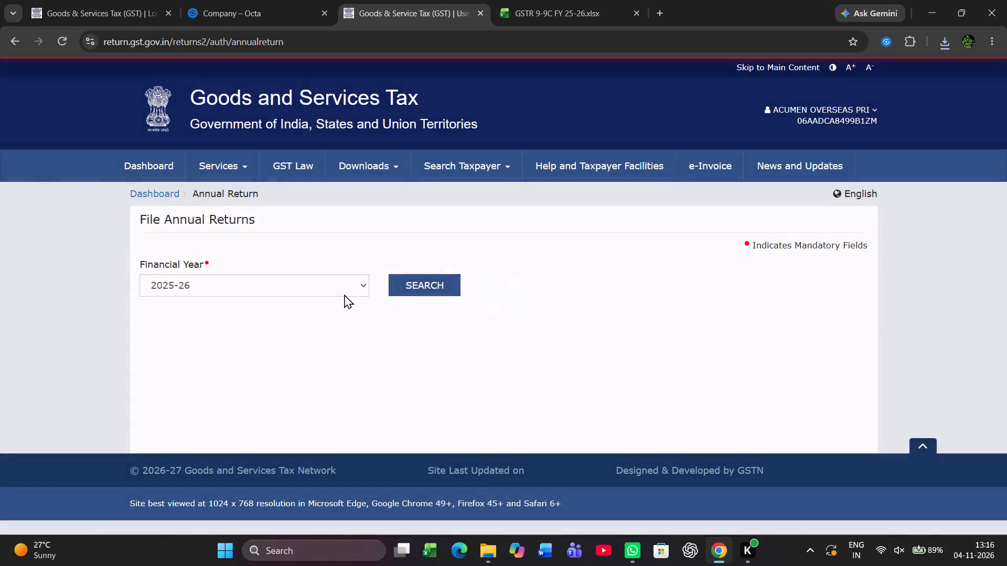
Search annual returns for financial year 2024-25 and download the filed GSTR-9 details as a PDF.
left_click(348, 289)
left_click(348, 289)
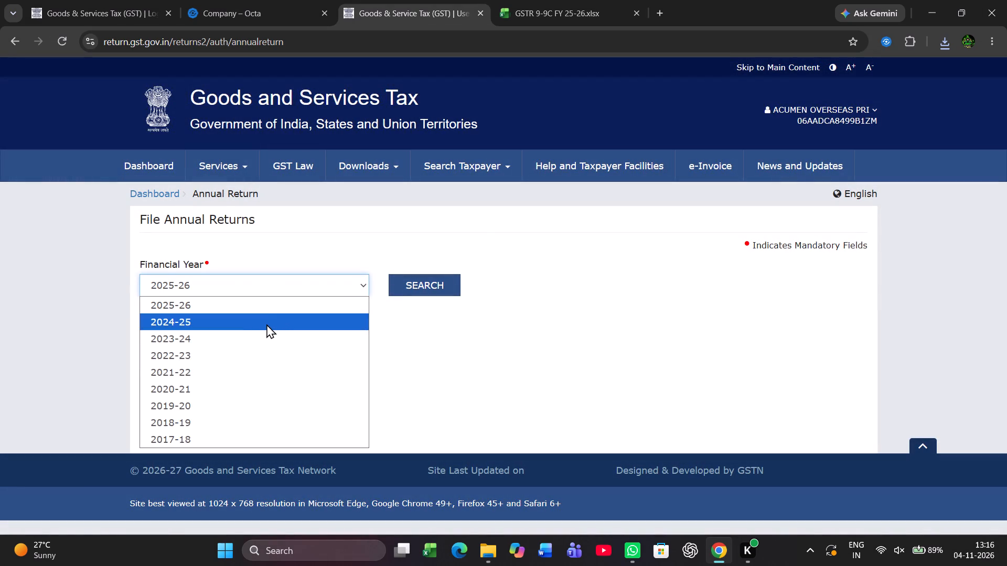
left_click(266, 324)
left_click(415, 290)
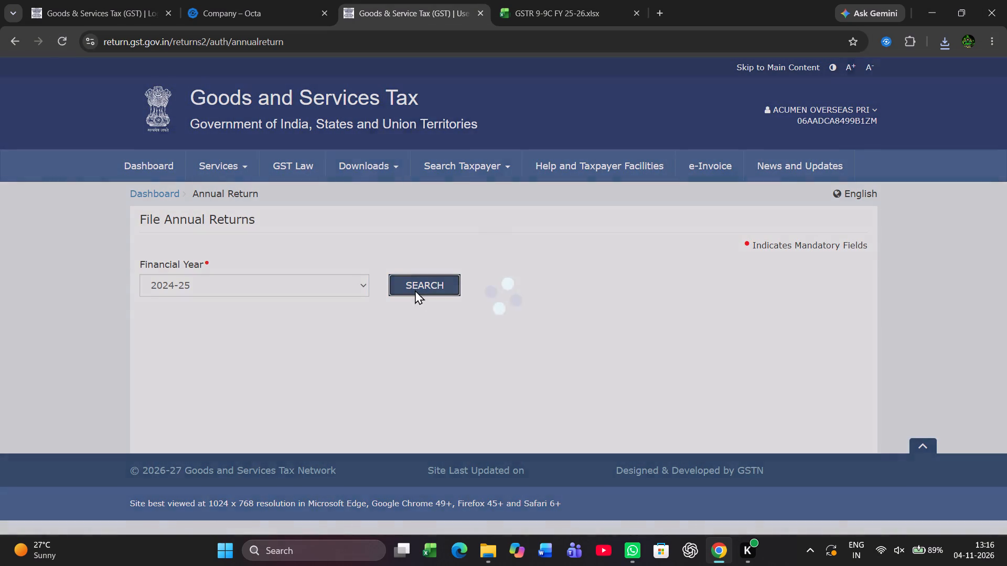
scroll(415, 290, "down", 2)
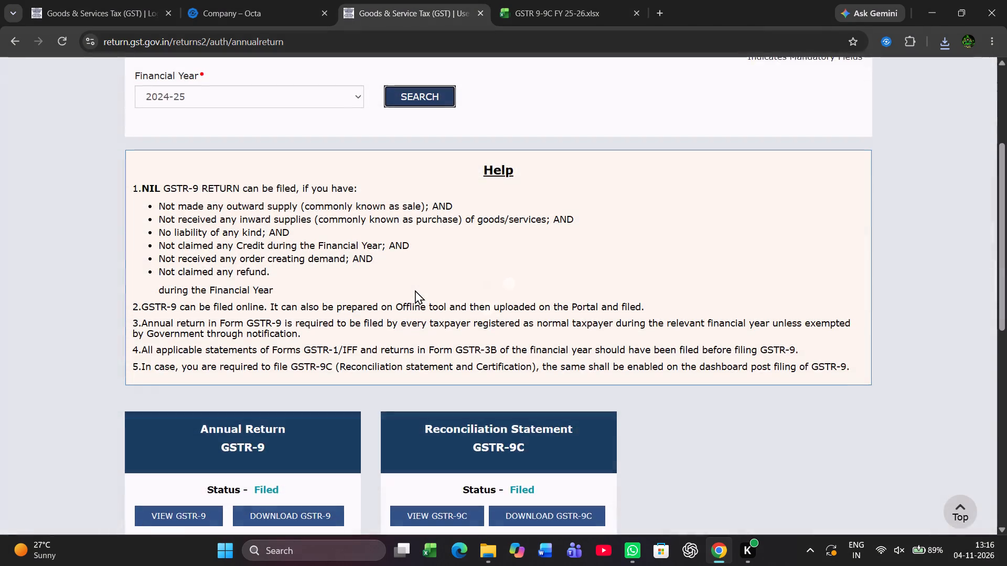
scroll(415, 290, "down", 1)
left_click(301, 449)
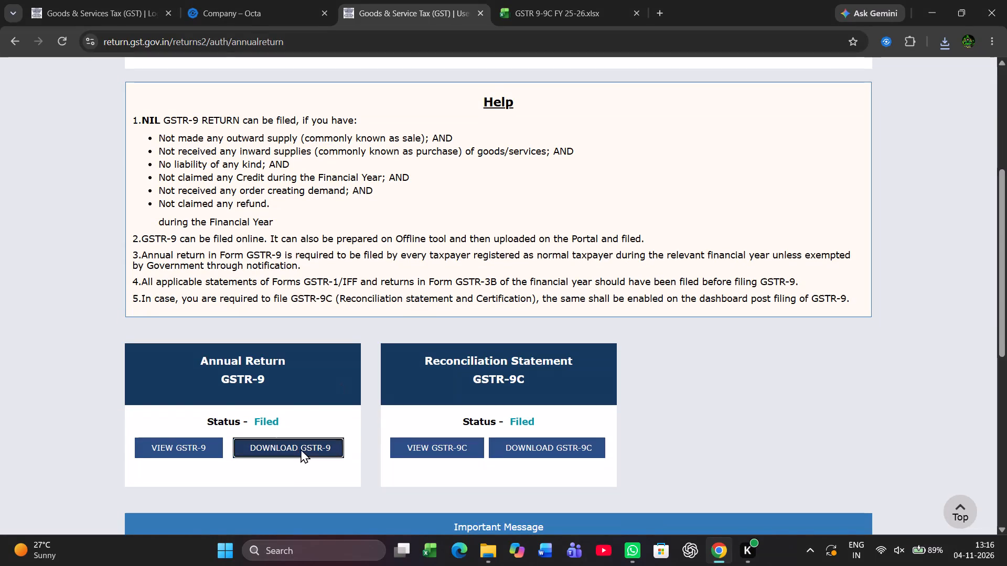
left_click(540, 363)
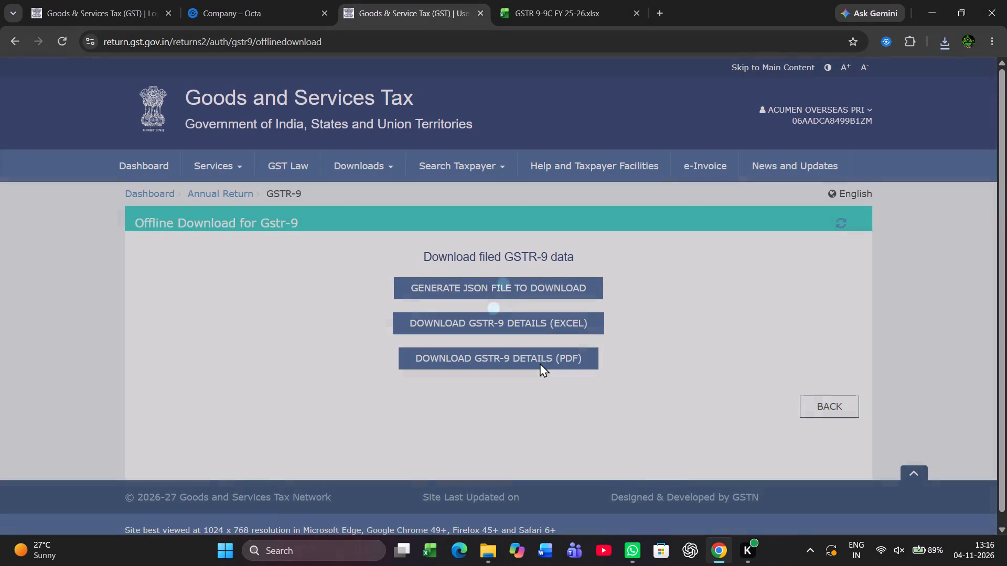
left_click(540, 363)
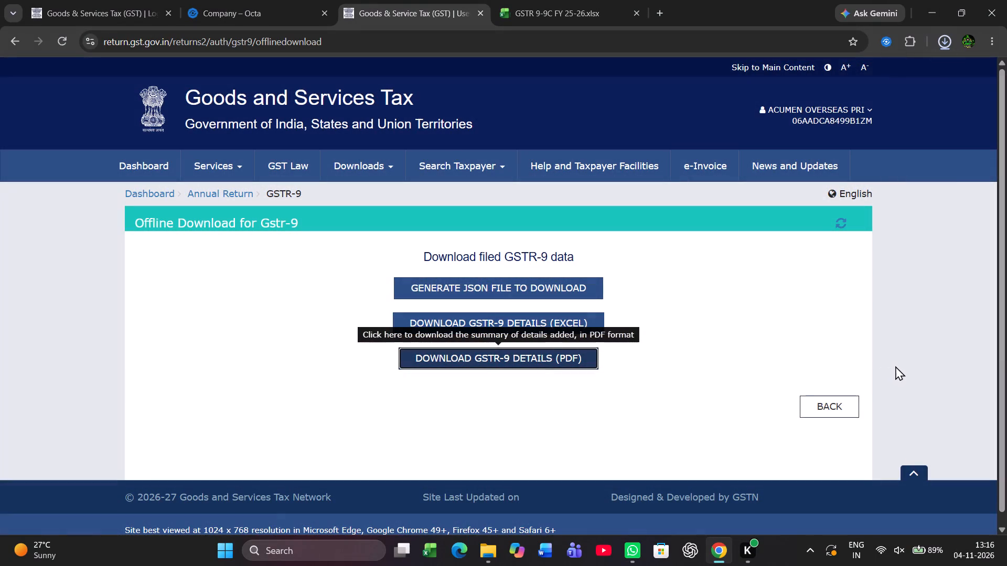
Return to the annual returns for financial year 2024-25 and download the filed GSTR-9C as a PDF.
left_click(833, 397)
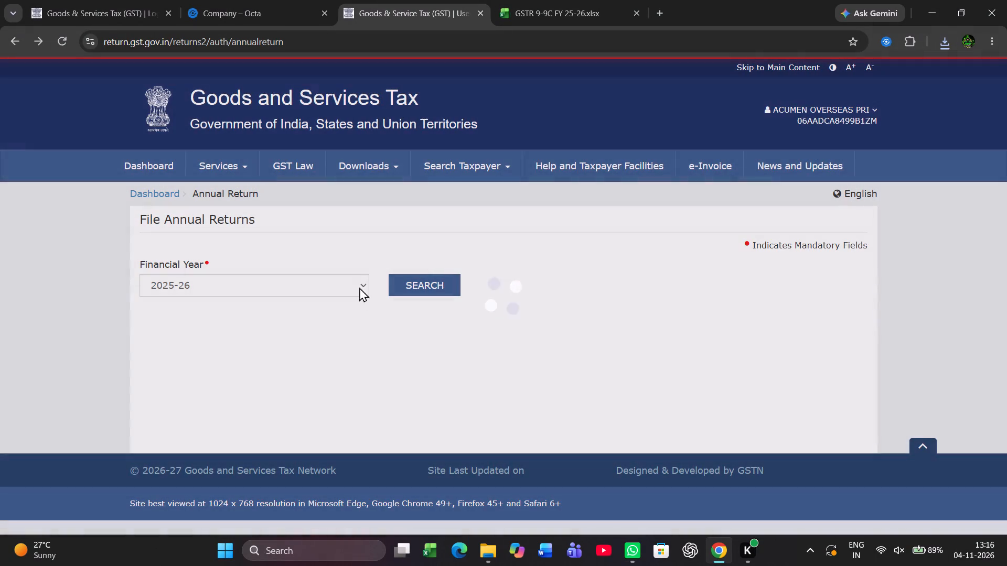
left_click(350, 276)
left_click(350, 276)
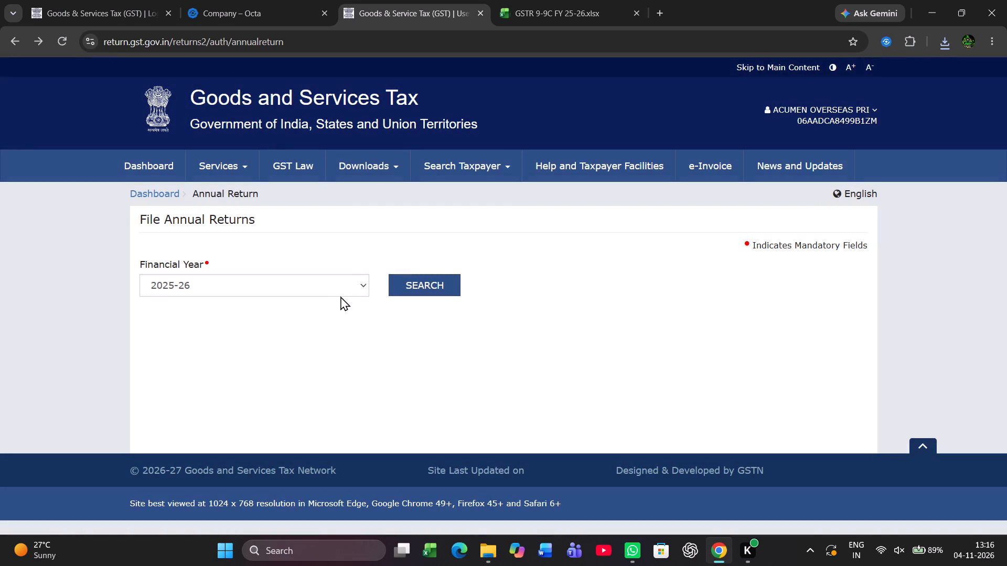
left_click(352, 289)
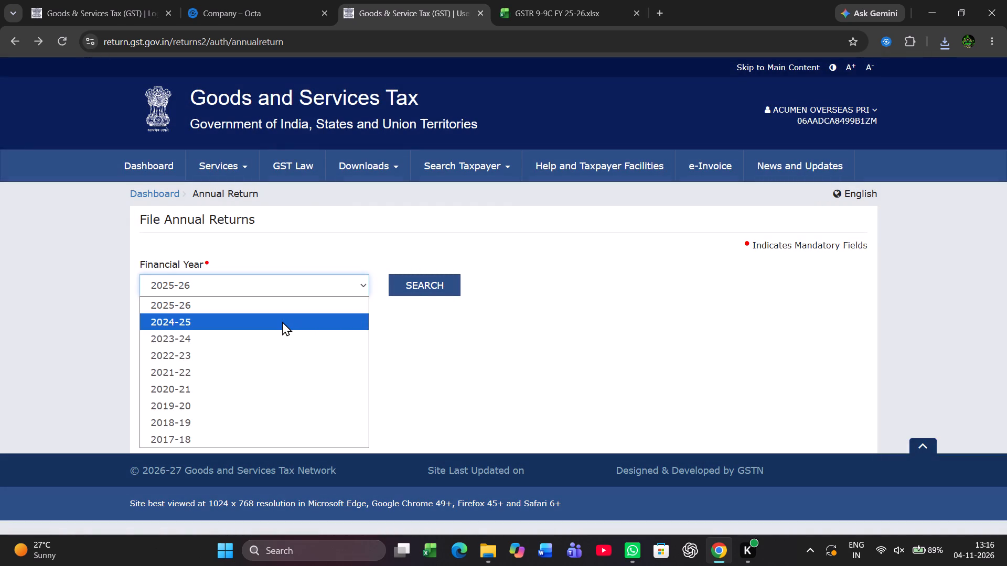
left_click(282, 321)
left_click(434, 288)
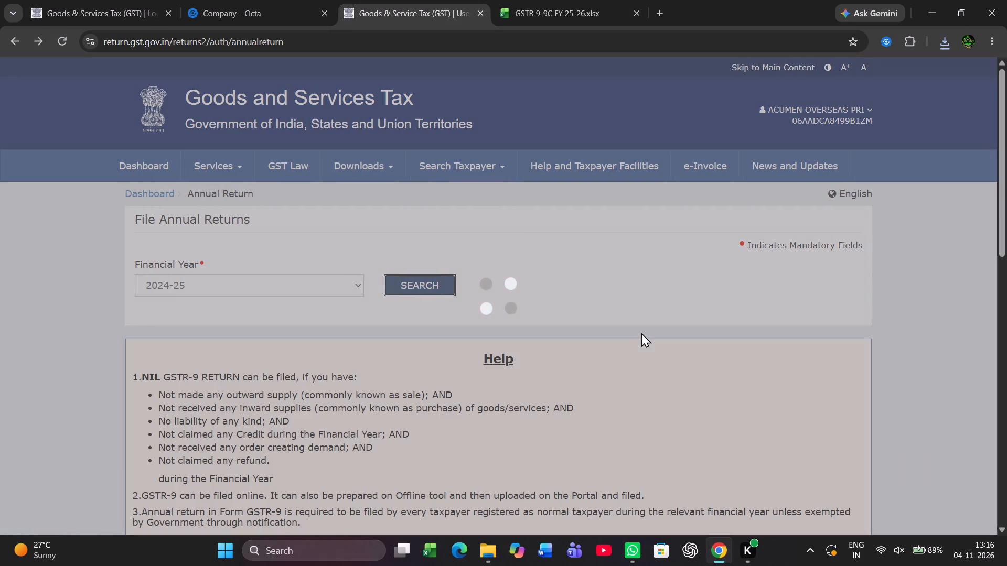
scroll(489, 413, "down", 3)
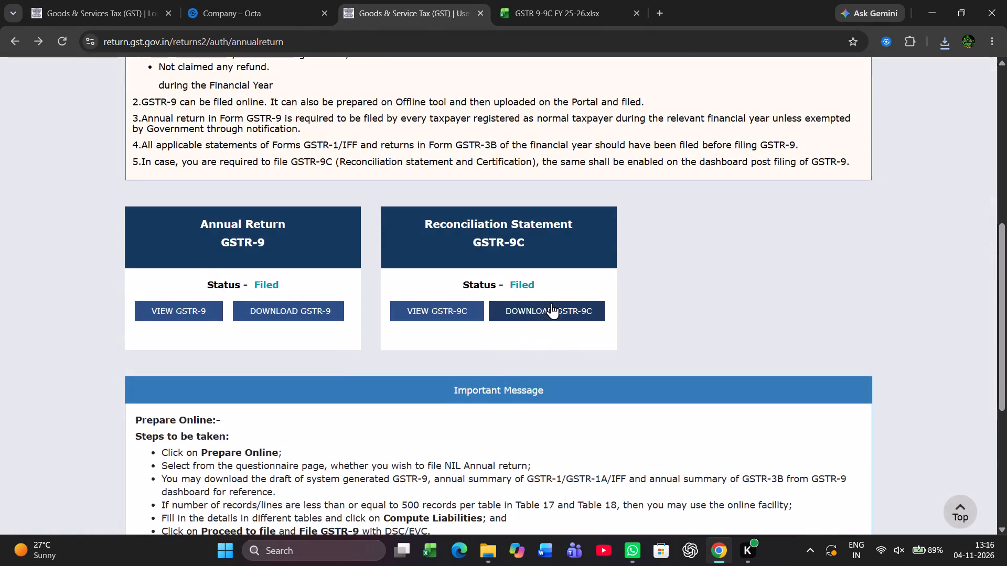
left_click(553, 307)
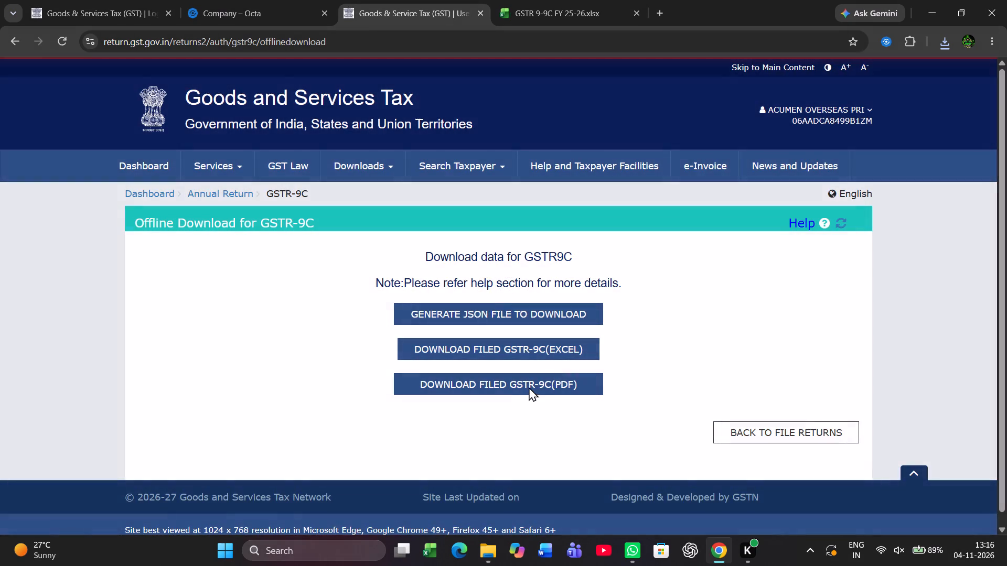
left_click(530, 387)
left_click(530, 387)
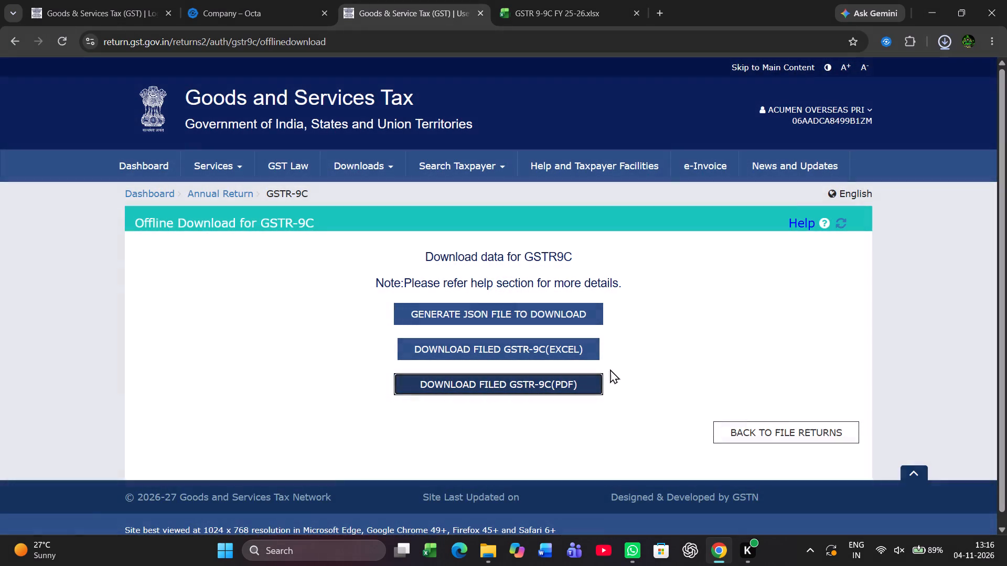
Search annual returns for financial year 2025-26 and open online GSTR-9 preparation, continuing past the Nil return question to the GSTR-9 dashboard.
left_click(787, 434)
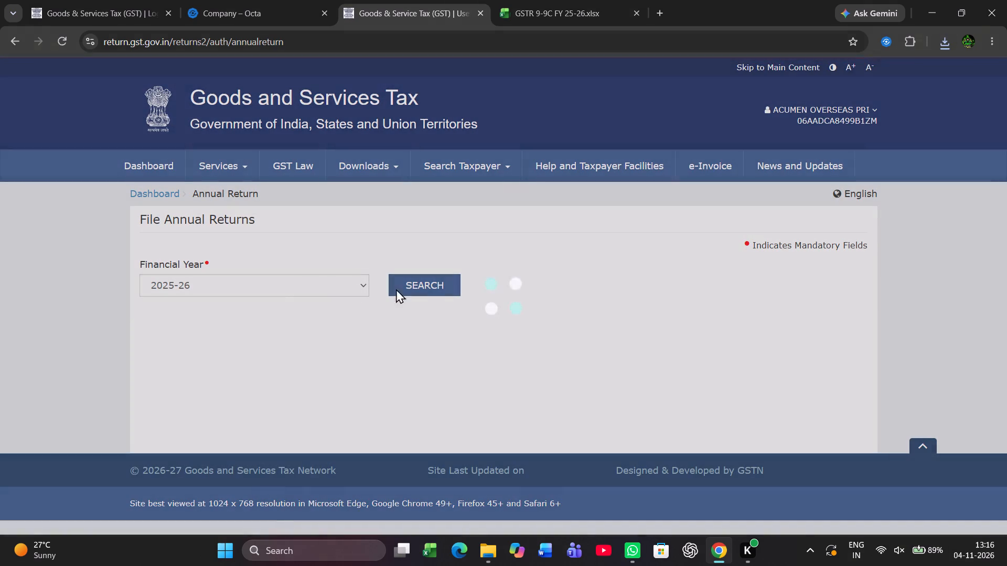
left_click(436, 284)
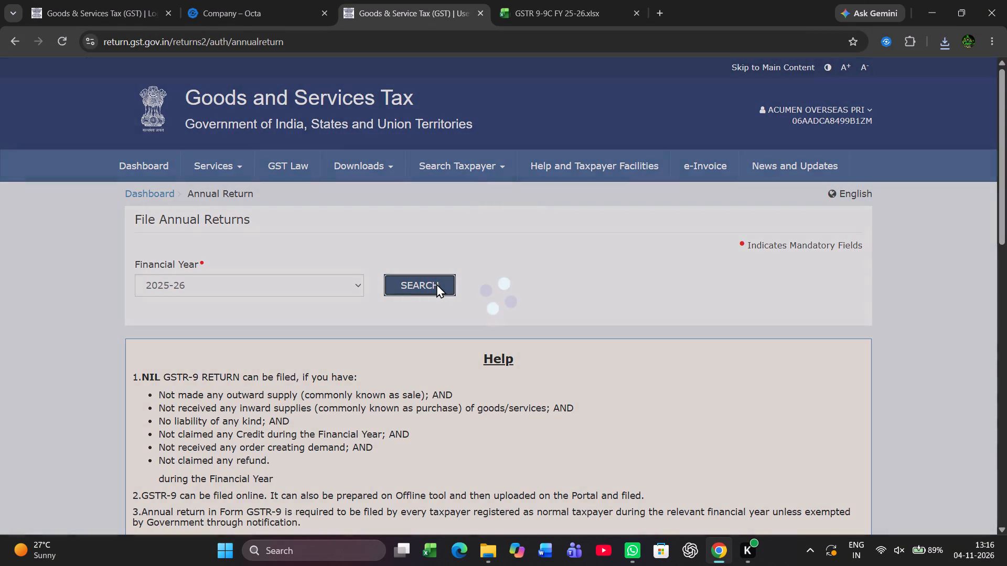
scroll(462, 371, "down", 3)
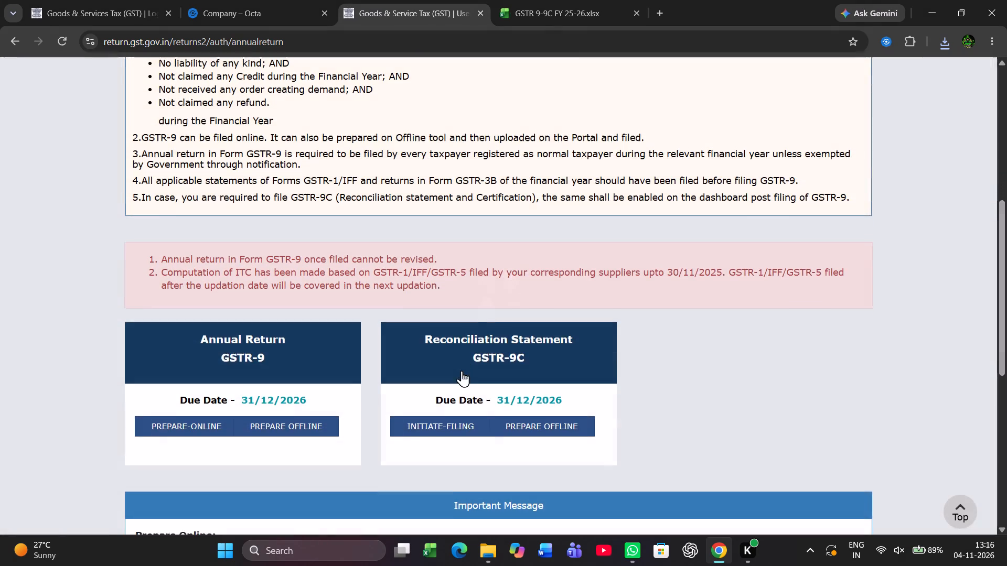
left_click(217, 340)
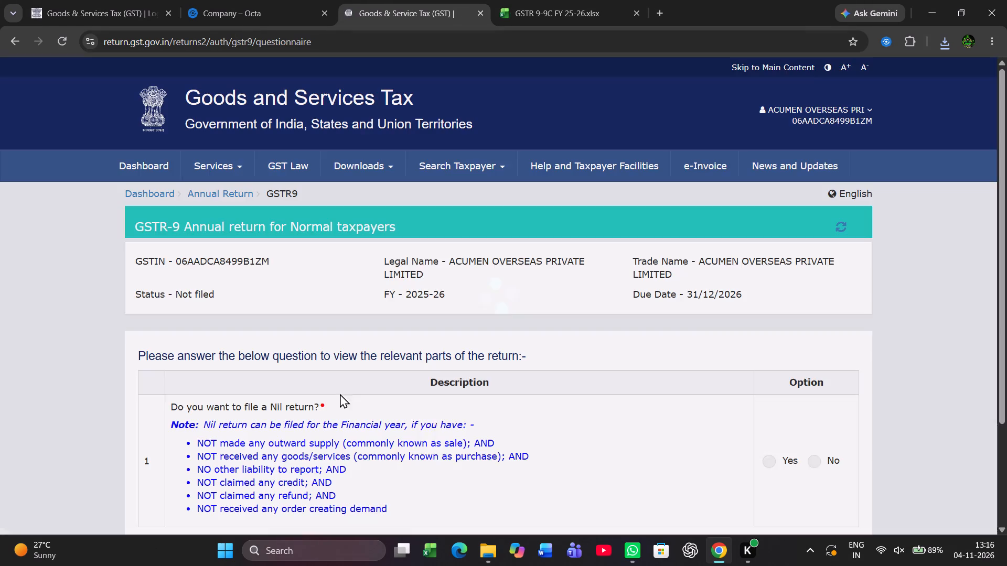
scroll(509, 419, "down", 3)
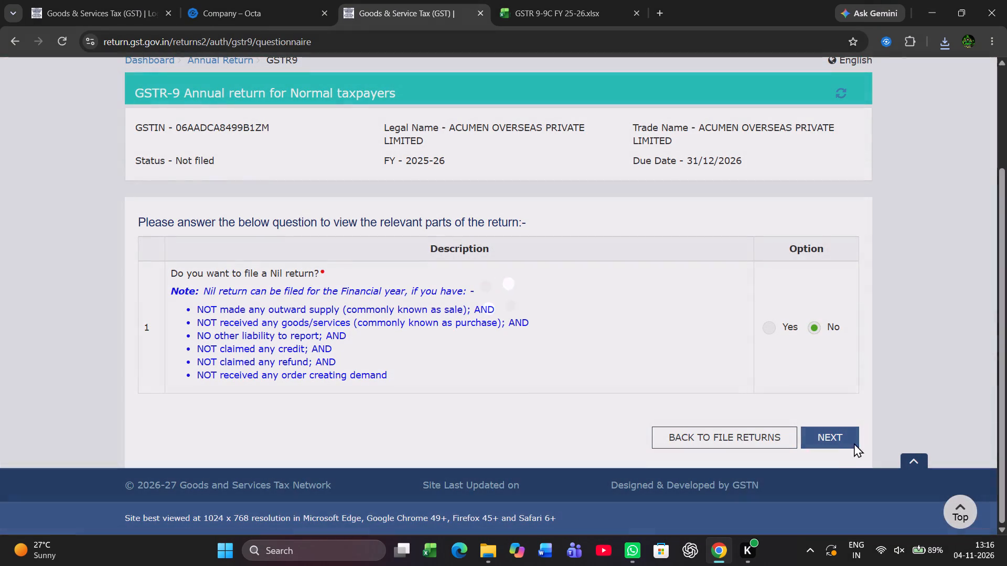
left_click(847, 439)
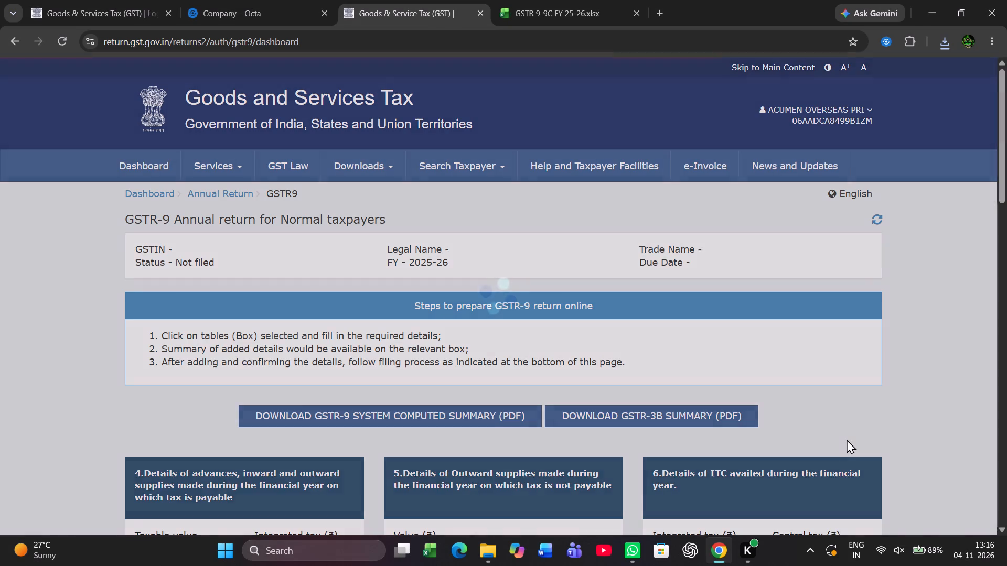
Download the 2025-26 GSTR-9 system computed summary, GSTR-1/1A/IFF summary and GSTR-3B summary as PDFs.
scroll(642, 358, "down", 3)
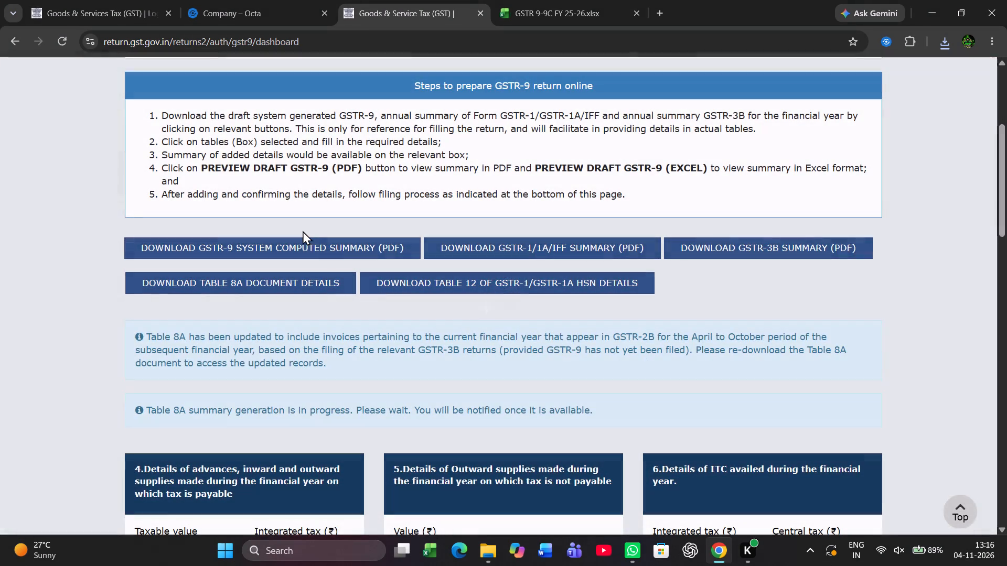
left_click(302, 245)
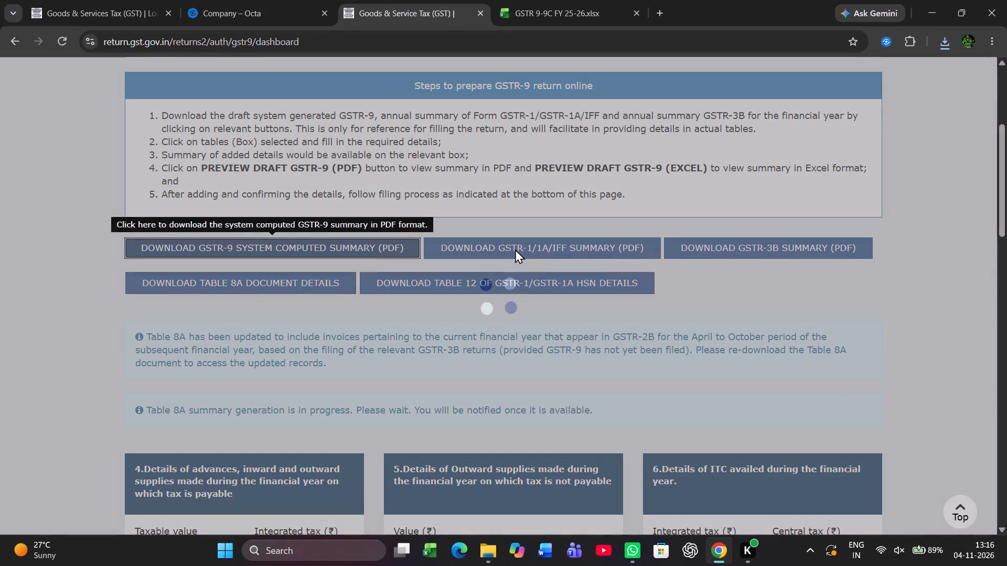
left_click(515, 249)
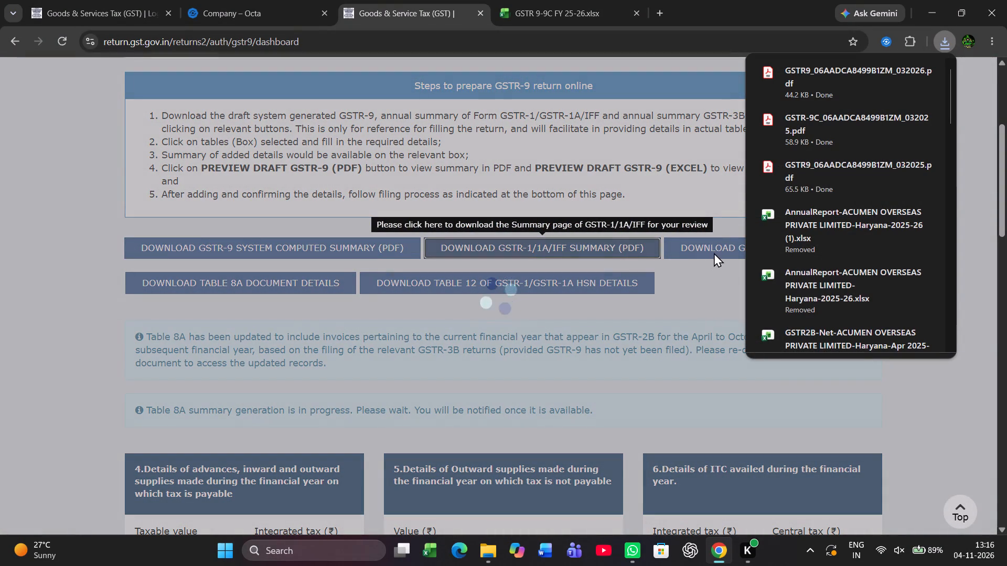
left_click(714, 252)
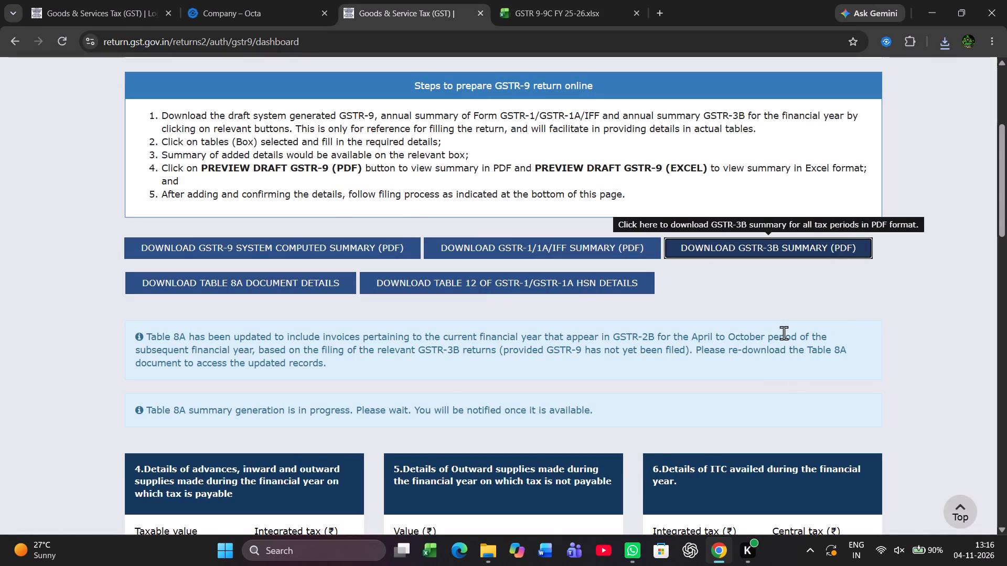
key("alt+Tab")
key("alt+Tab")
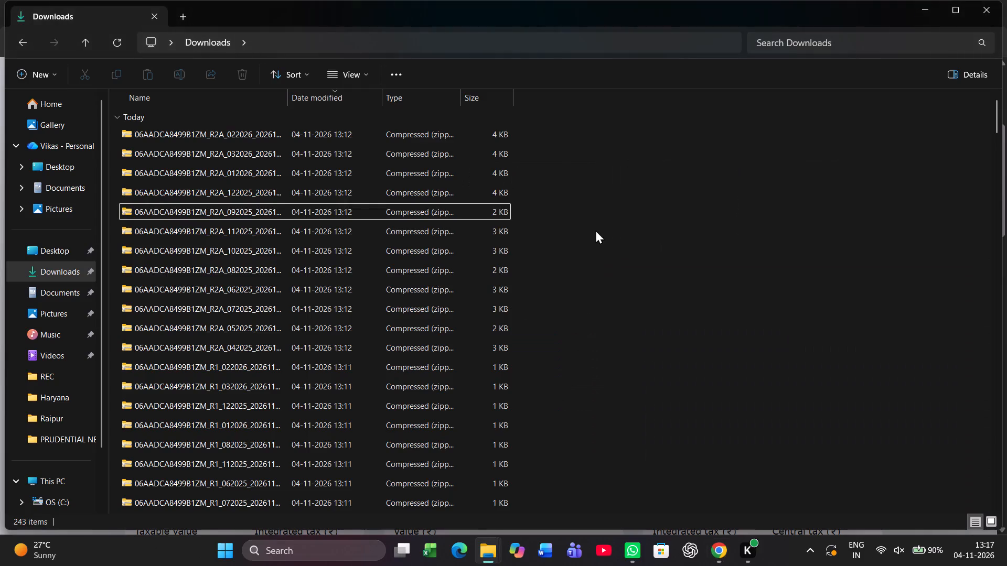
left_click(322, 97)
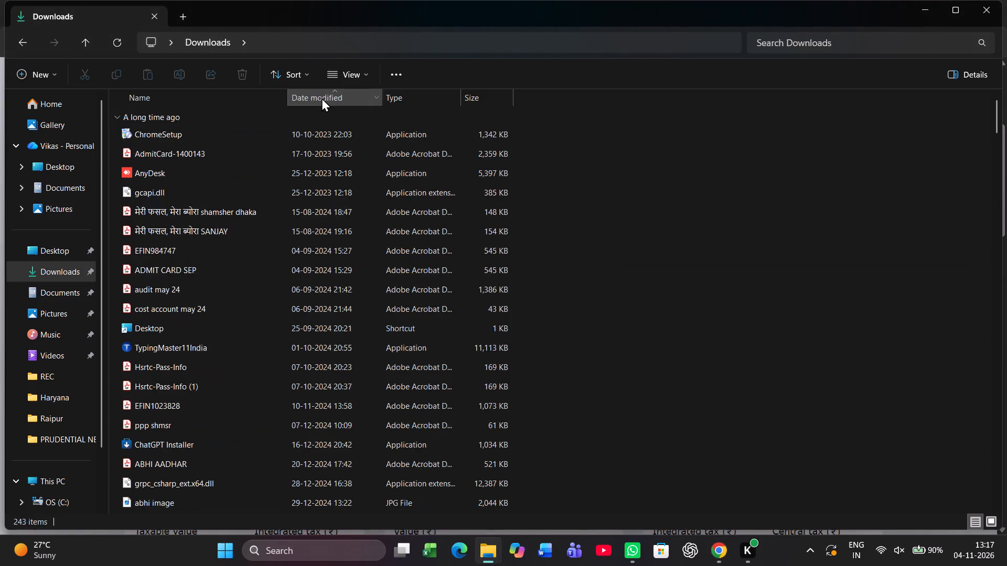
left_click(322, 97)
left_click(215, 138)
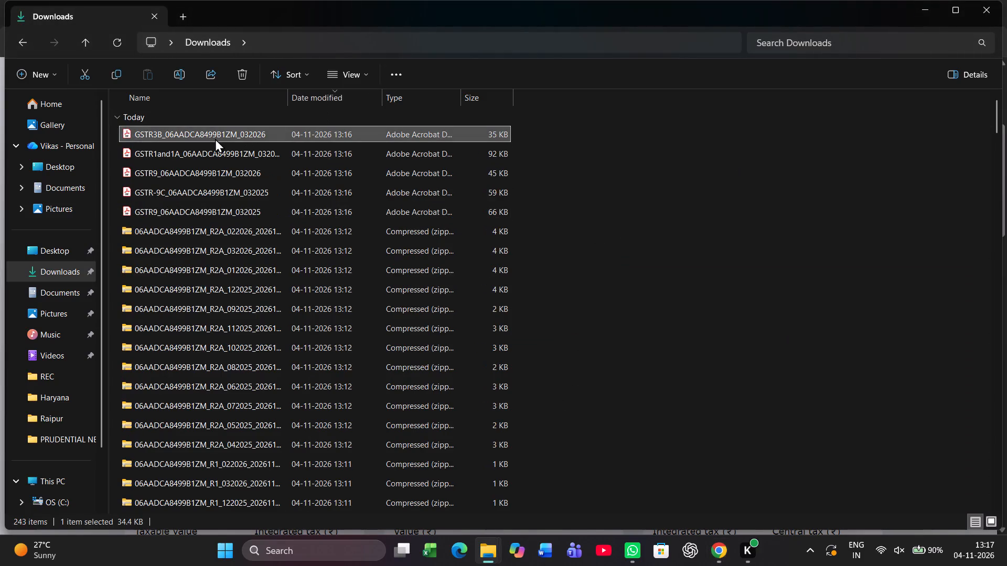
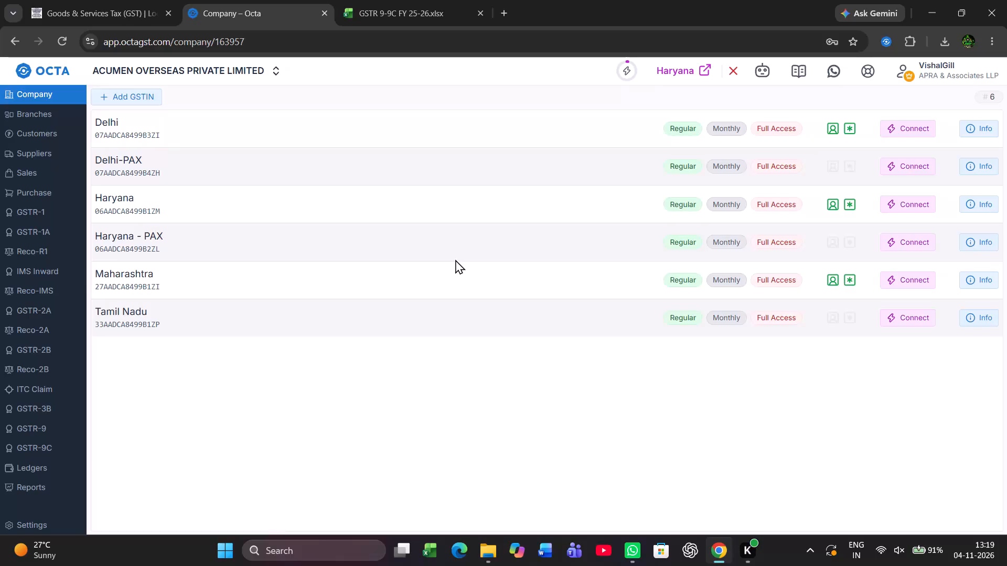
Reopen Acumen Overseas Private Limited from the Octa companies list and connect its Maharashtra GSTIN to the government portal.
scroll(455, 259, "up", 1)
left_click(64, 74)
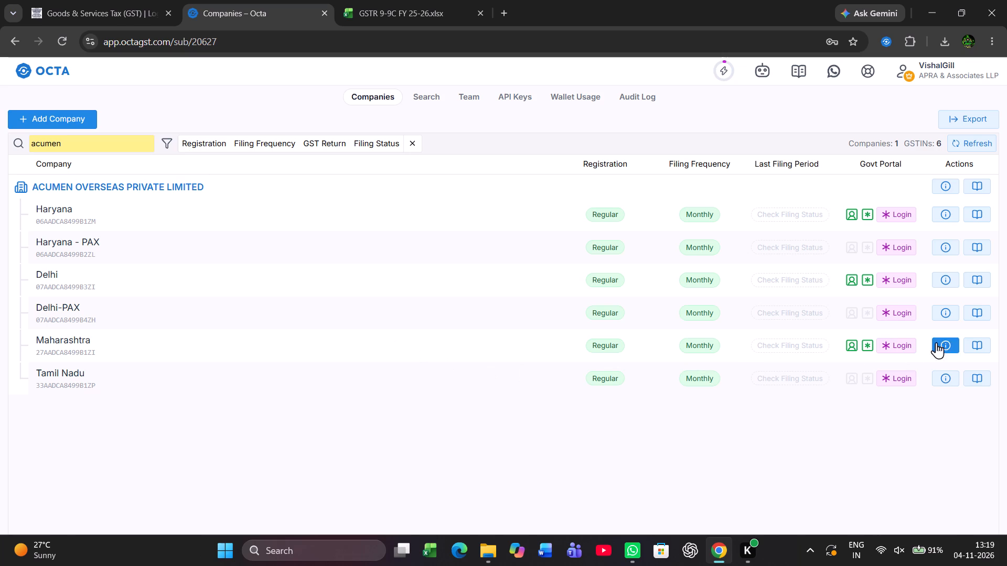
left_click(976, 343)
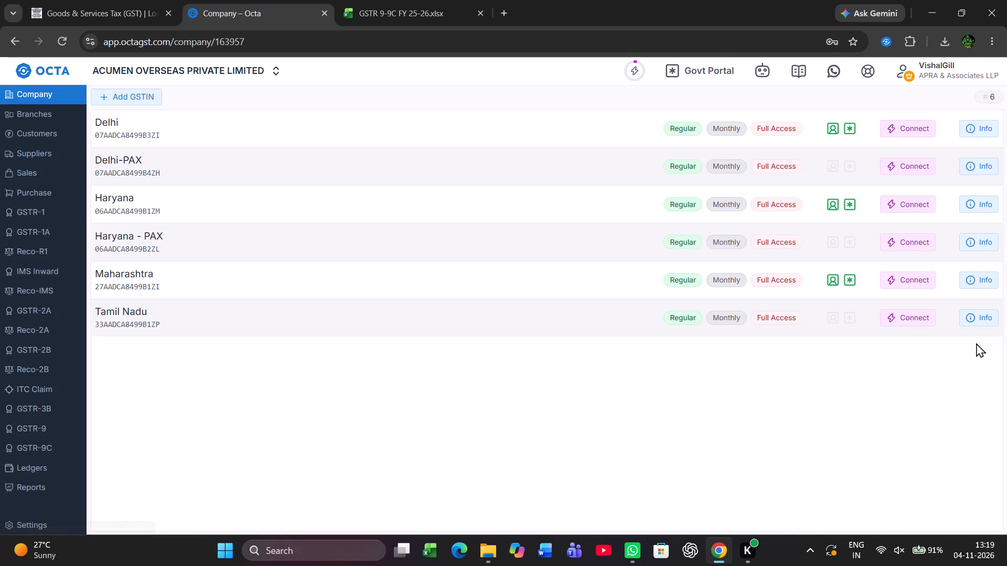
left_click(704, 72)
left_click(529, 273)
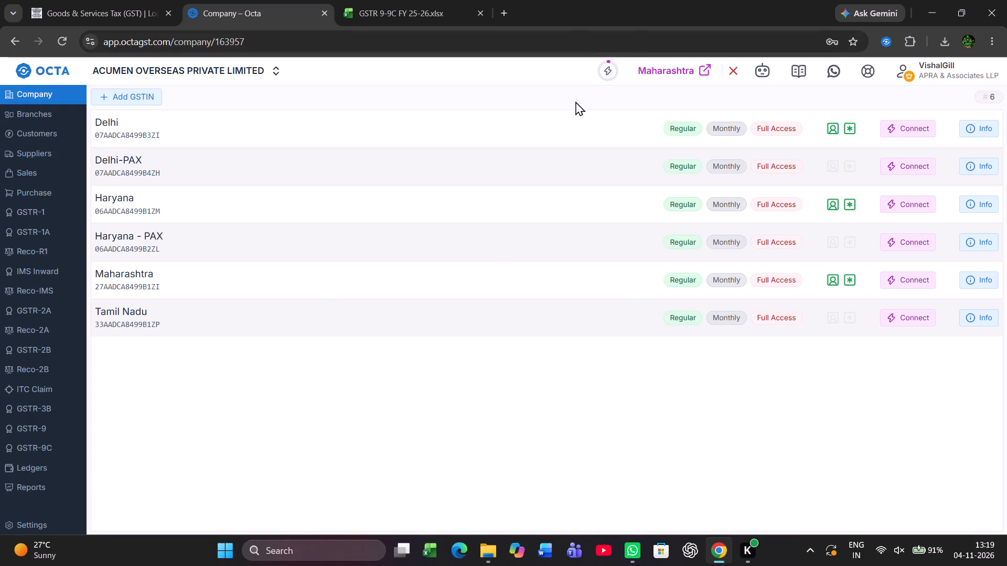
Open the GSTR-1 filing history for Acumen Overseas Private Limited.
left_click(50, 219)
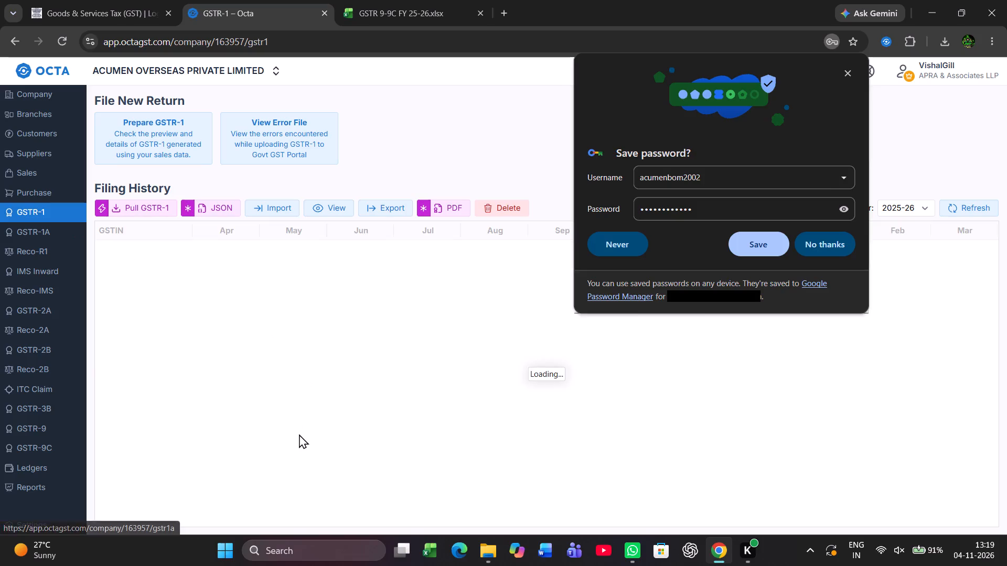
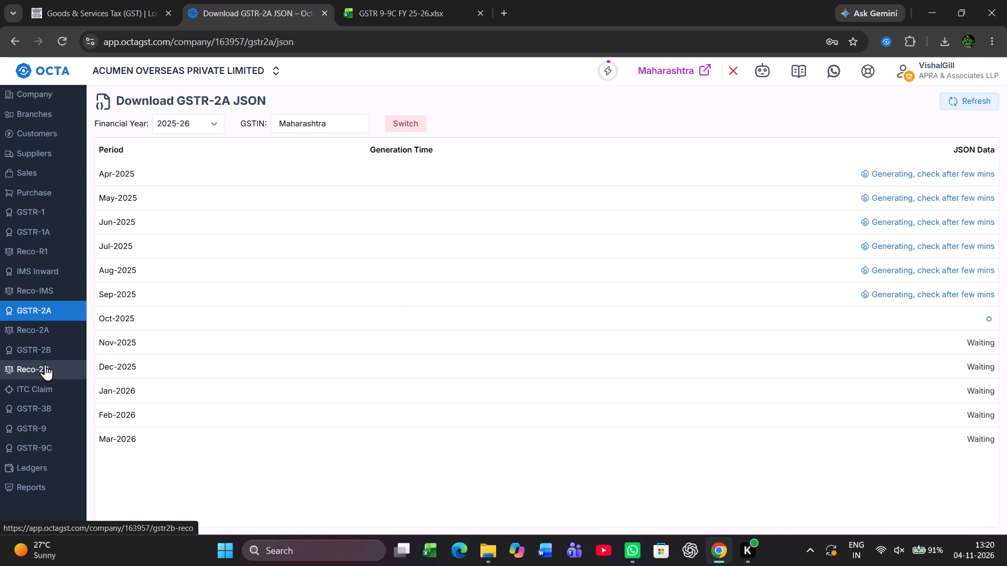
Open the company's GSTR-2B overview for financial year 2025-26.
left_click(44, 347)
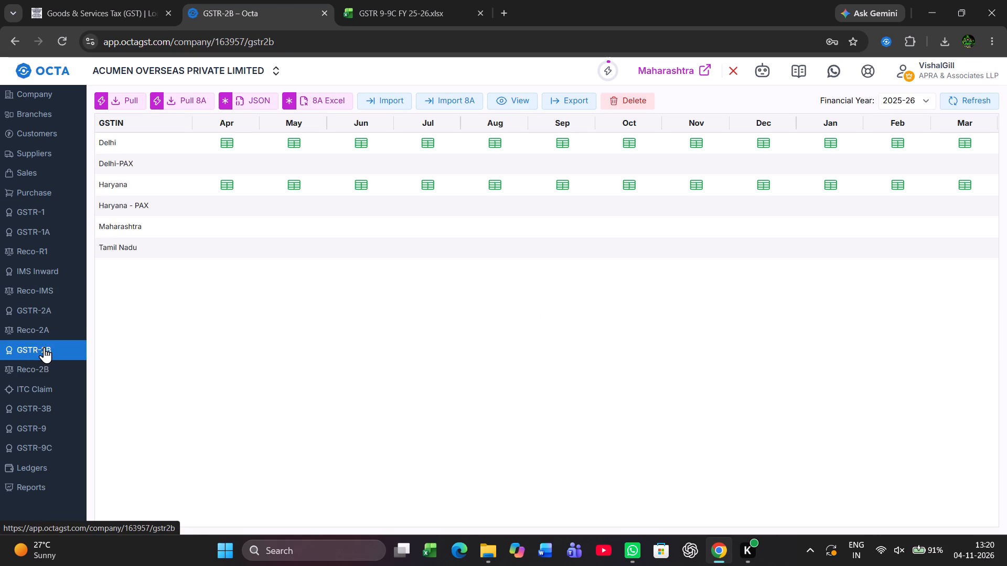
Open the GSTR-2B JSON download list for Maharashtra for financial year 2025-26.
left_click(254, 96)
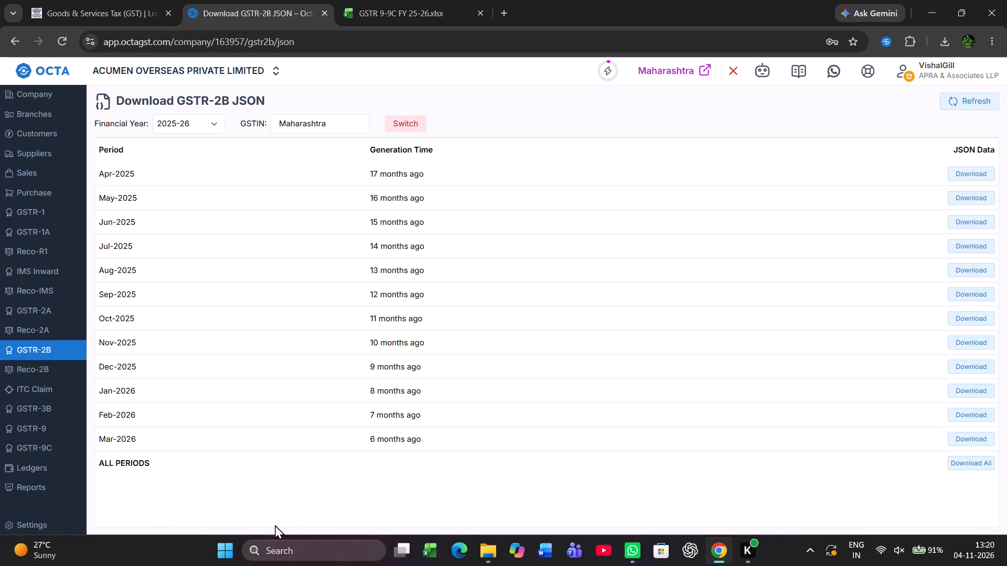
Go through GSTR-3B to the Maharashtra GSTIN's government portal, dismiss the announcement and open the Annual Return page.
left_click(25, 415)
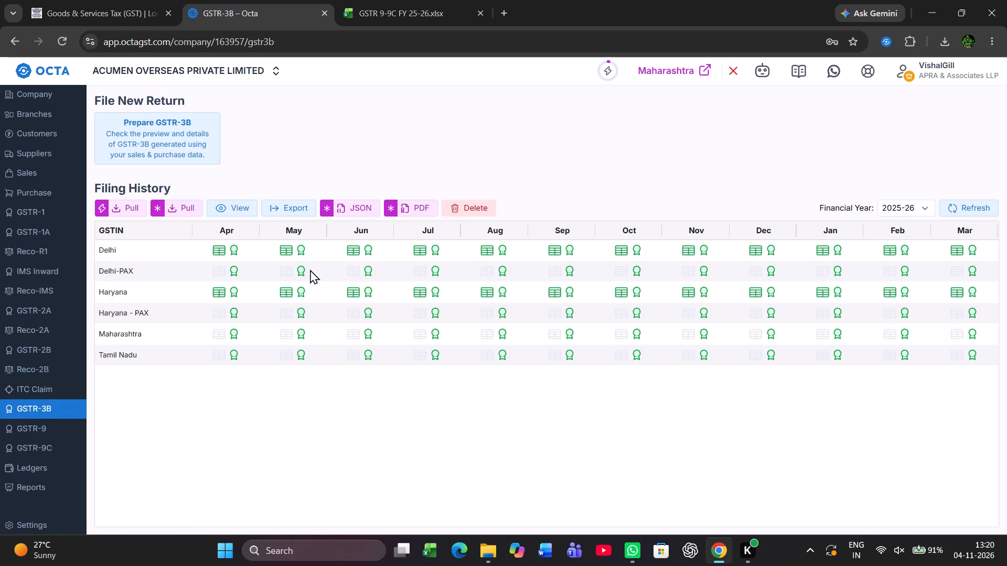
left_click(682, 66)
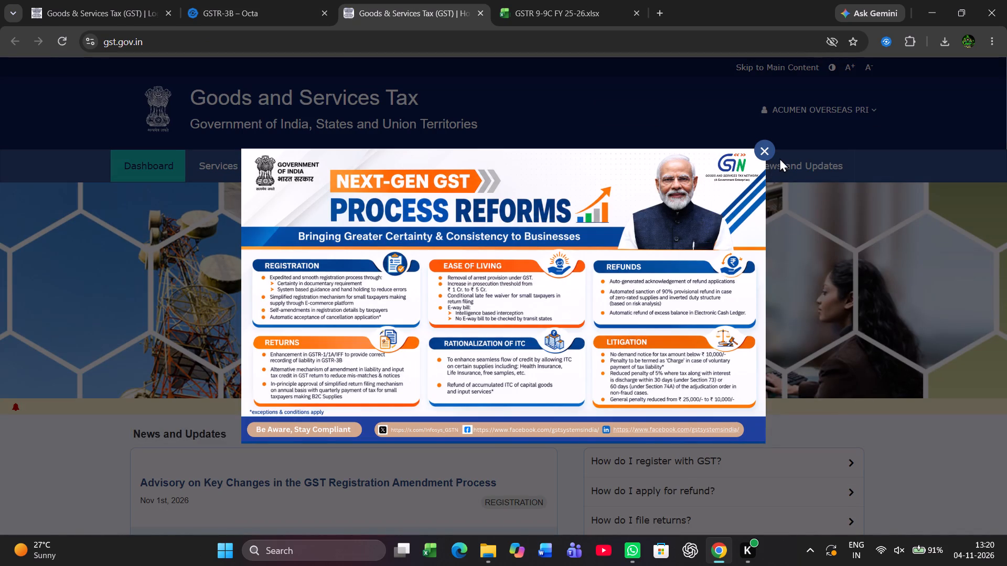
left_click(770, 150)
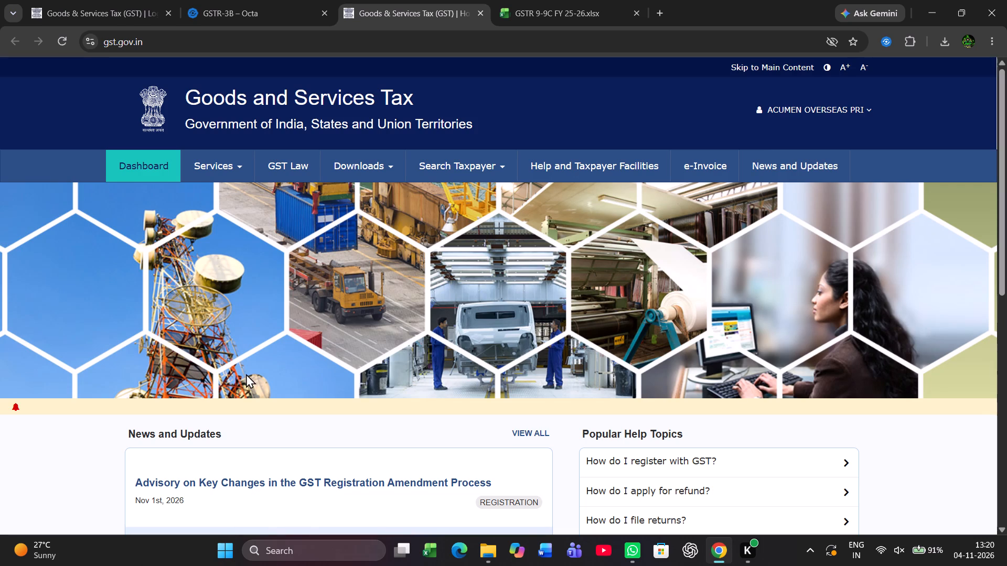
left_click(246, 374)
left_click(223, 163)
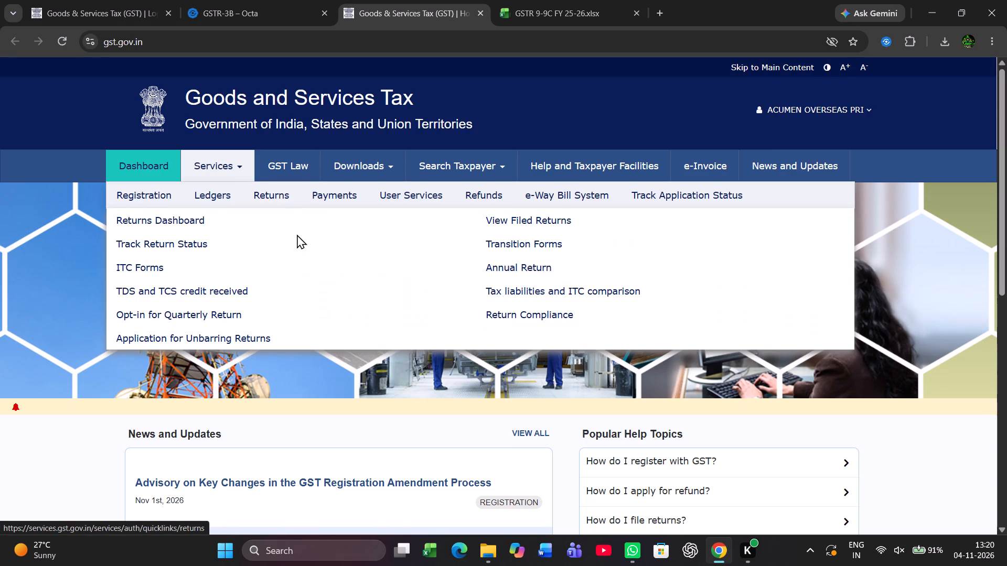
left_click(535, 260)
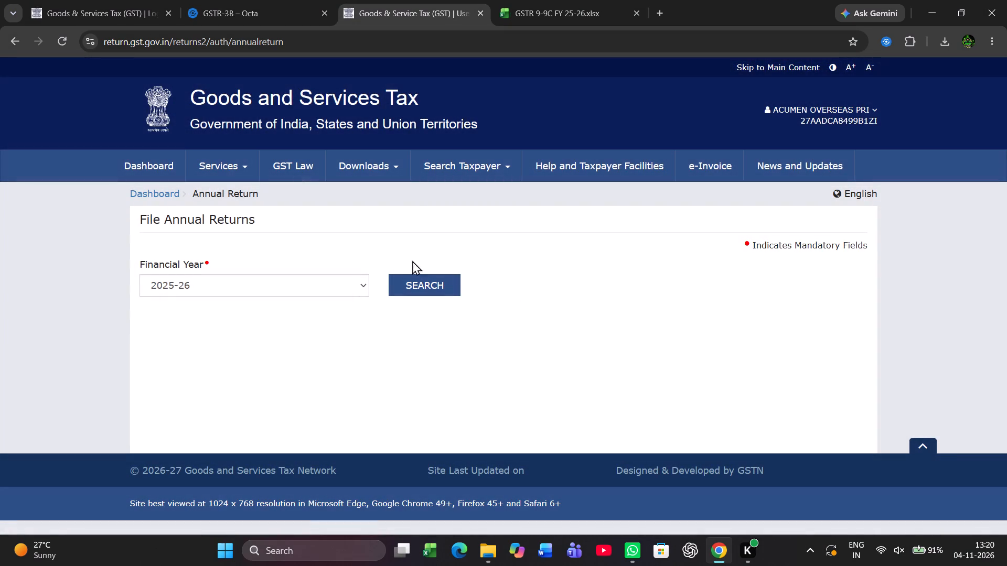
Download the filed GSTR-9 details for financial year 2024-25 as PDF and return to the annual returns page.
left_click(329, 297)
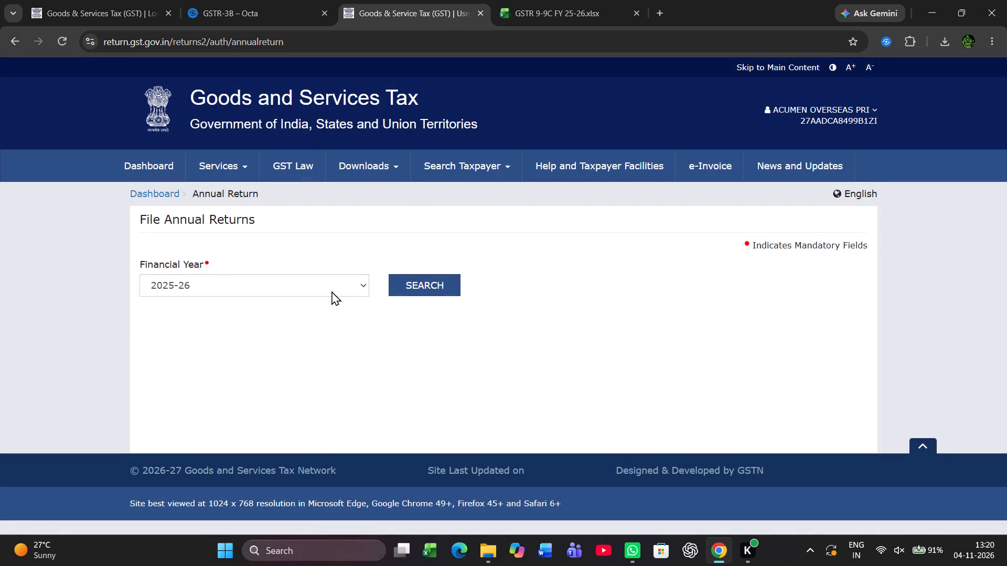
left_click(331, 291)
left_click(254, 319)
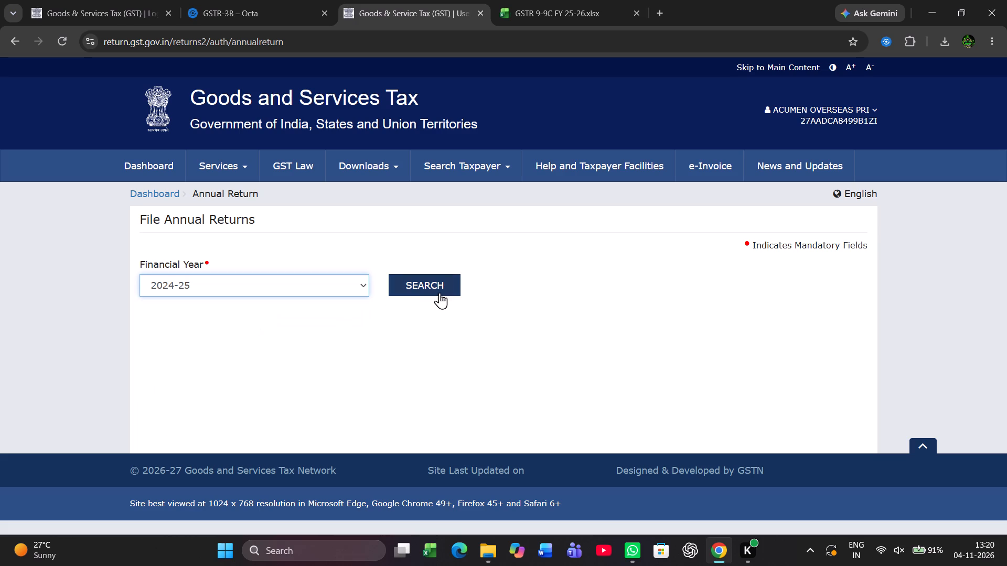
left_click(442, 290)
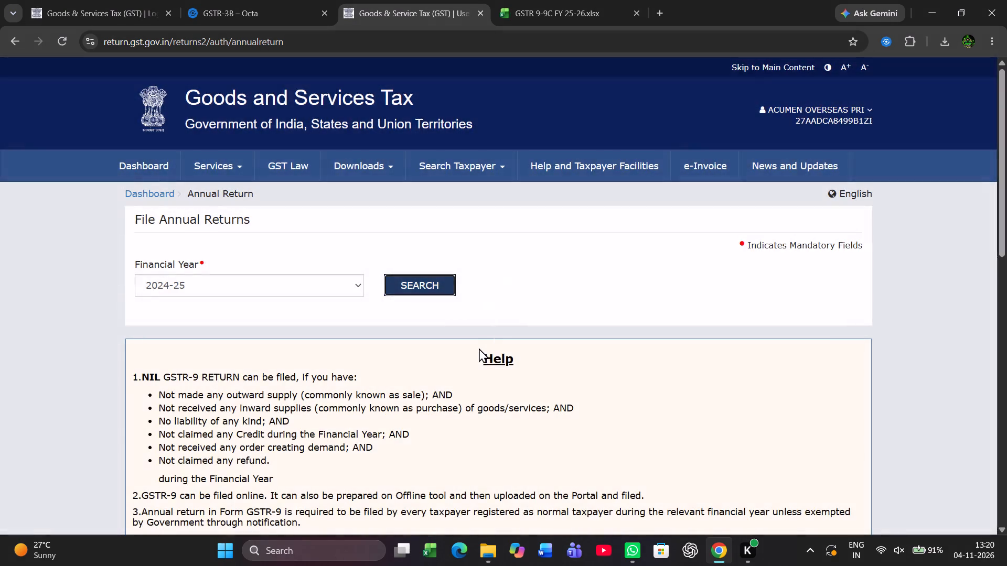
scroll(479, 348, "down", 2)
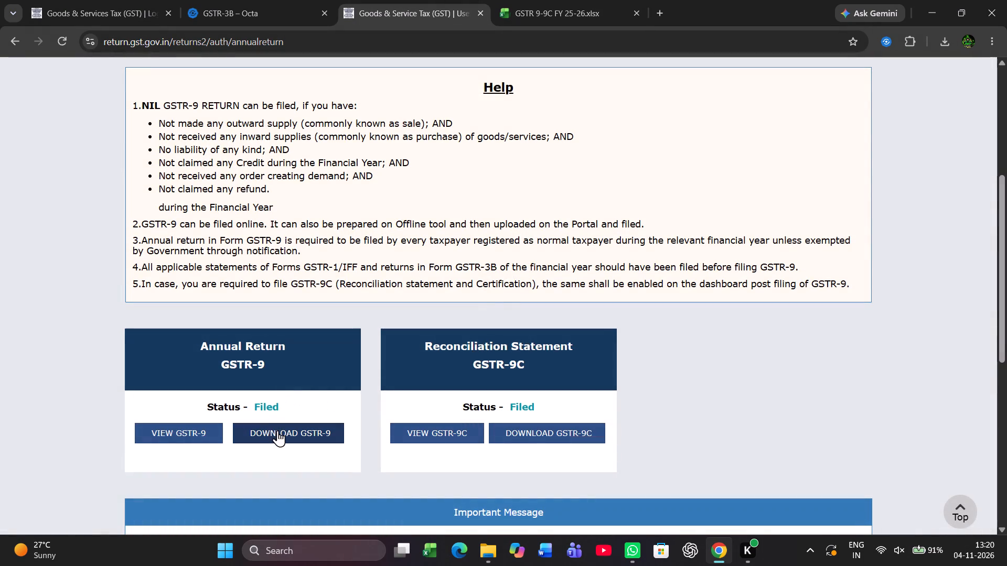
left_click(277, 430)
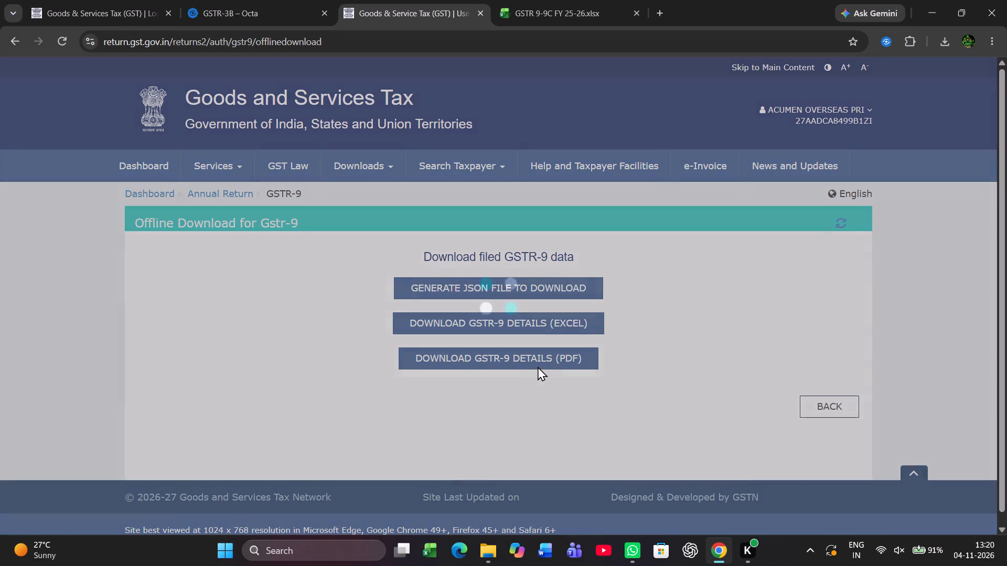
left_click(518, 366)
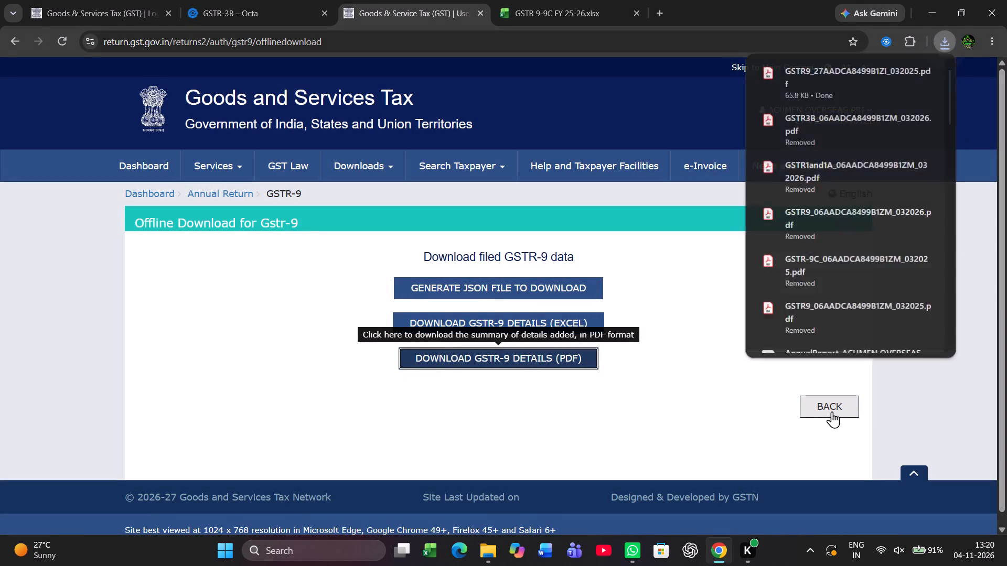
left_click(832, 411)
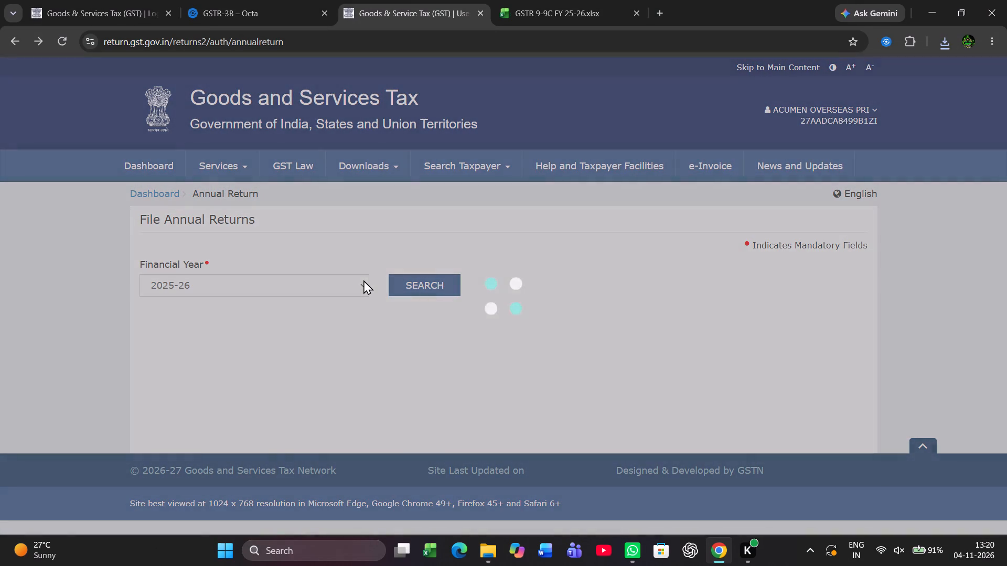
Download the filed GSTR-9C for financial year 2024-25 as PDF and return to the annual returns page.
left_click(363, 280)
left_click(361, 283)
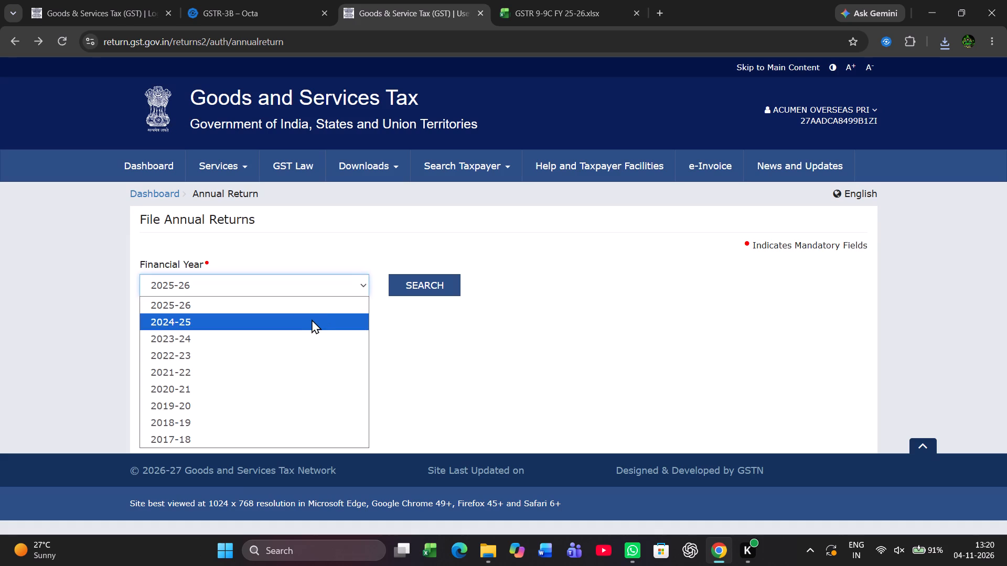
left_click(312, 319)
left_click(435, 287)
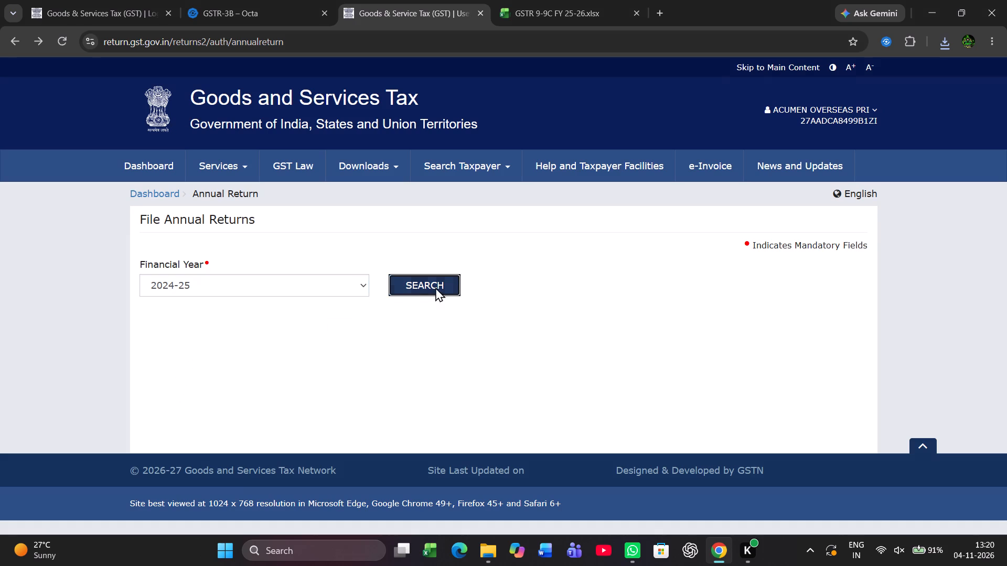
scroll(450, 375, "down", 3)
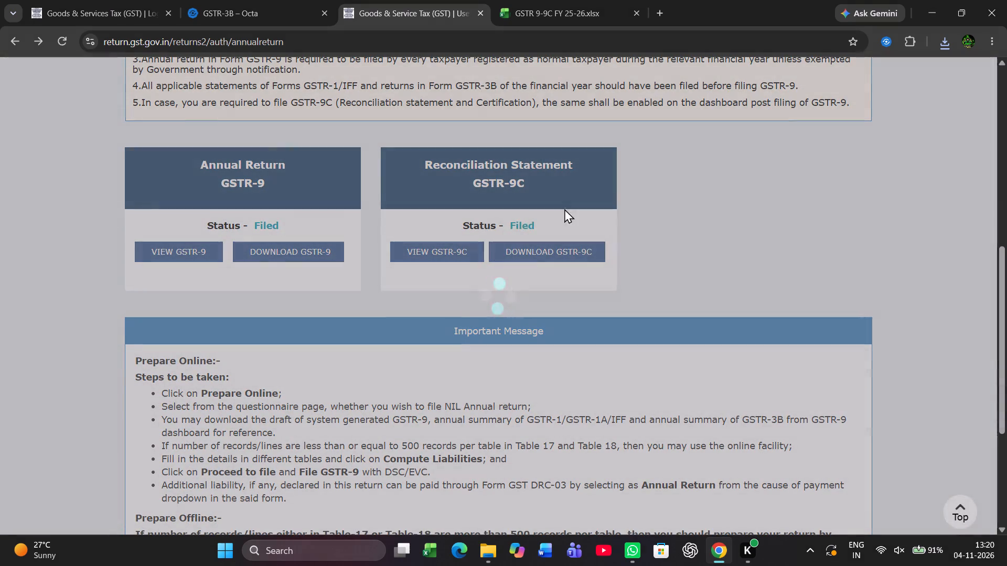
left_click(554, 246)
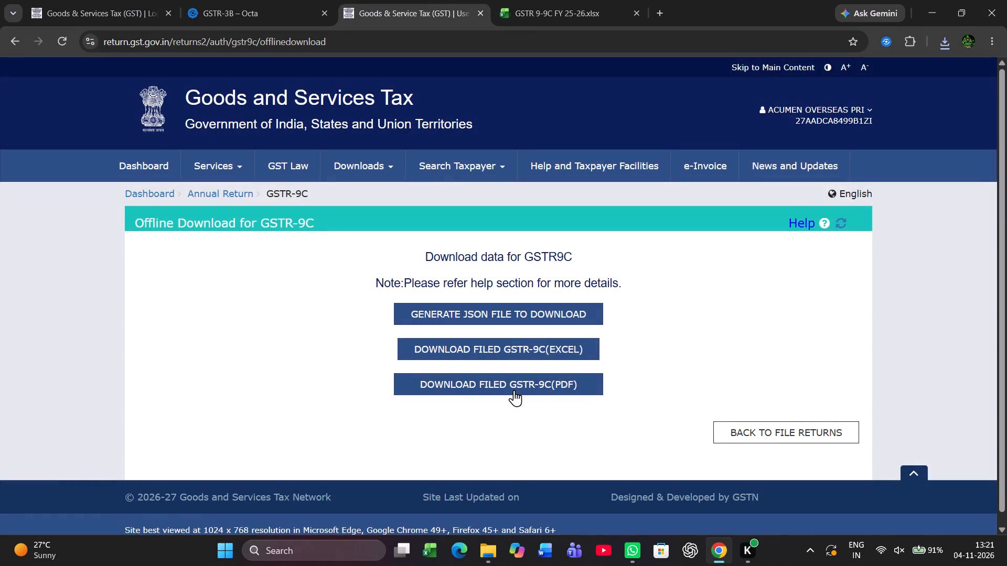
left_click(514, 390)
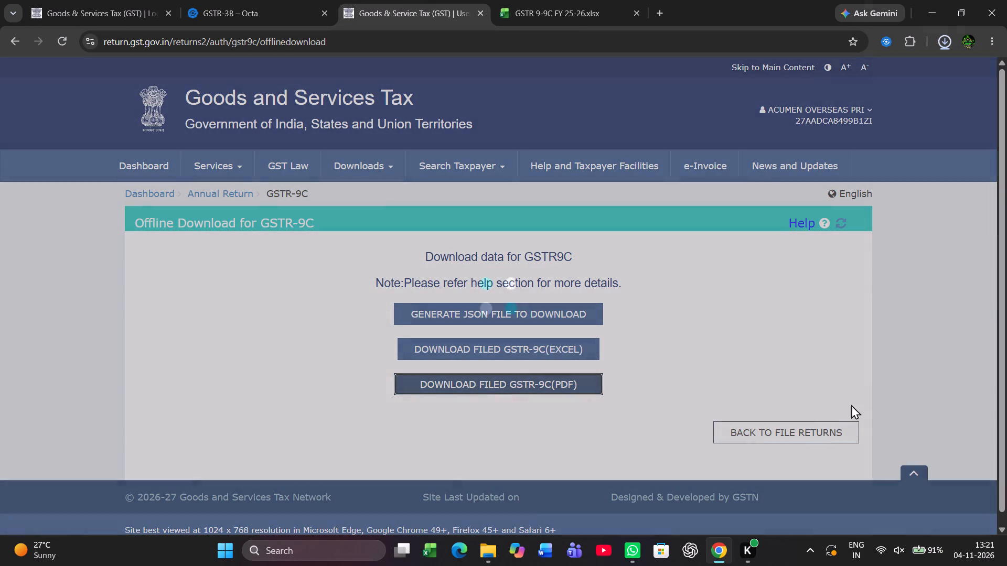
left_click(792, 426)
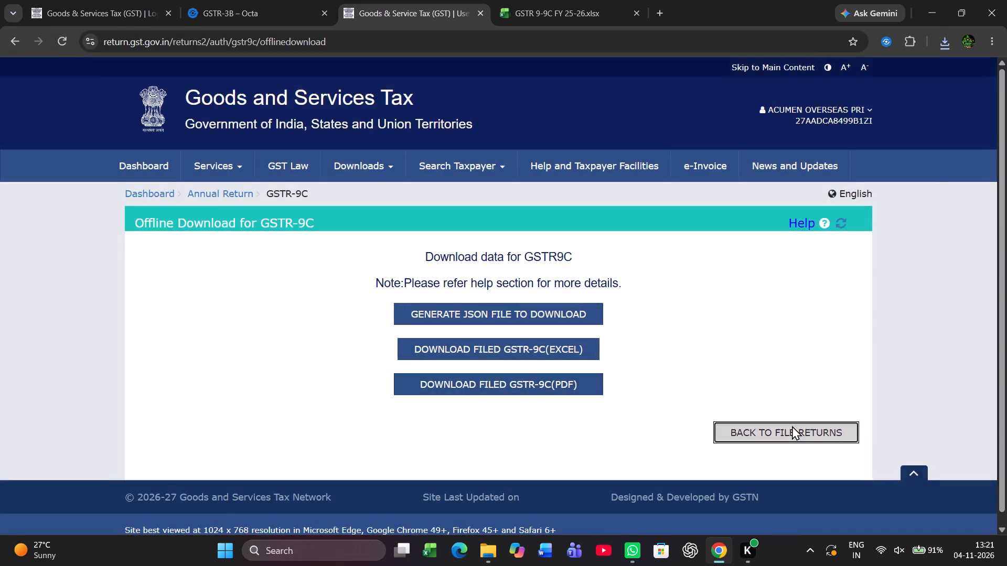
left_click(792, 426)
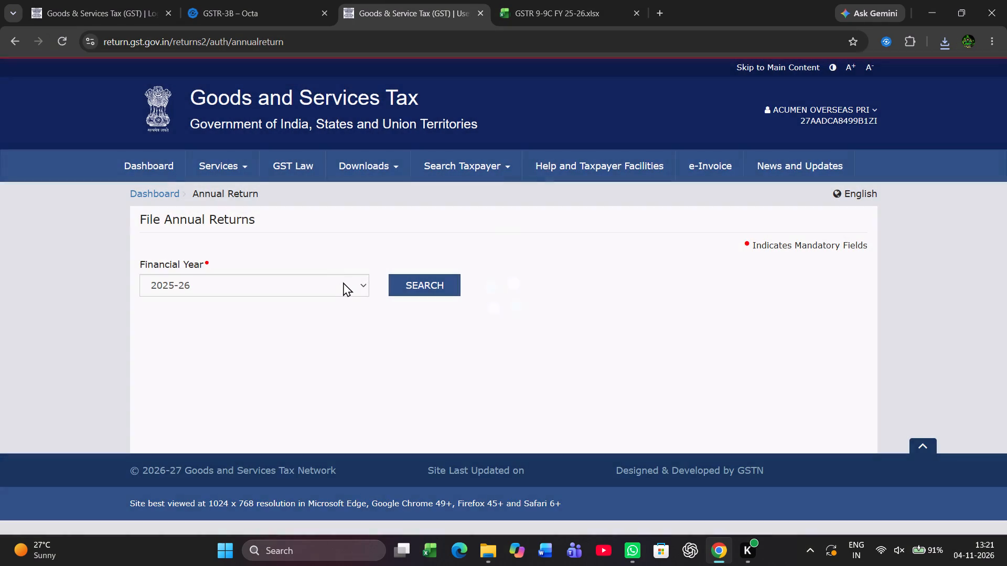
Open online preparation of the 2025-26 GSTR-9, answering No to filing a Nil return.
left_click(343, 282)
left_click(431, 275)
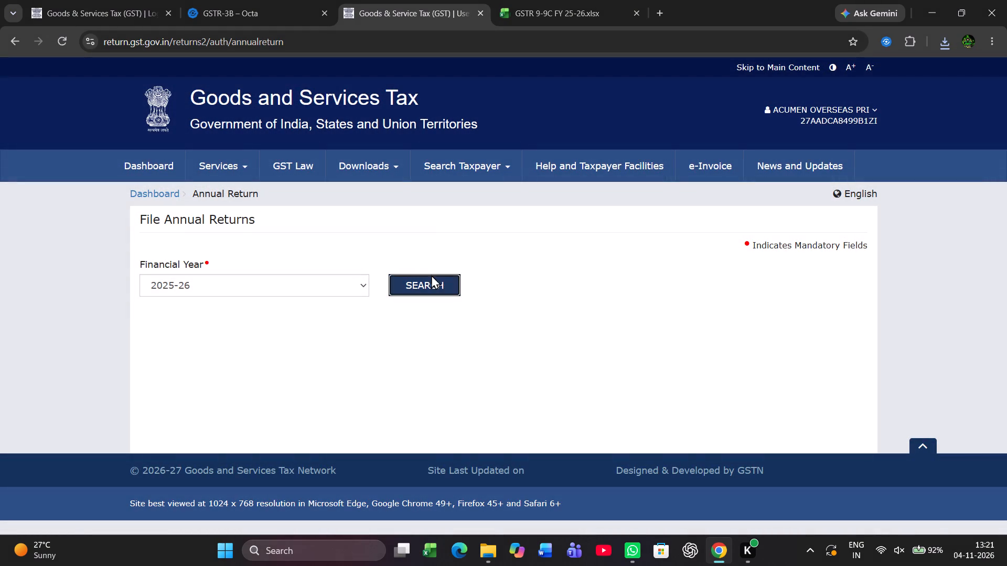
scroll(332, 382, "down", 3)
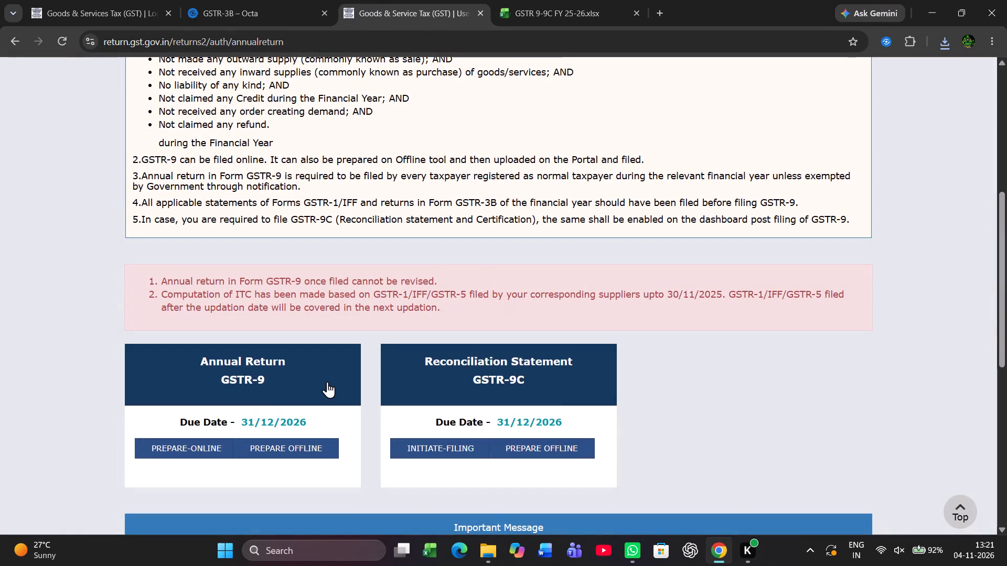
left_click(290, 382)
scroll(290, 382, "down", 1)
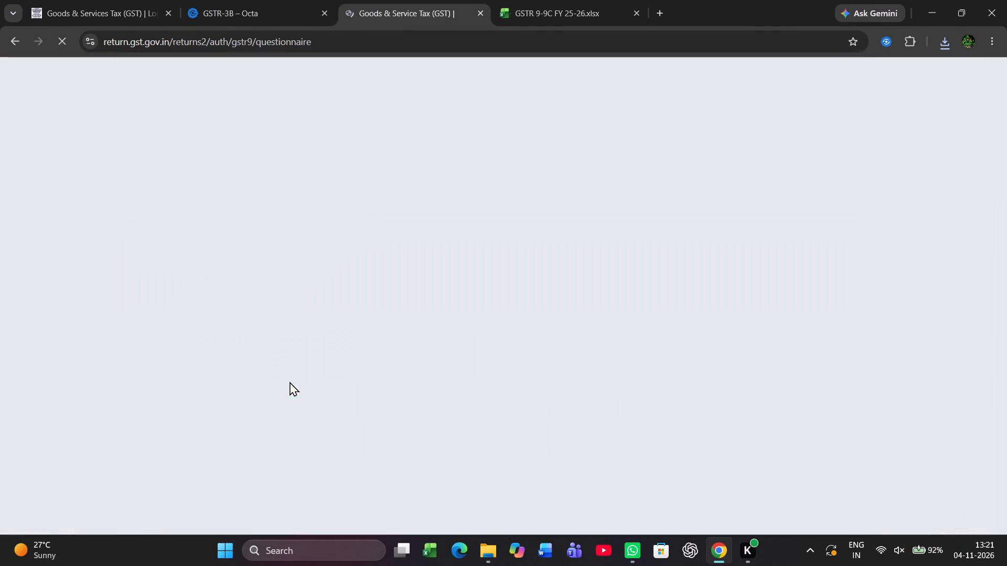
scroll(488, 368, "down", 2)
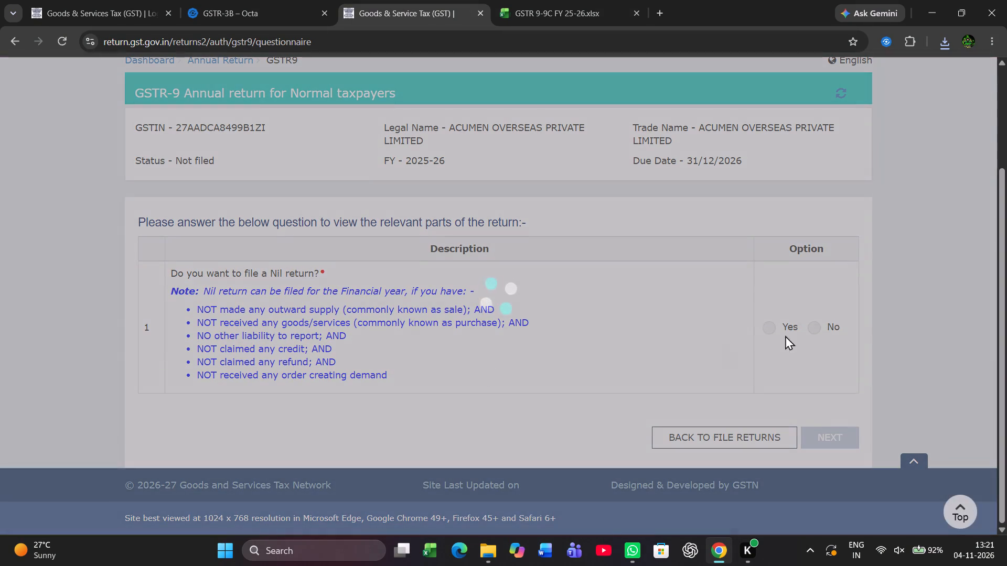
left_click(815, 332)
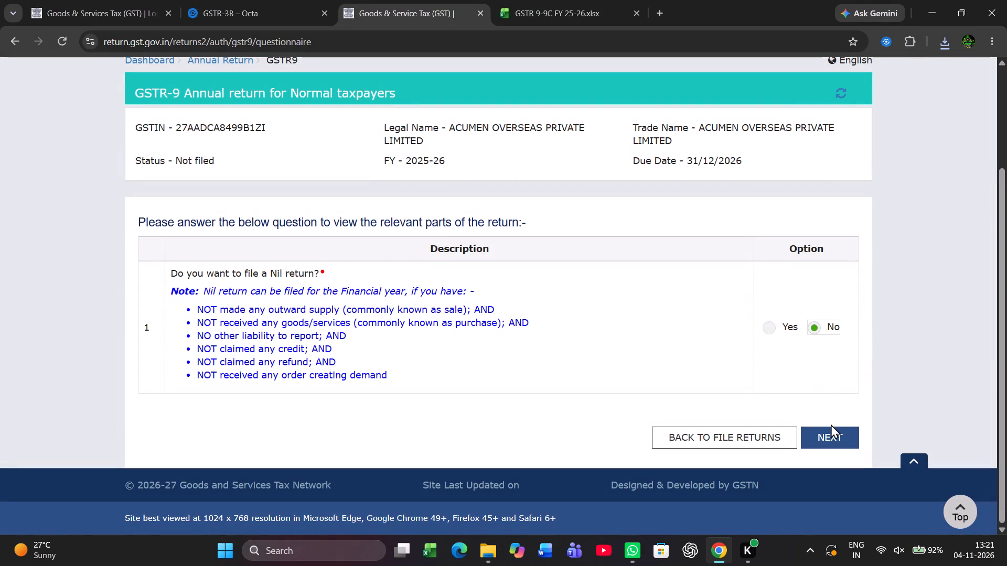
left_click(831, 427)
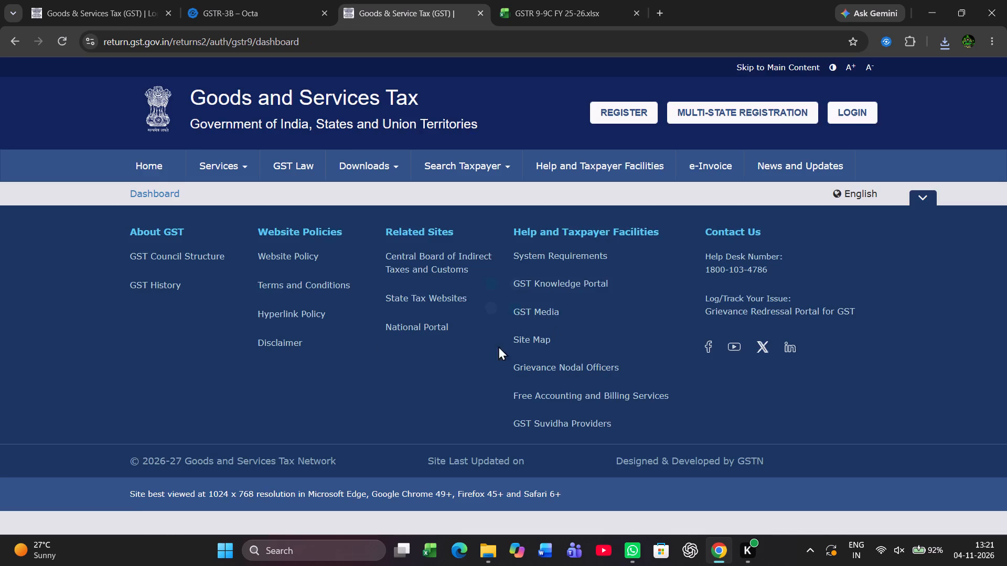
Download the 2025-26 GSTR-9 system computed, GSTR-1/1A/IFF and GSTR-3B summaries as PDFs.
scroll(315, 322, "down", 3)
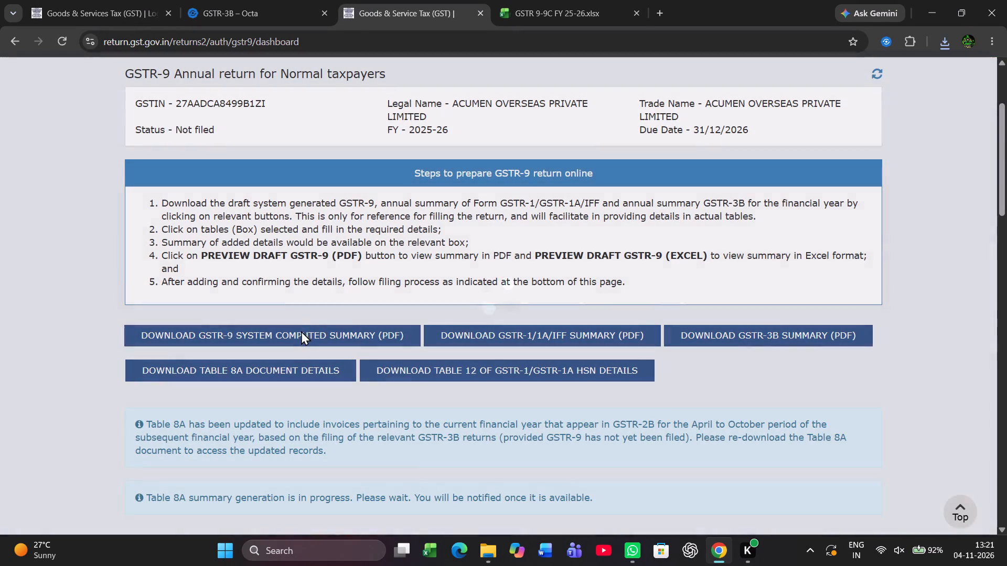
left_click(301, 331)
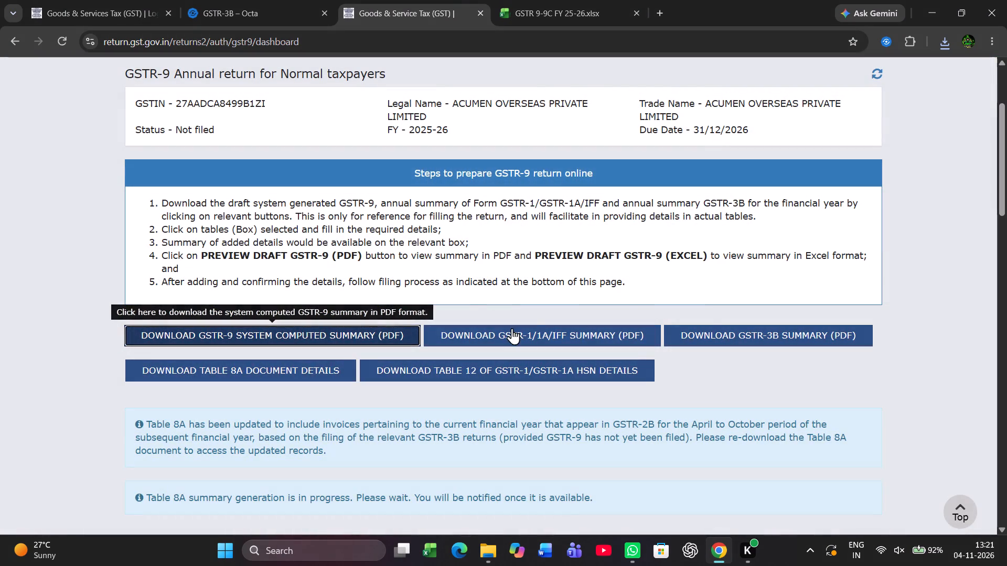
left_click(512, 328)
left_click(727, 334)
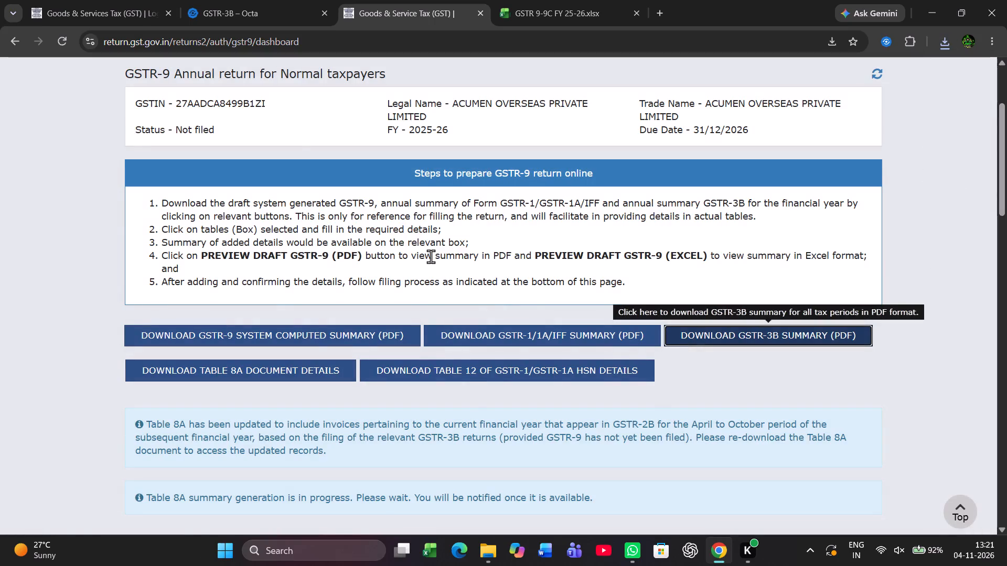
In File Explorer, create a folder named maharashtra inside the ACUMEN OVERSEAS PVT LTD folder.
key("alt+Tab")
key("alt+Tab")
key("alt+Tab")
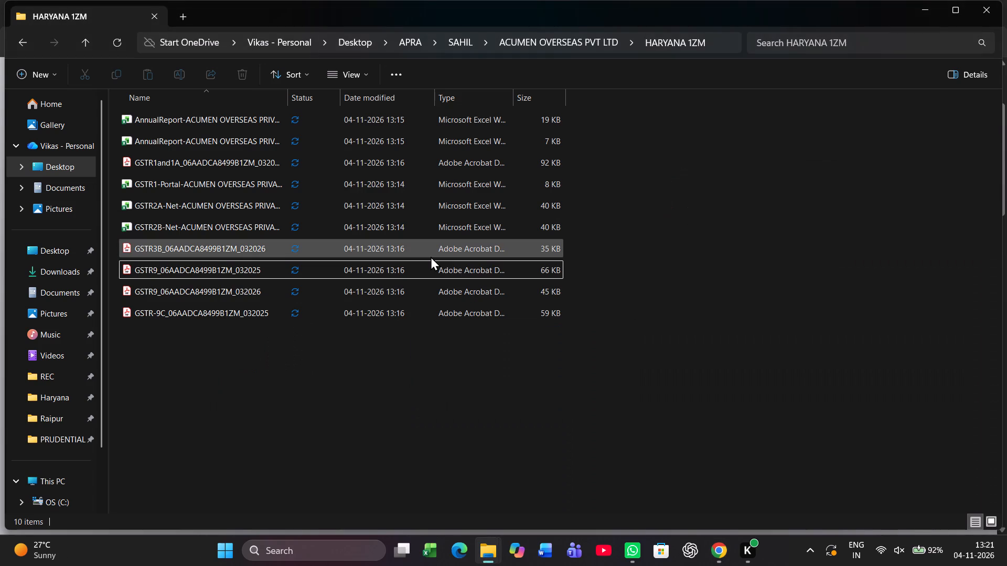
key("BackSpace")
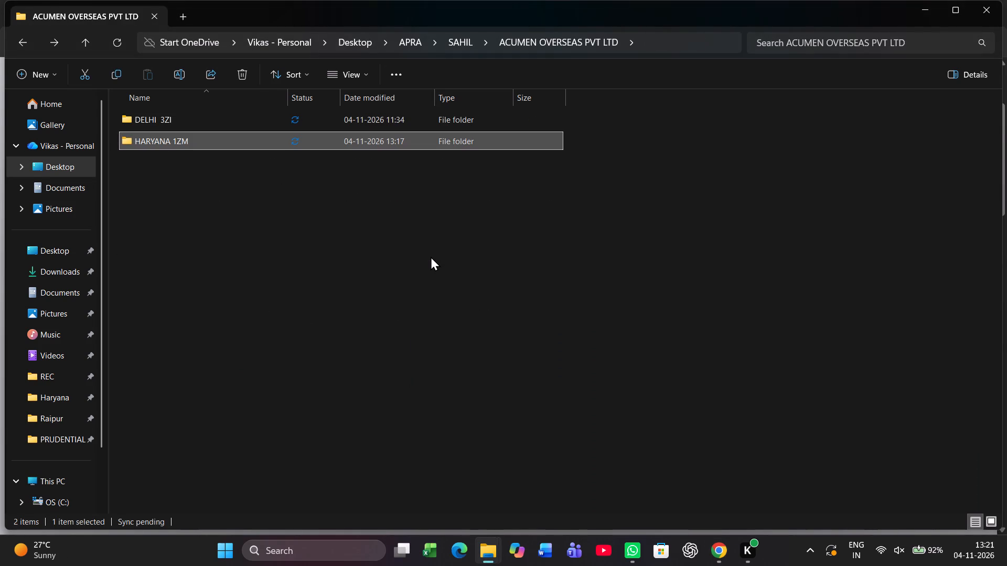
key("ctrl+shift+n")
type("maharas")
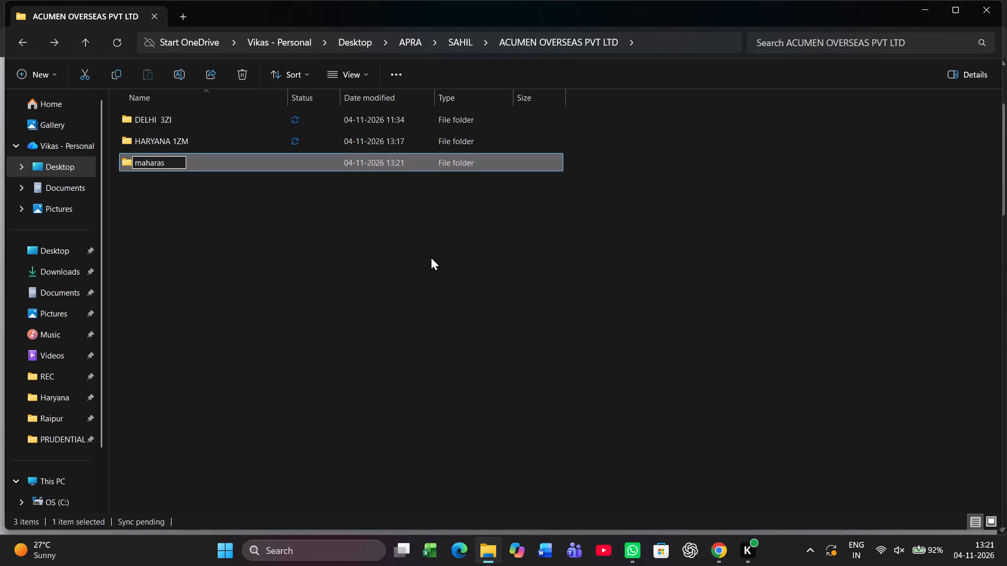
type("htra")
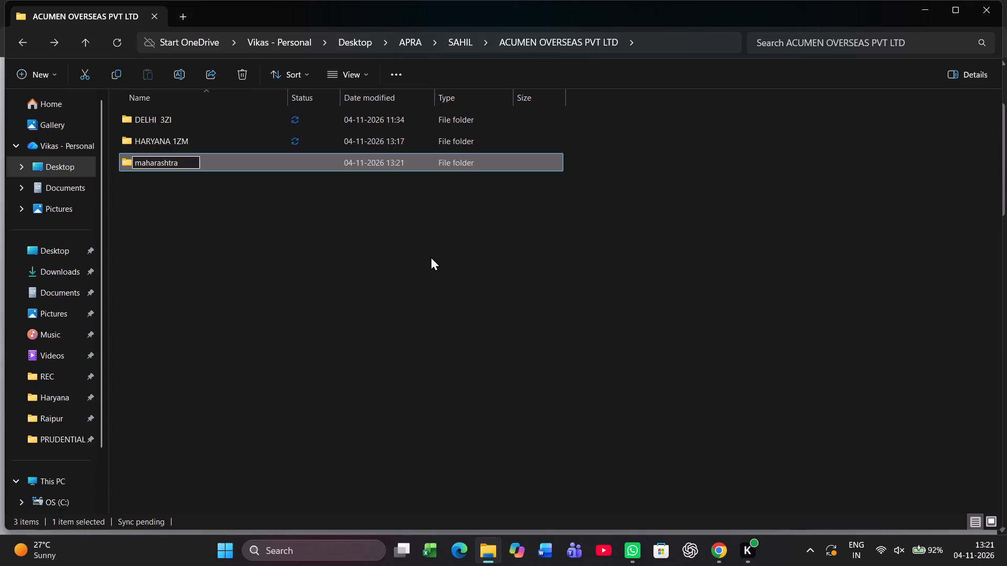
key("Return")
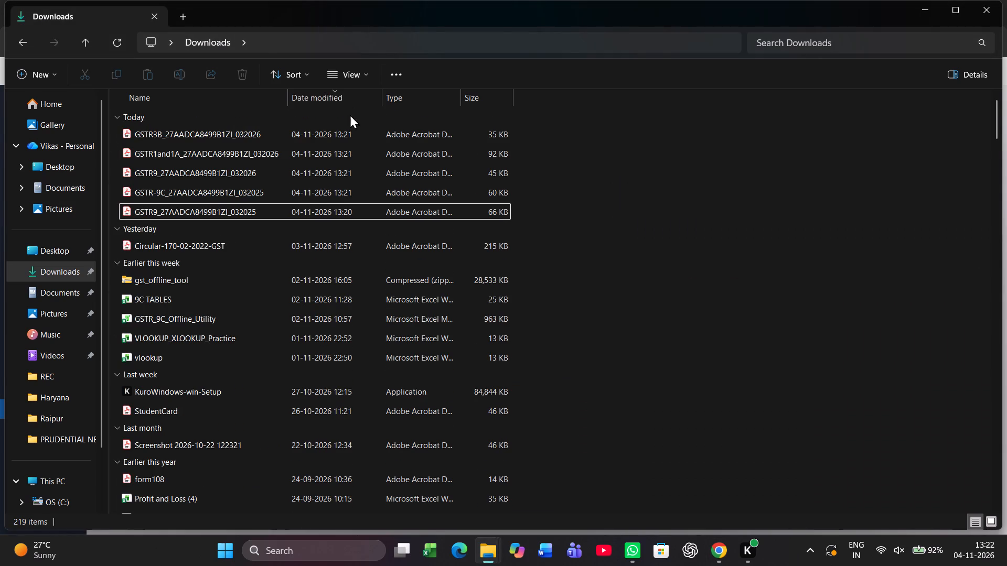
left_click(251, 137)
key("shift+Down")
key("shift+Down")
key("shift+Down")
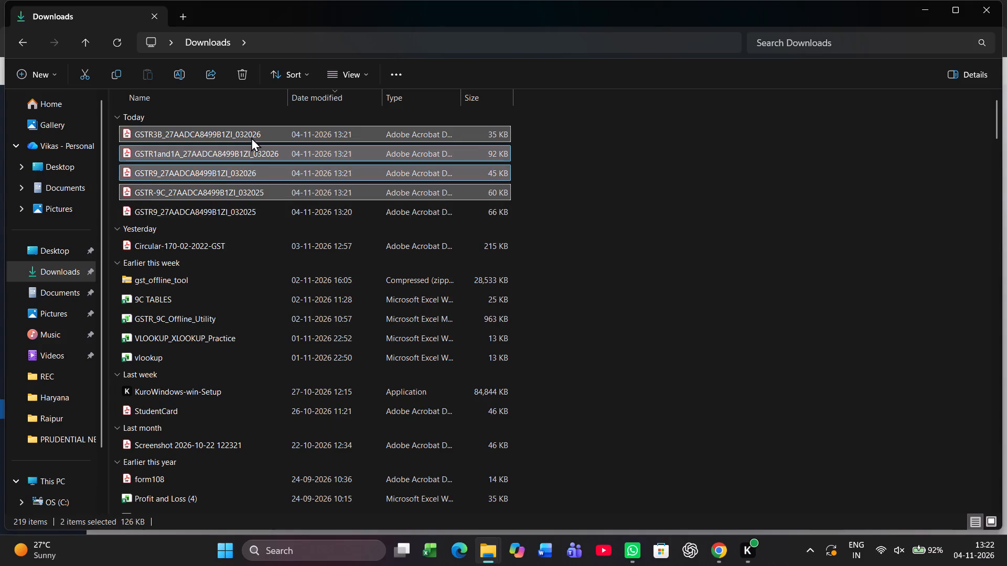
key("shift+Down")
key("ctrl+x")
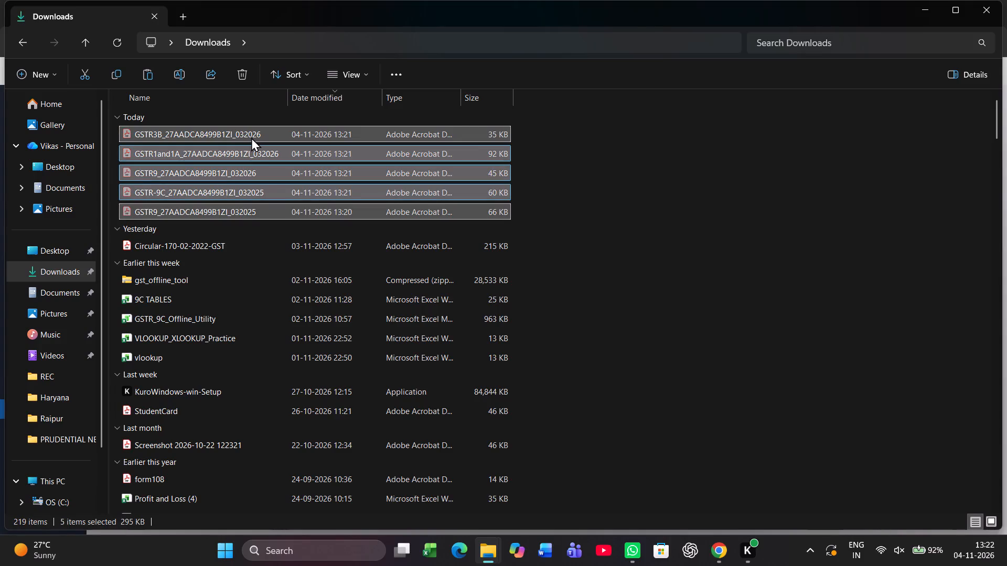
key("alt+Tab")
key("alt+Tab")
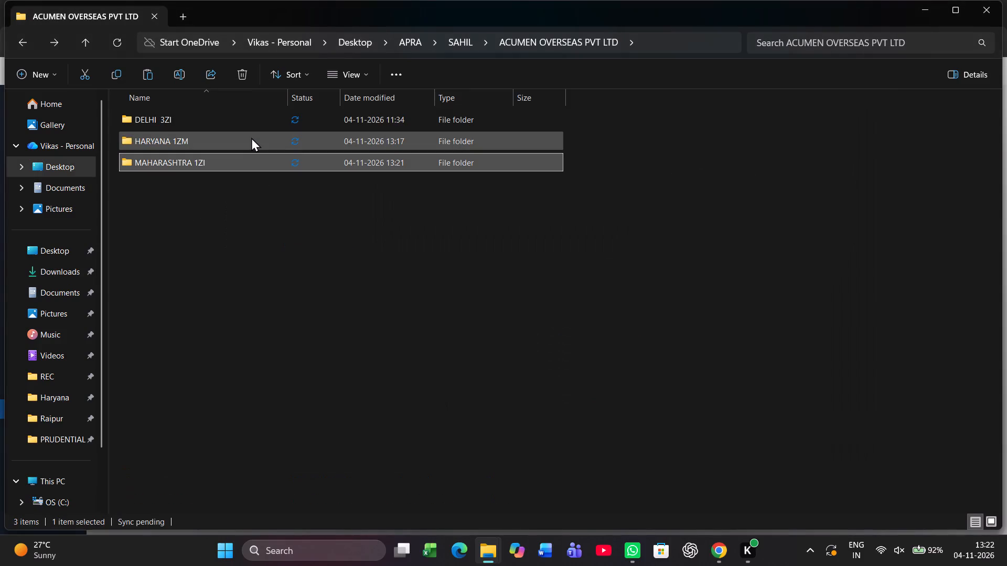
key("Up")
key("Down")
key("Return")
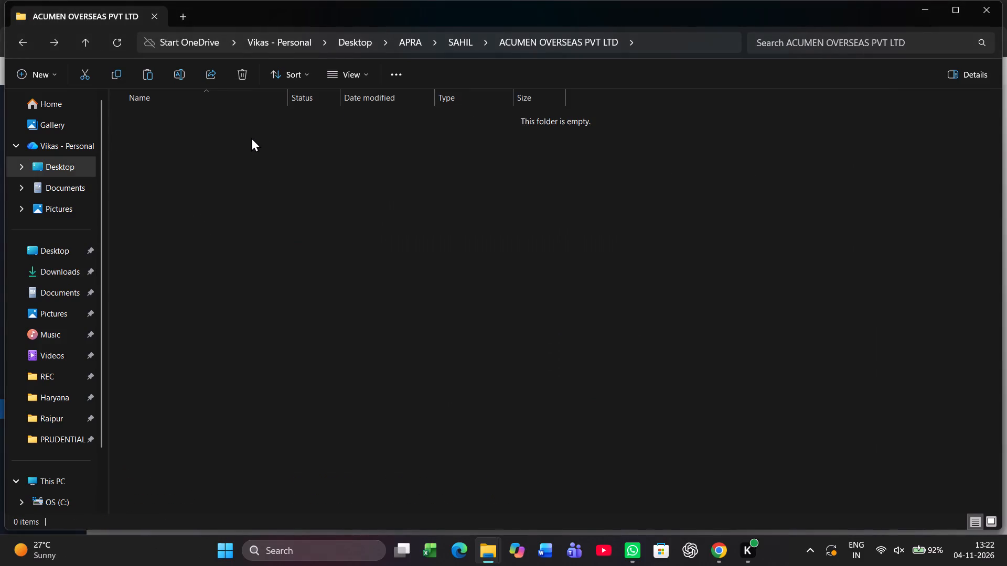
key("ctrl+v")
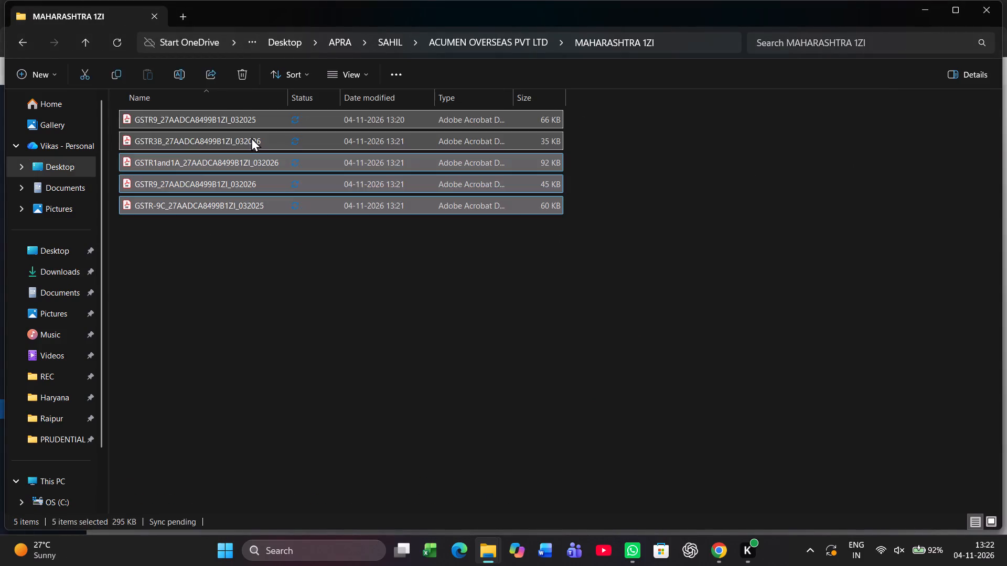
Switch to Octa in Chrome and request generation of Maharashtra's monthly GSTR-1 JSON files for 2025-26.
key("alt+Tab")
key("alt+Tab")
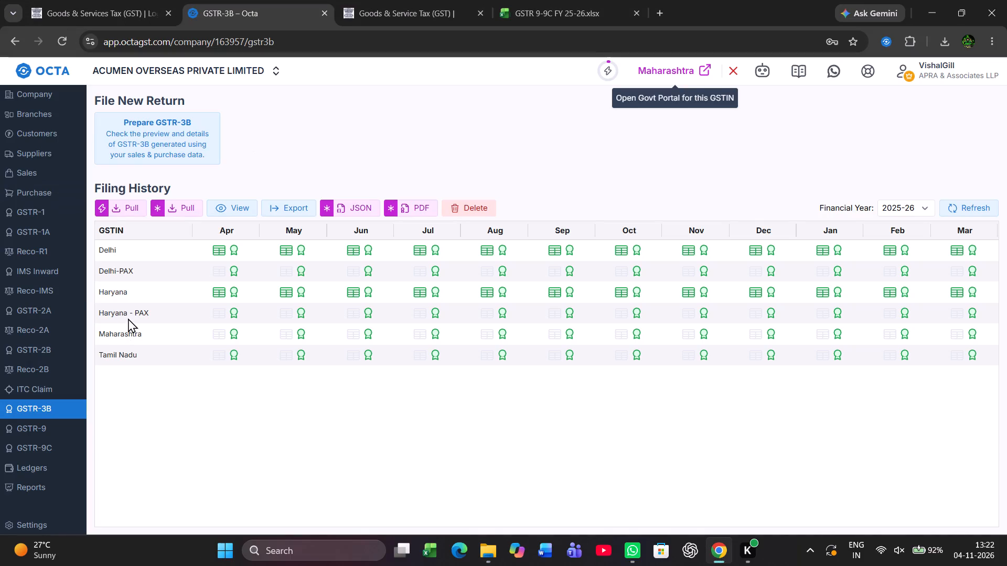
left_click(70, 212)
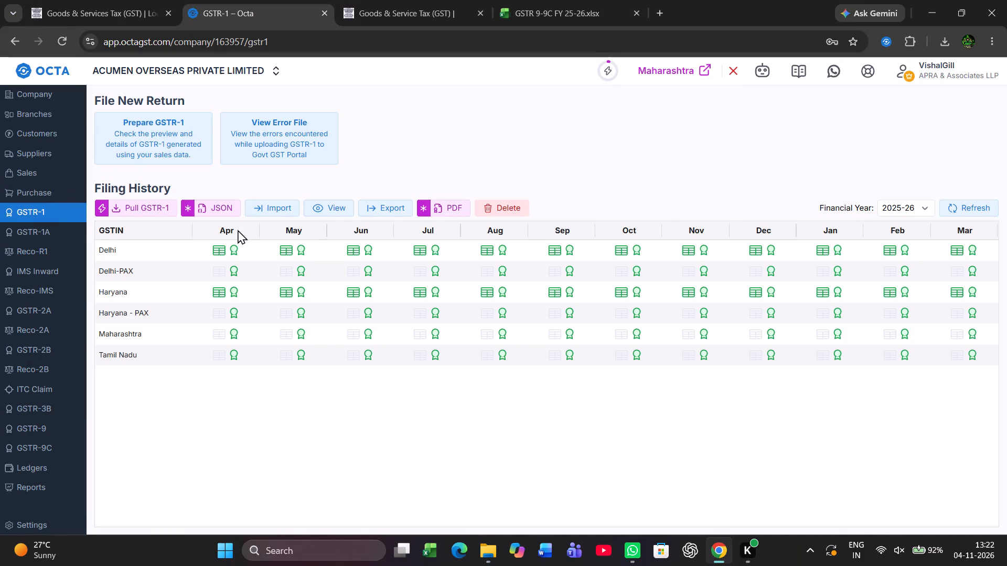
left_click(218, 209)
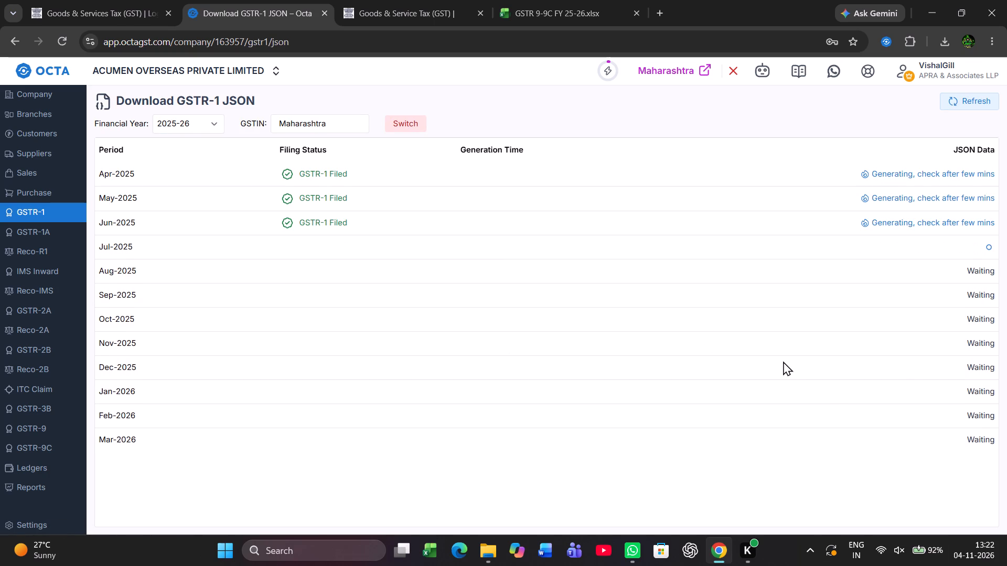
Request generation of Maharashtra's monthly GSTR-2A JSON files for 2025-26.
left_click(42, 317)
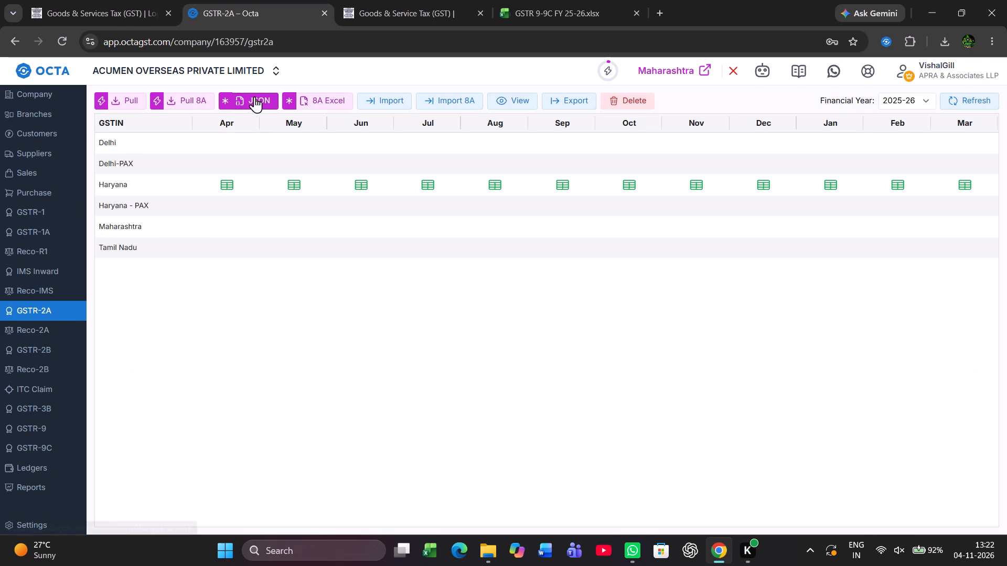
left_click(254, 96)
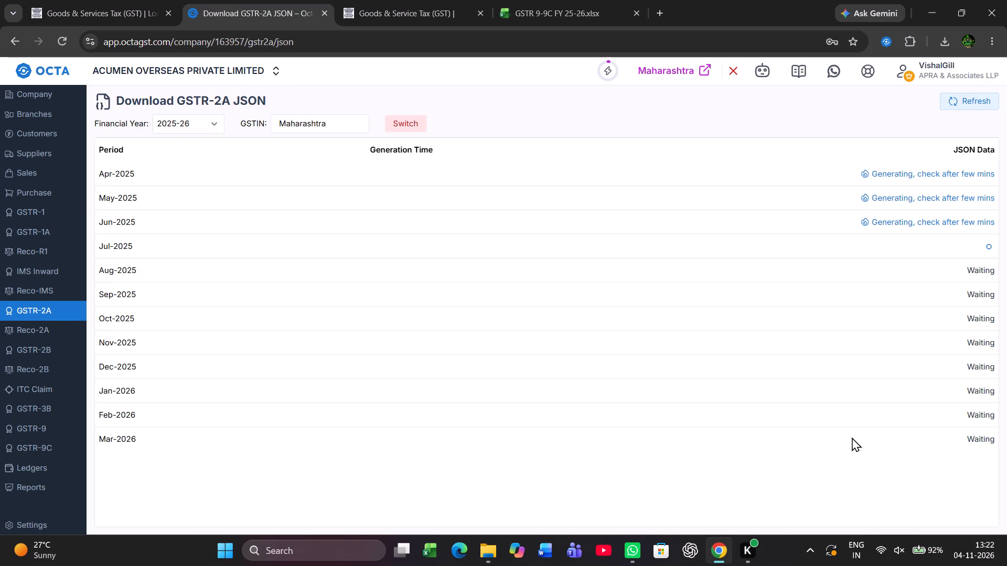
Fetch Maharashtra's 2025-26 GSTR-2B JSON data and download the files for all periods together.
left_click(58, 353)
left_click(269, 108)
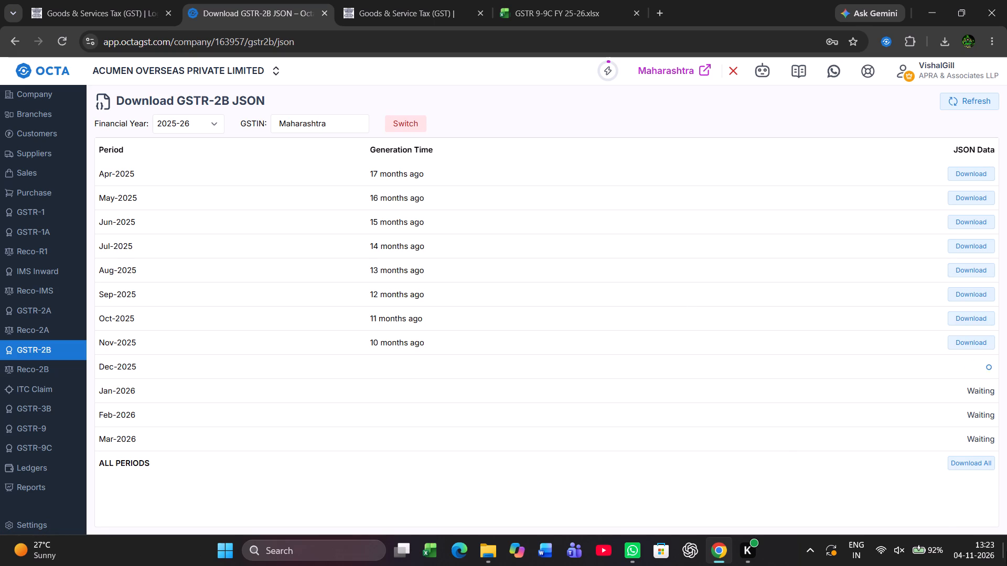
left_click(985, 463)
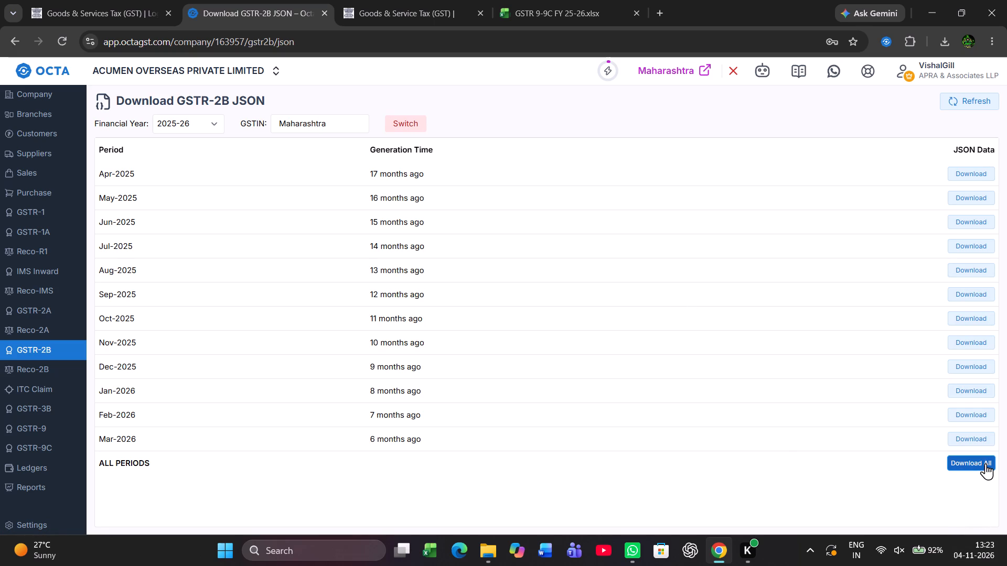
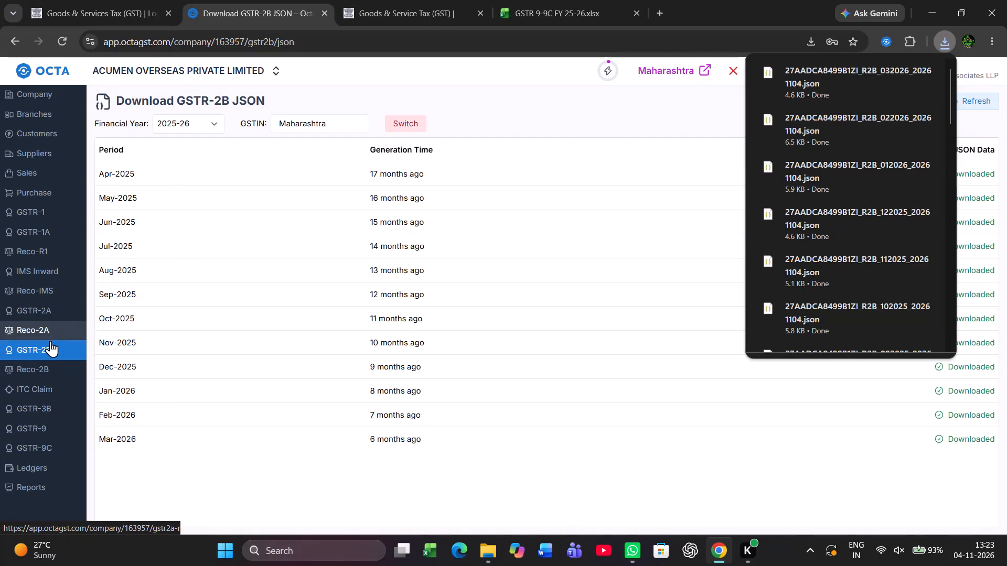
Import the twelve downloaded Maharashtra GSTR-2B JSON files for April 2025 to March 2026 from Downloads into the company's GSTR-2B data.
left_click(50, 341)
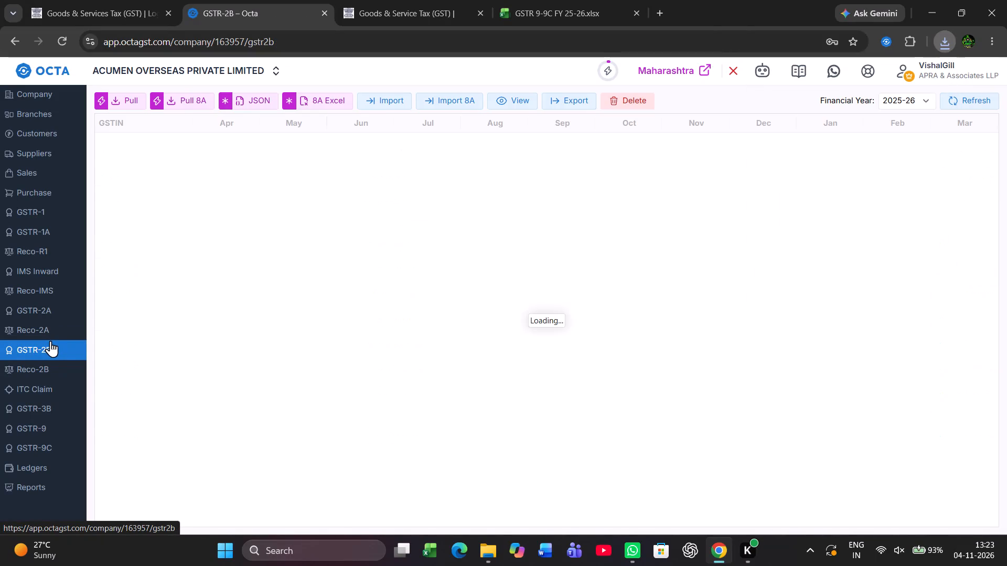
left_click(390, 105)
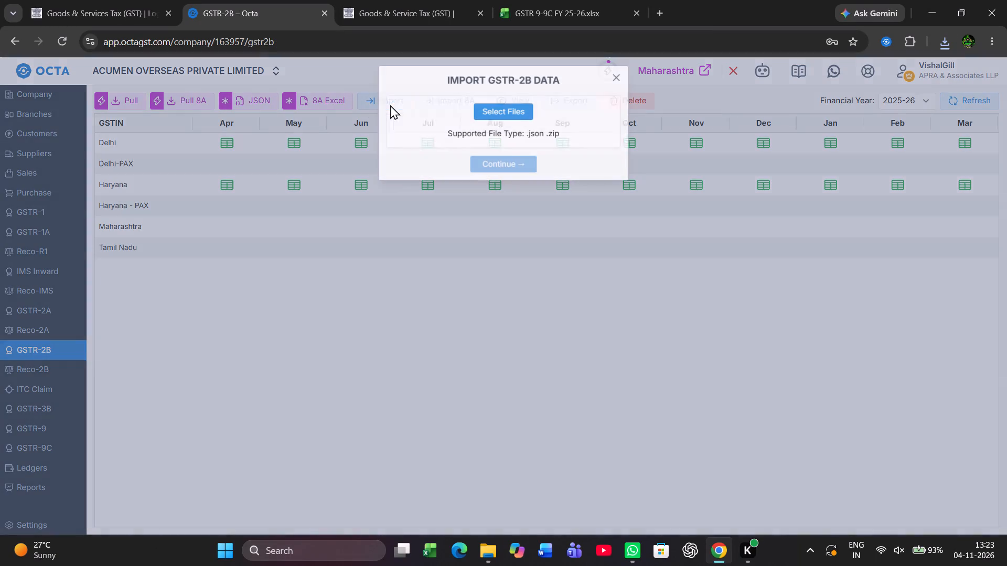
left_click(505, 110)
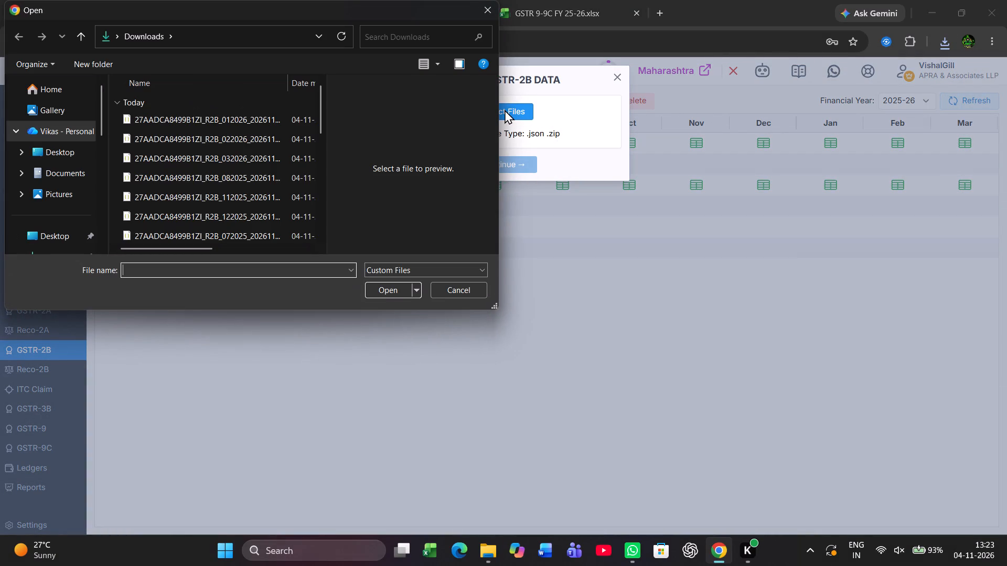
left_click(215, 112)
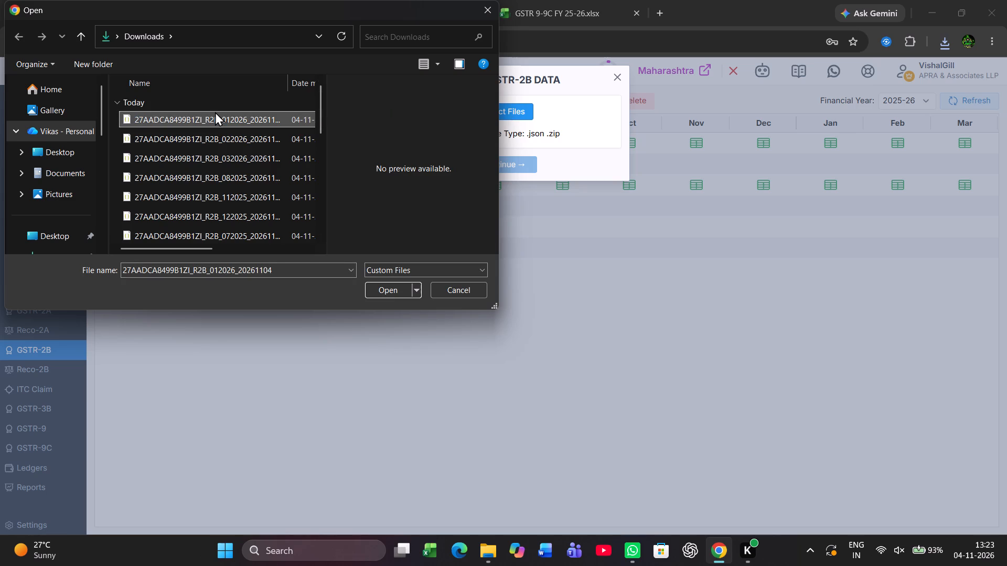
key("shift+Down")
key("shift+Down")
key("shift+Down")
key("shift+Down")
key("shift+Down")
key("shift+Down")
key("shift+Down")
key("shift+Down")
key("shift+Down")
key("shift+Down")
key("shift+Down")
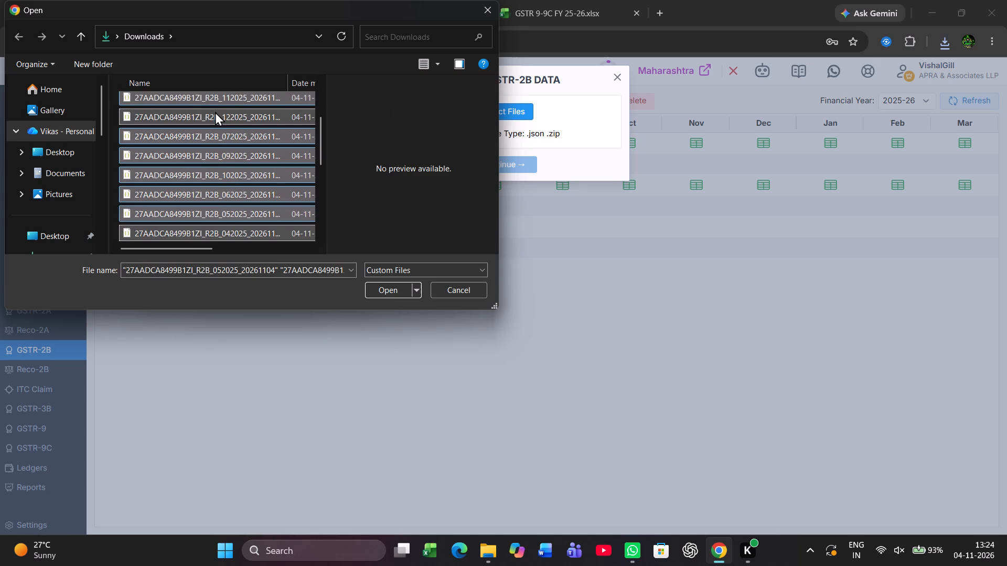
key("shift+Down")
key("shift+Up")
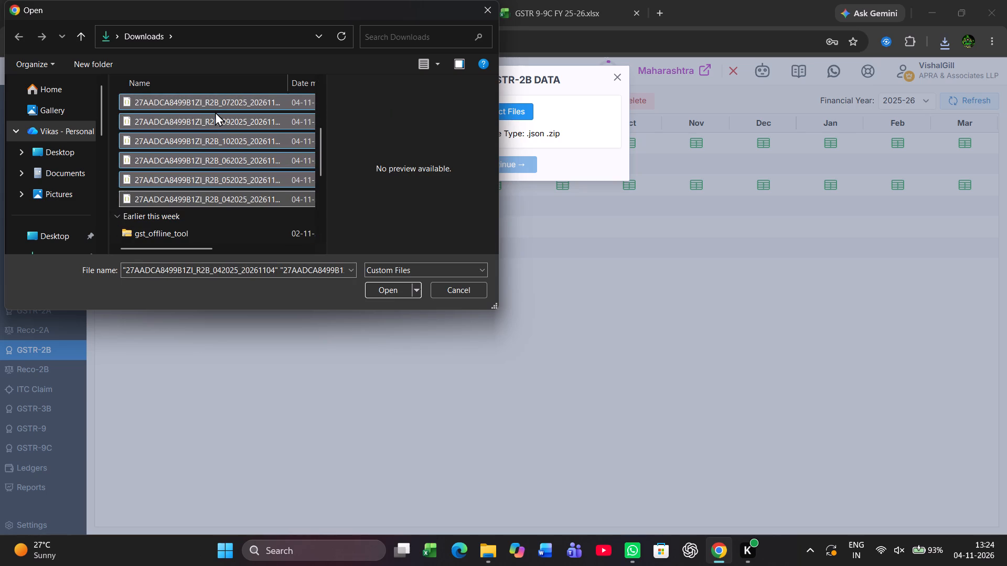
key("Return")
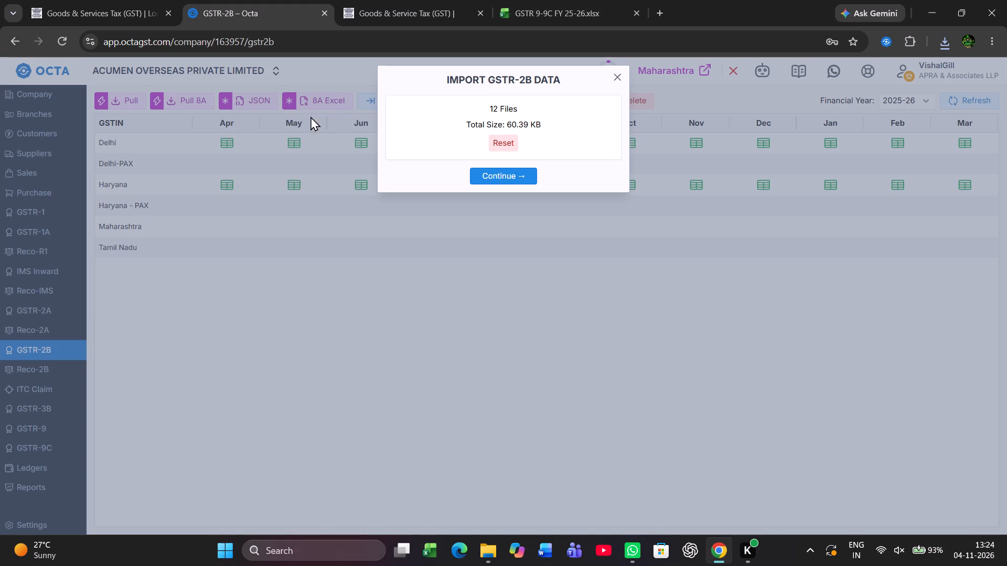
left_click(496, 171)
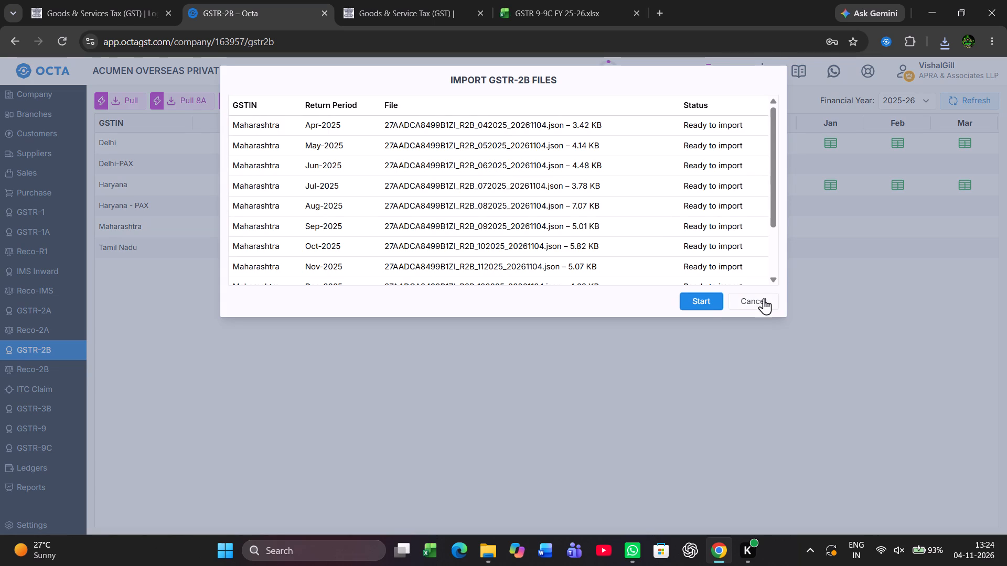
left_click(704, 298)
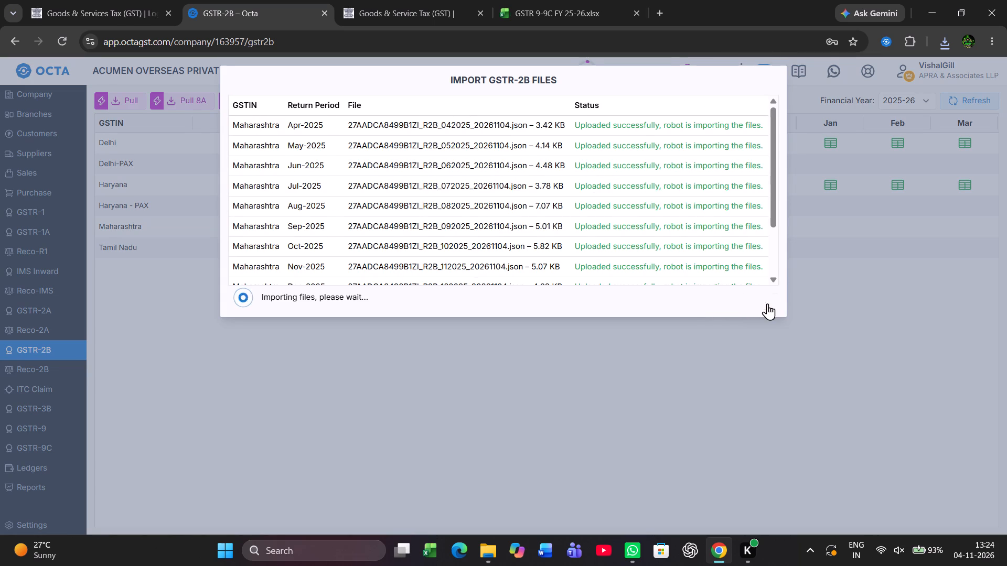
left_click(758, 301)
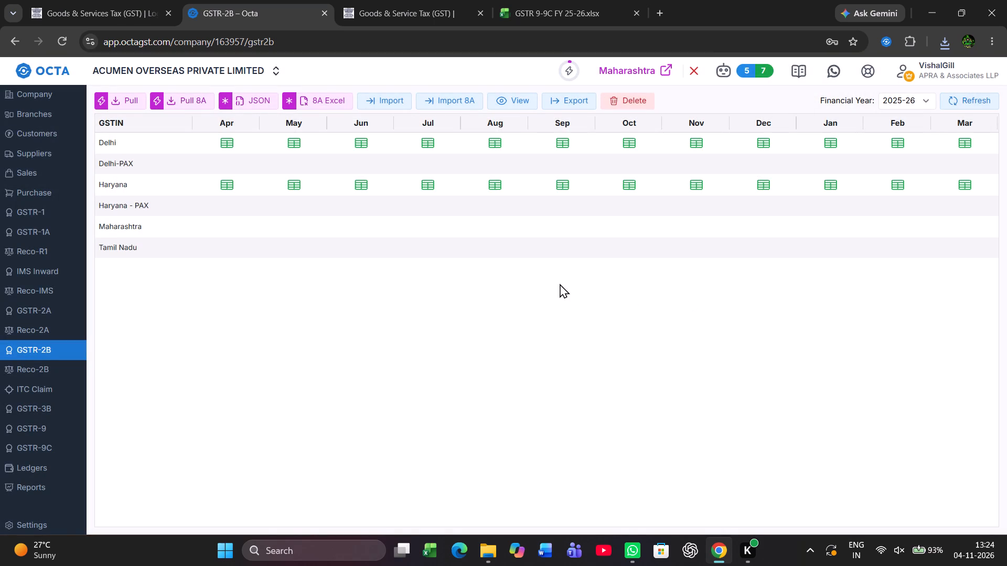
Refresh the 2025-26 GSTR-2B overview repeatedly to check the import of Maharashtra's monthly files.
left_click(988, 102)
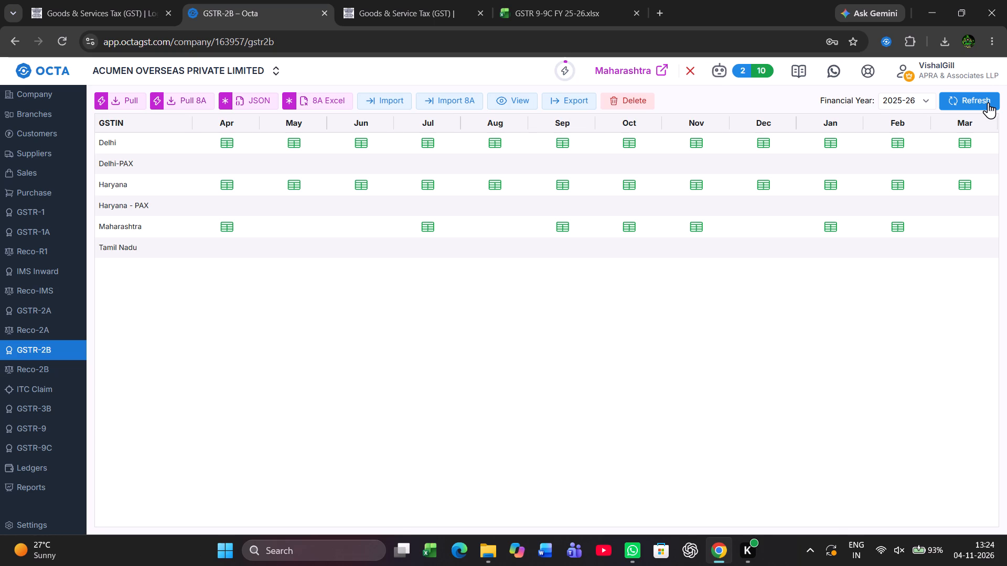
left_click(988, 102)
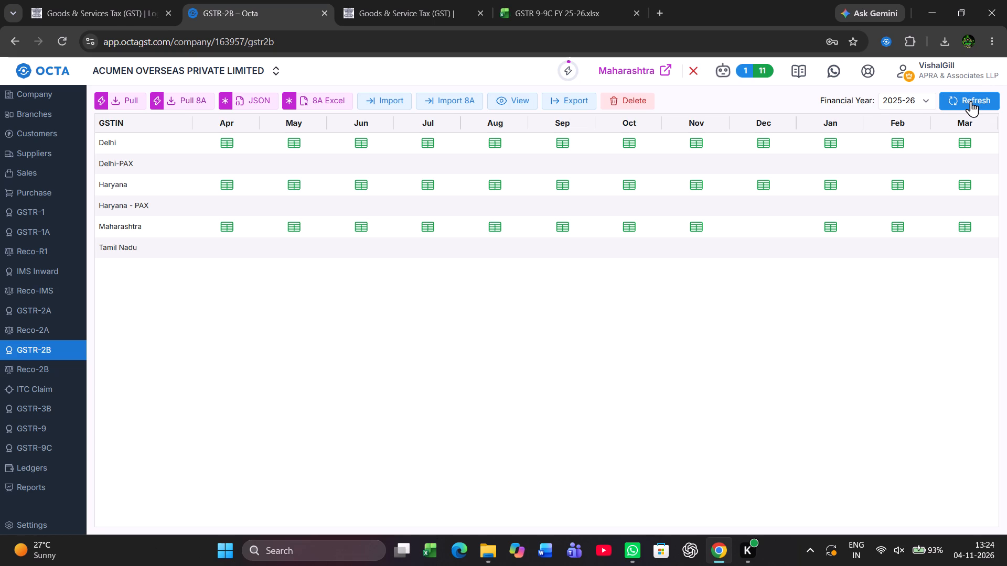
triple_click(971, 101)
triple_click(971, 101)
triple_click(971, 101)
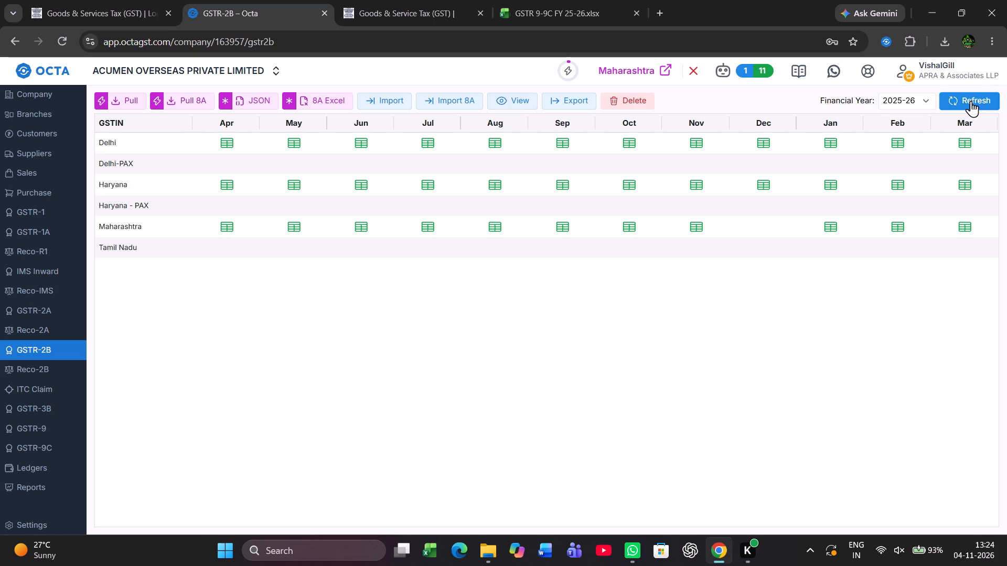
triple_click(971, 101)
double_click(971, 101)
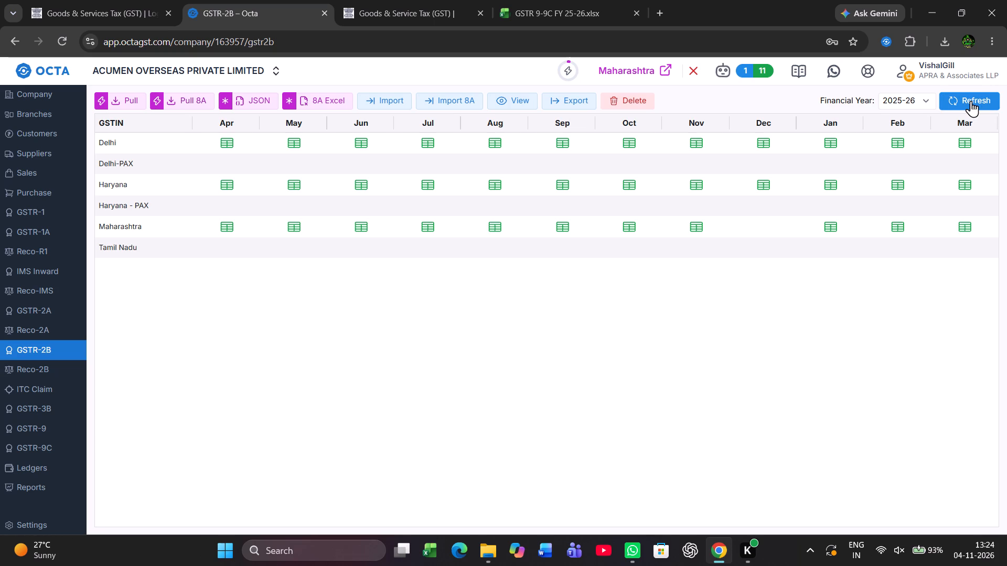
left_click(971, 101)
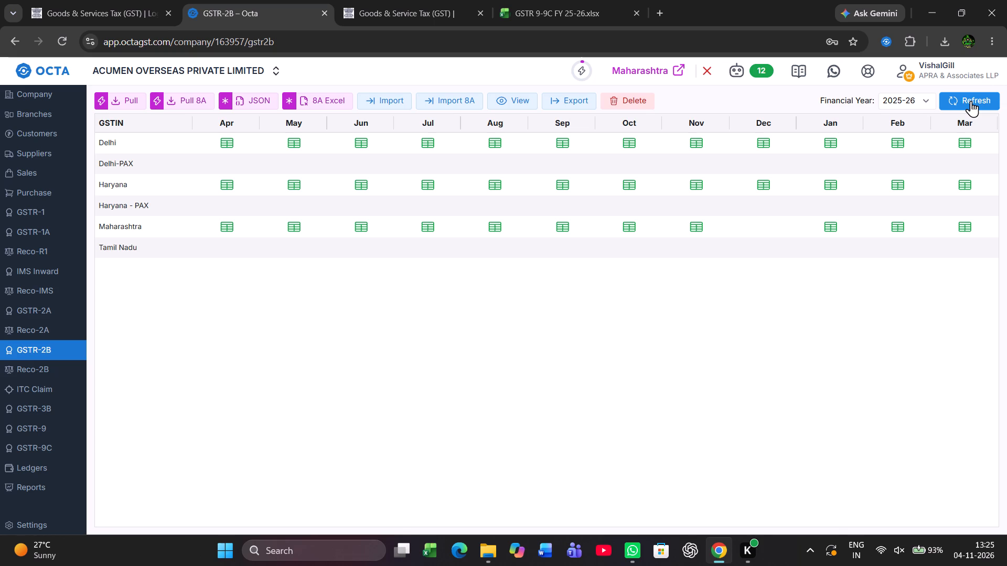
left_click(971, 101)
scroll(533, 343, "up", 2)
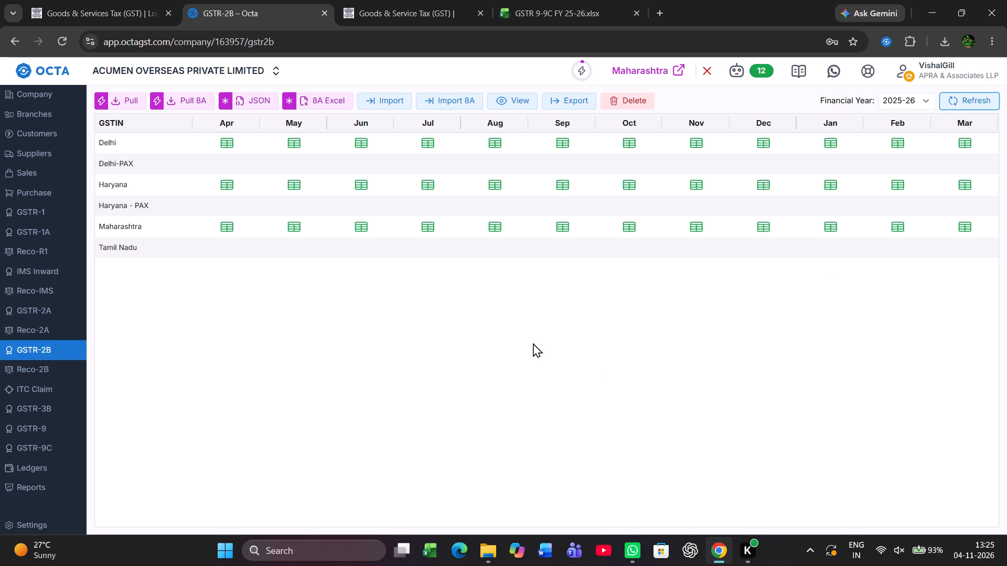